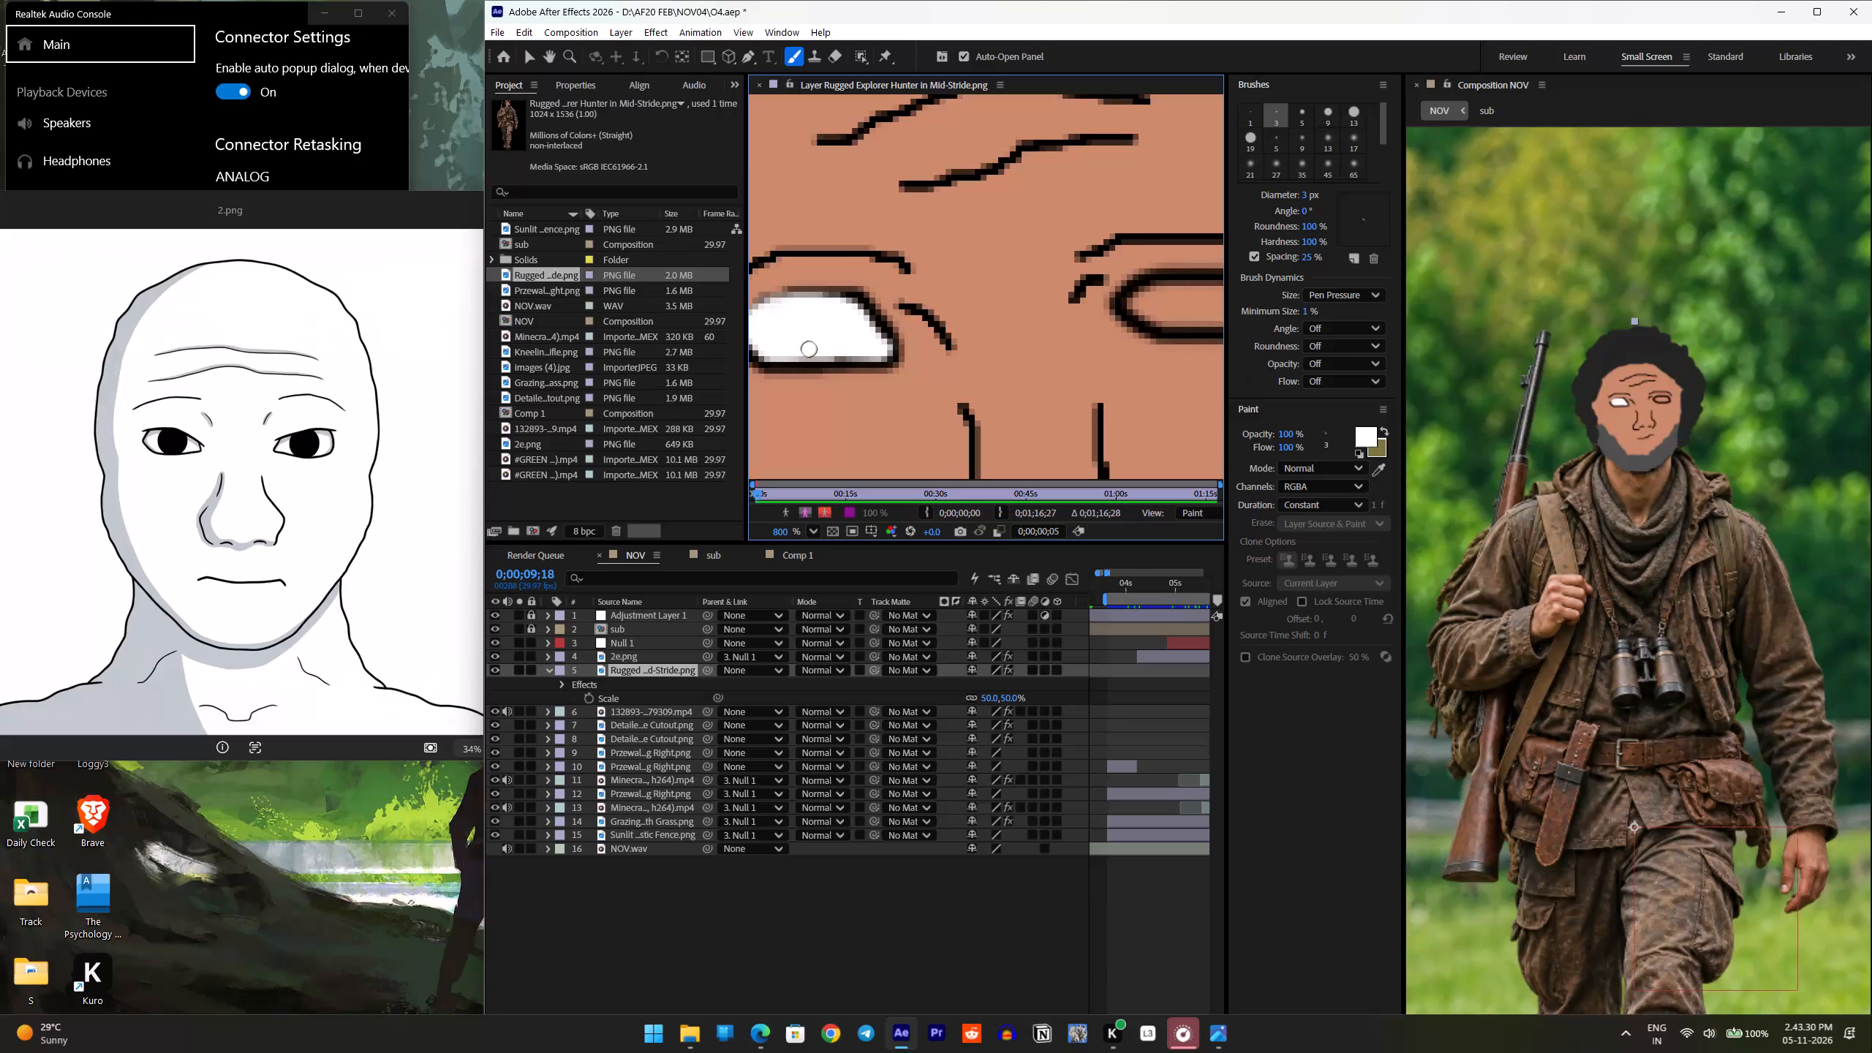
Fill the still skin-coloured eye with white inside its black outline, using the 3 px hard brush.
scroll(1101, 293, down, 2)
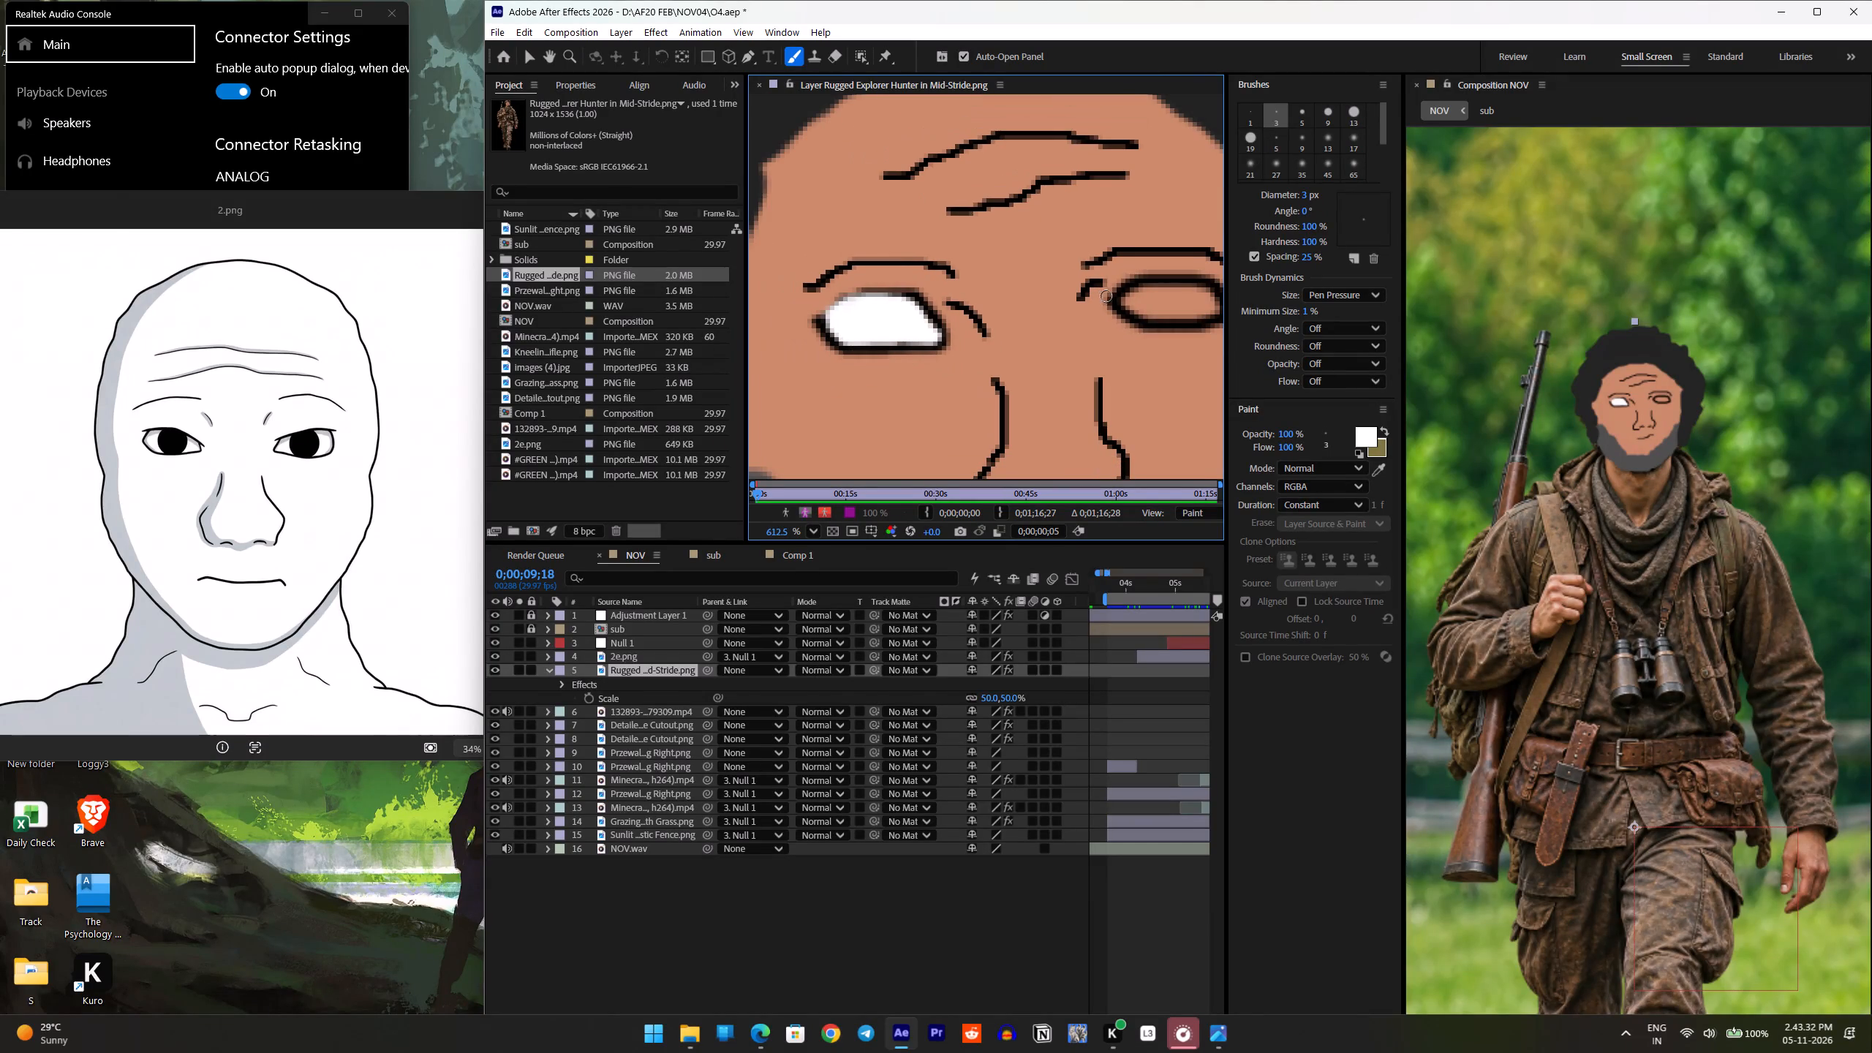
shift+scroll(1114, 296, down, 1)
shift+scroll(1114, 296, up, 1)
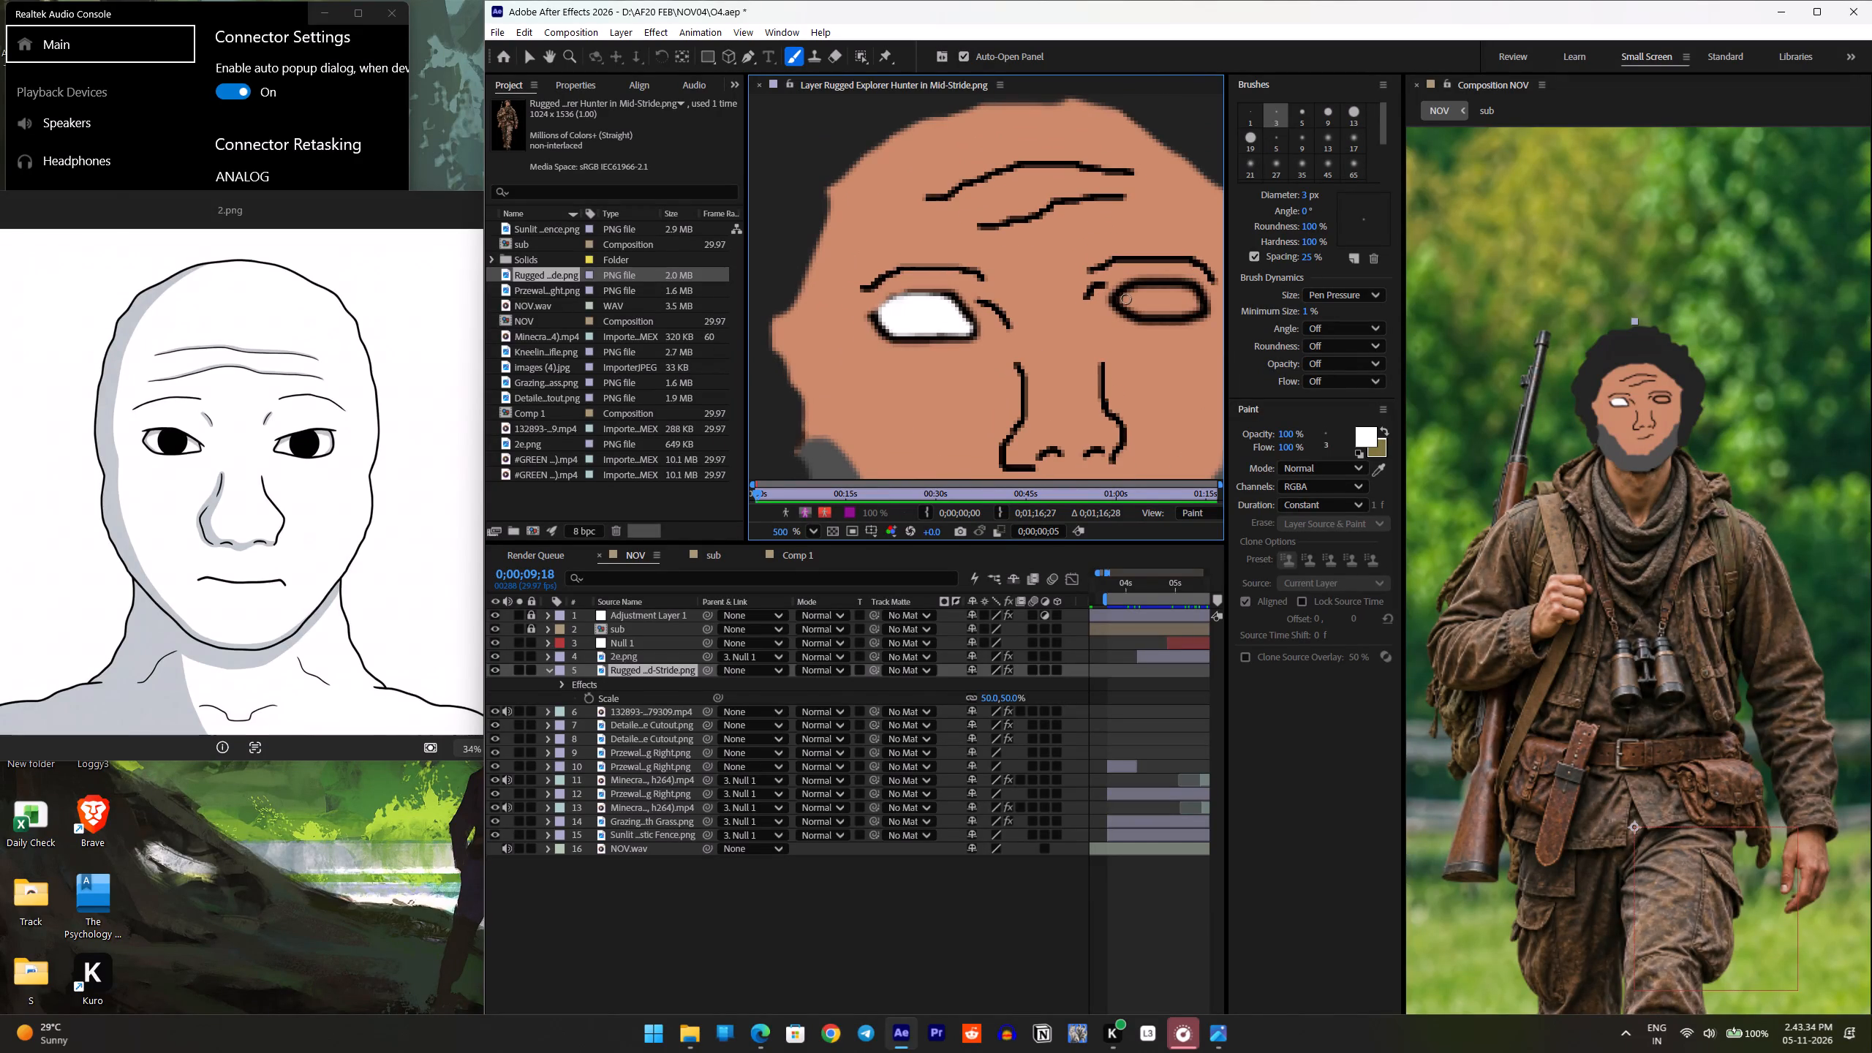
drag(1125, 299, 1170, 307)
drag(1170, 307, 1168, 294)
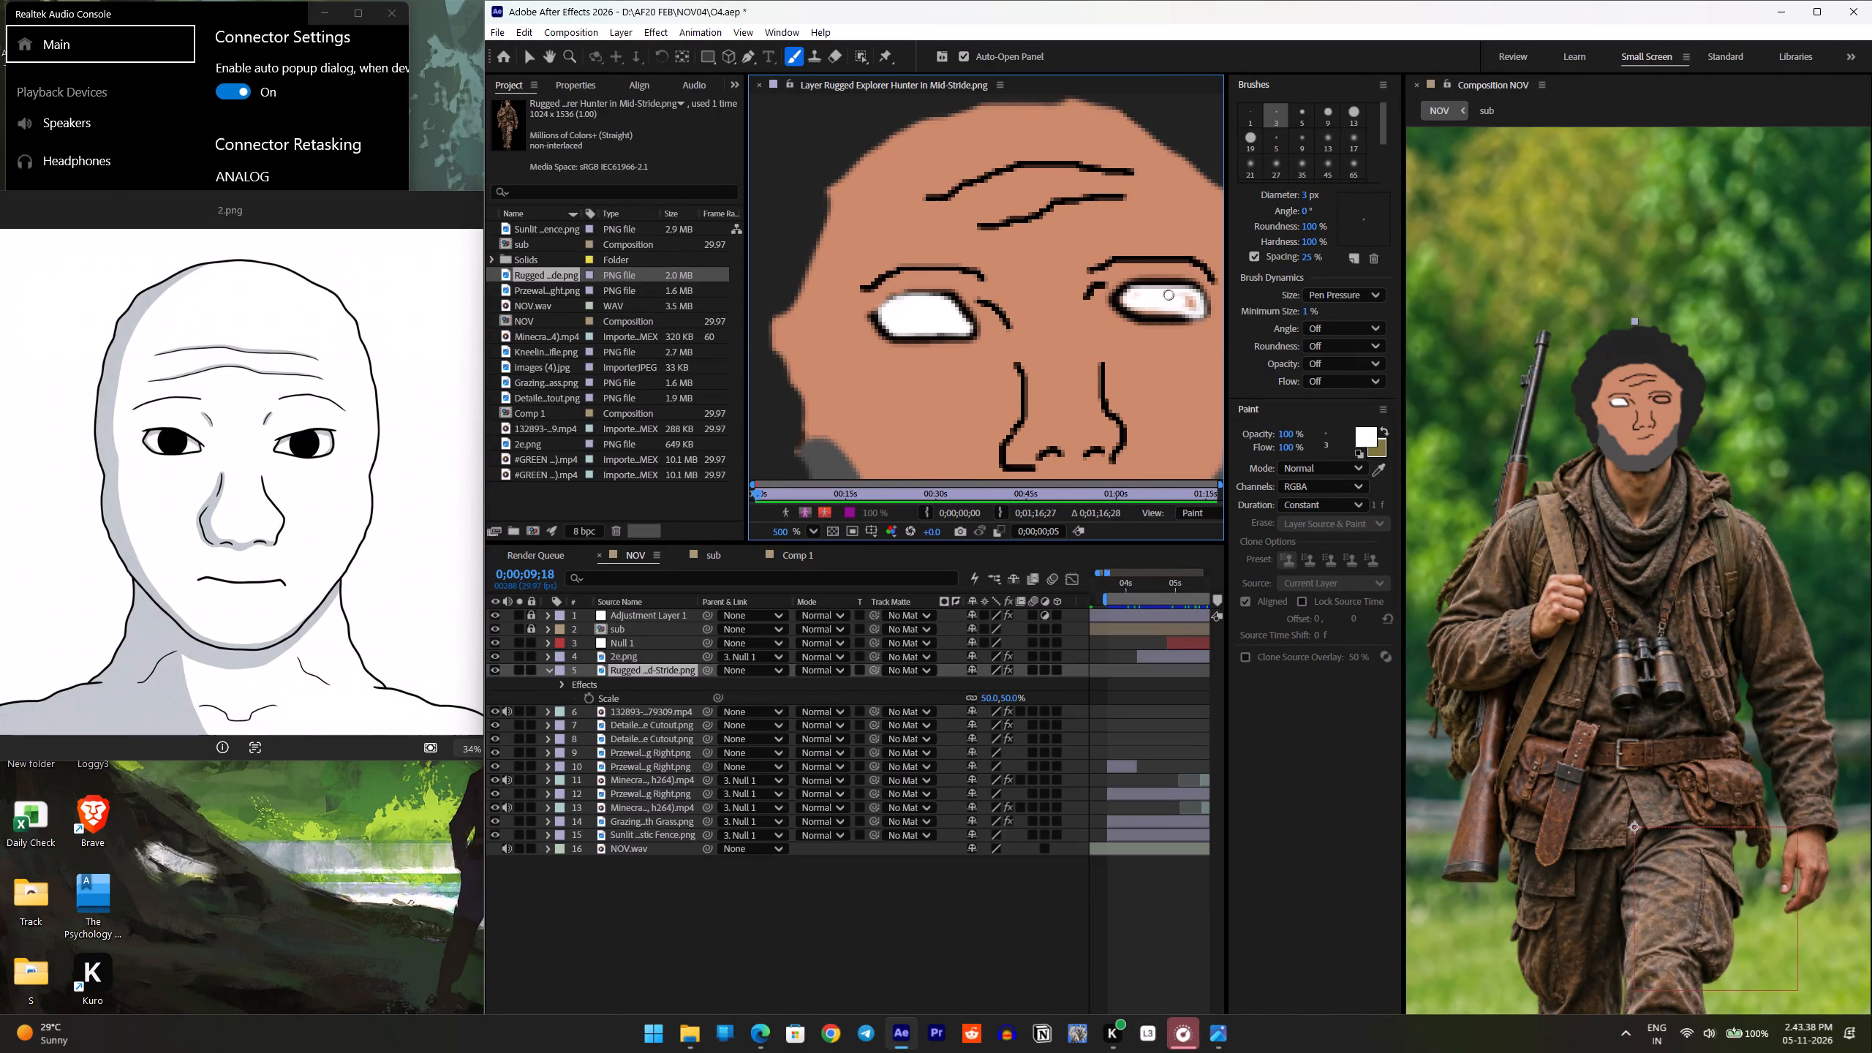
drag(1168, 294, 1124, 300)
drag(1124, 300, 1147, 294)
Touch up the white fill with the same brush, covering leftover tint along the newly filled eye's edges and the other eye's interior.
alt+scroll(1187, 307, up, 3)
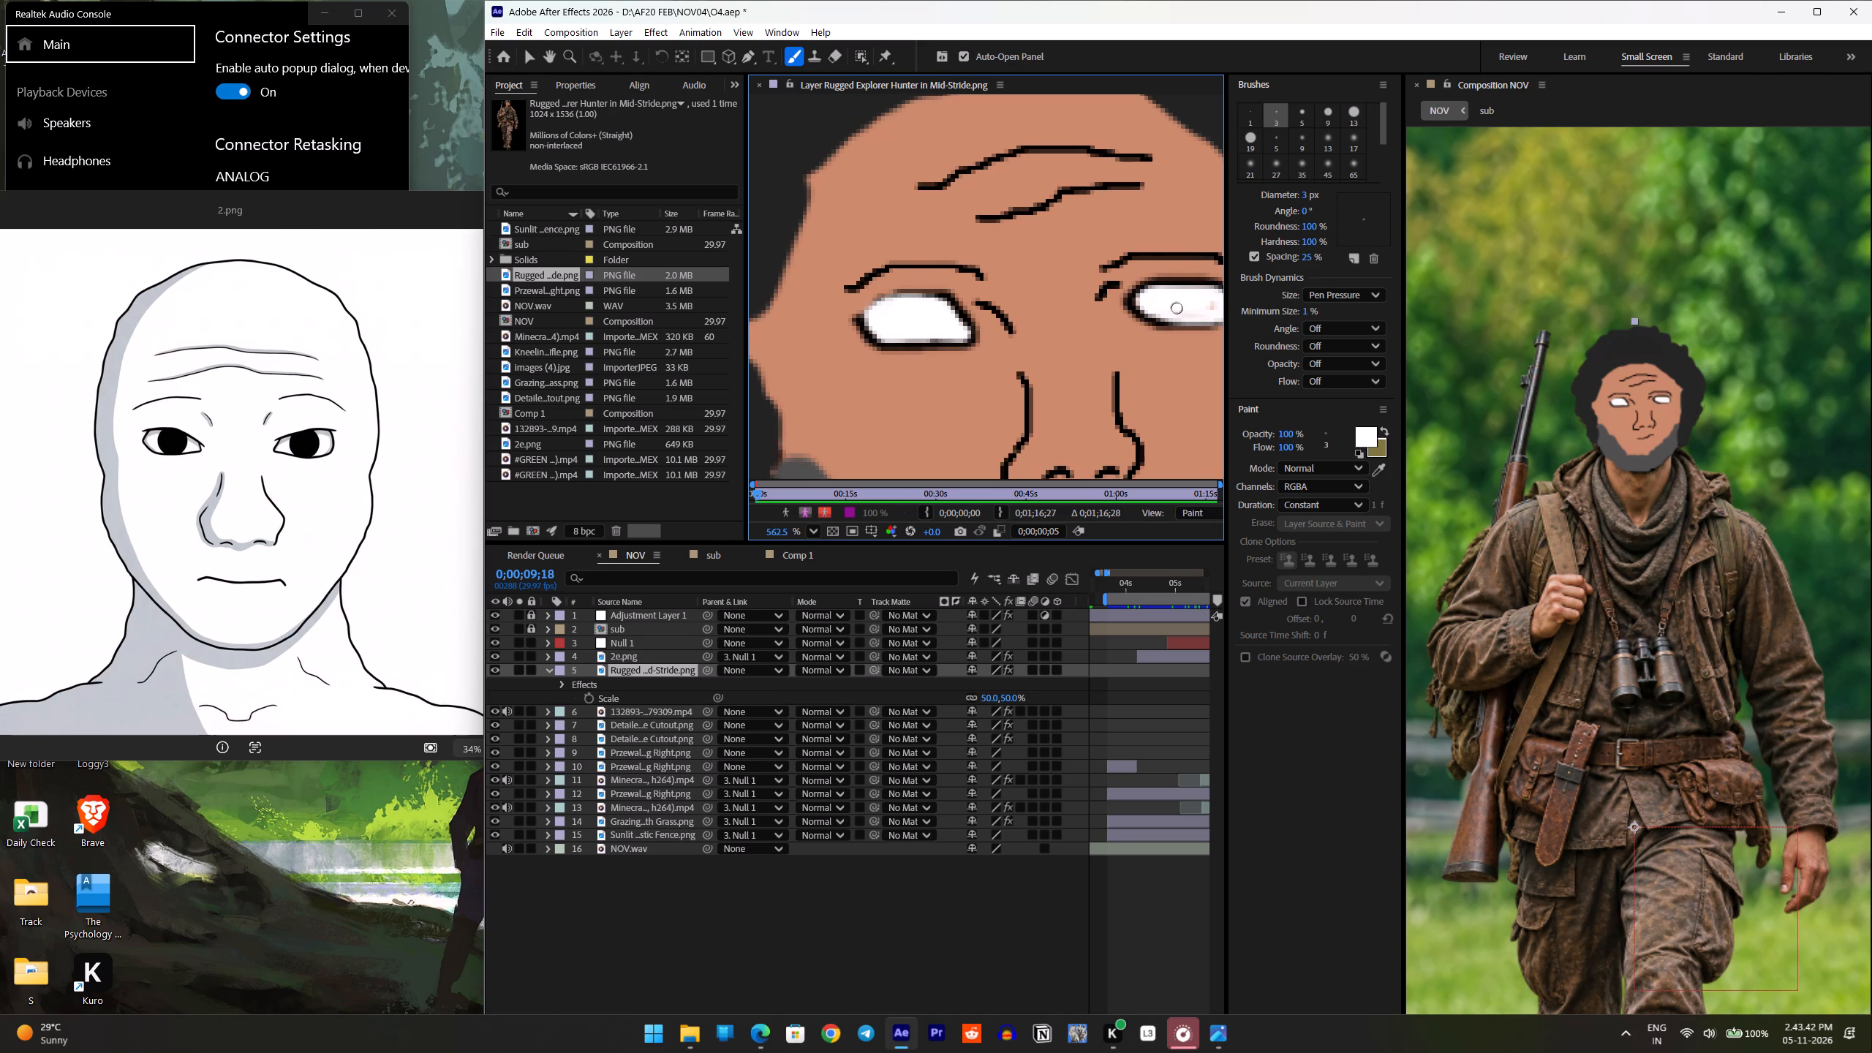
shift+scroll(1174, 307, down, 2)
shift+scroll(1190, 307, up, 2)
drag(1201, 308, 1204, 313)
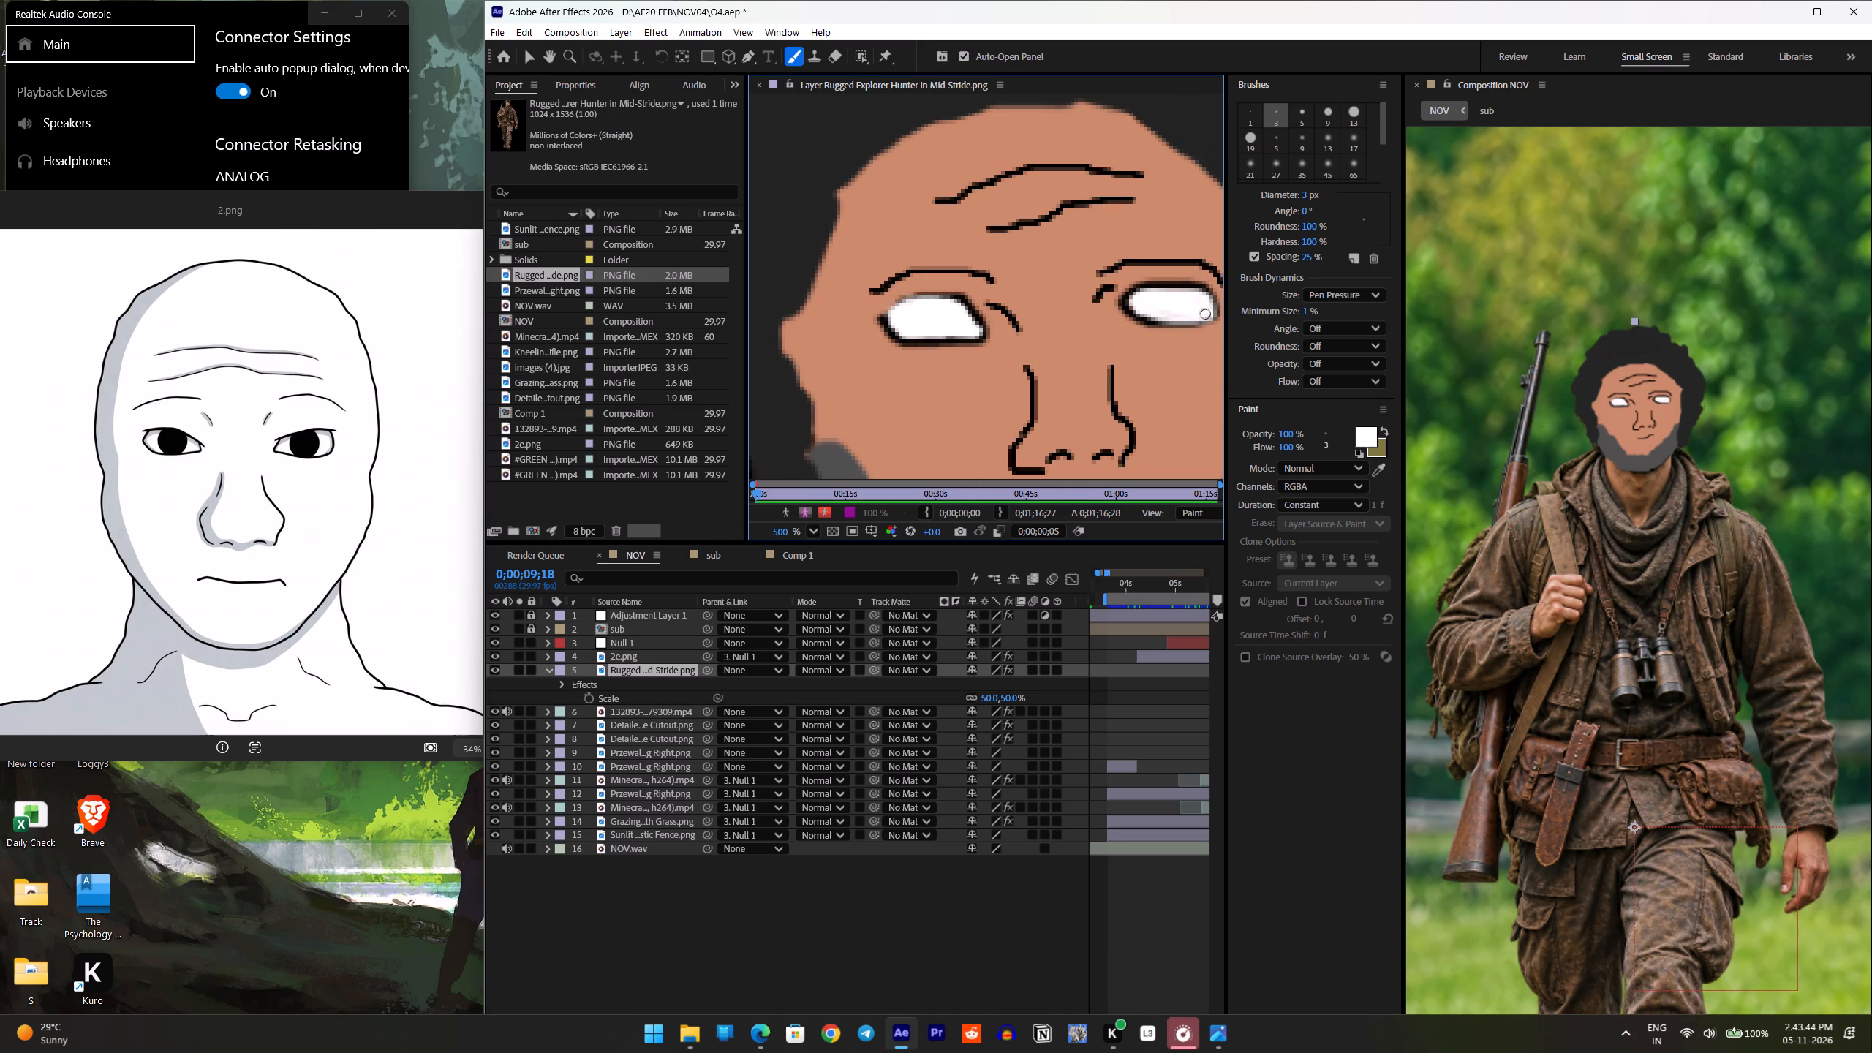
drag(1204, 313, 1207, 298)
drag(1207, 298, 1148, 290)
drag(1148, 290, 1188, 301)
drag(1188, 301, 1184, 301)
drag(954, 322, 937, 320)
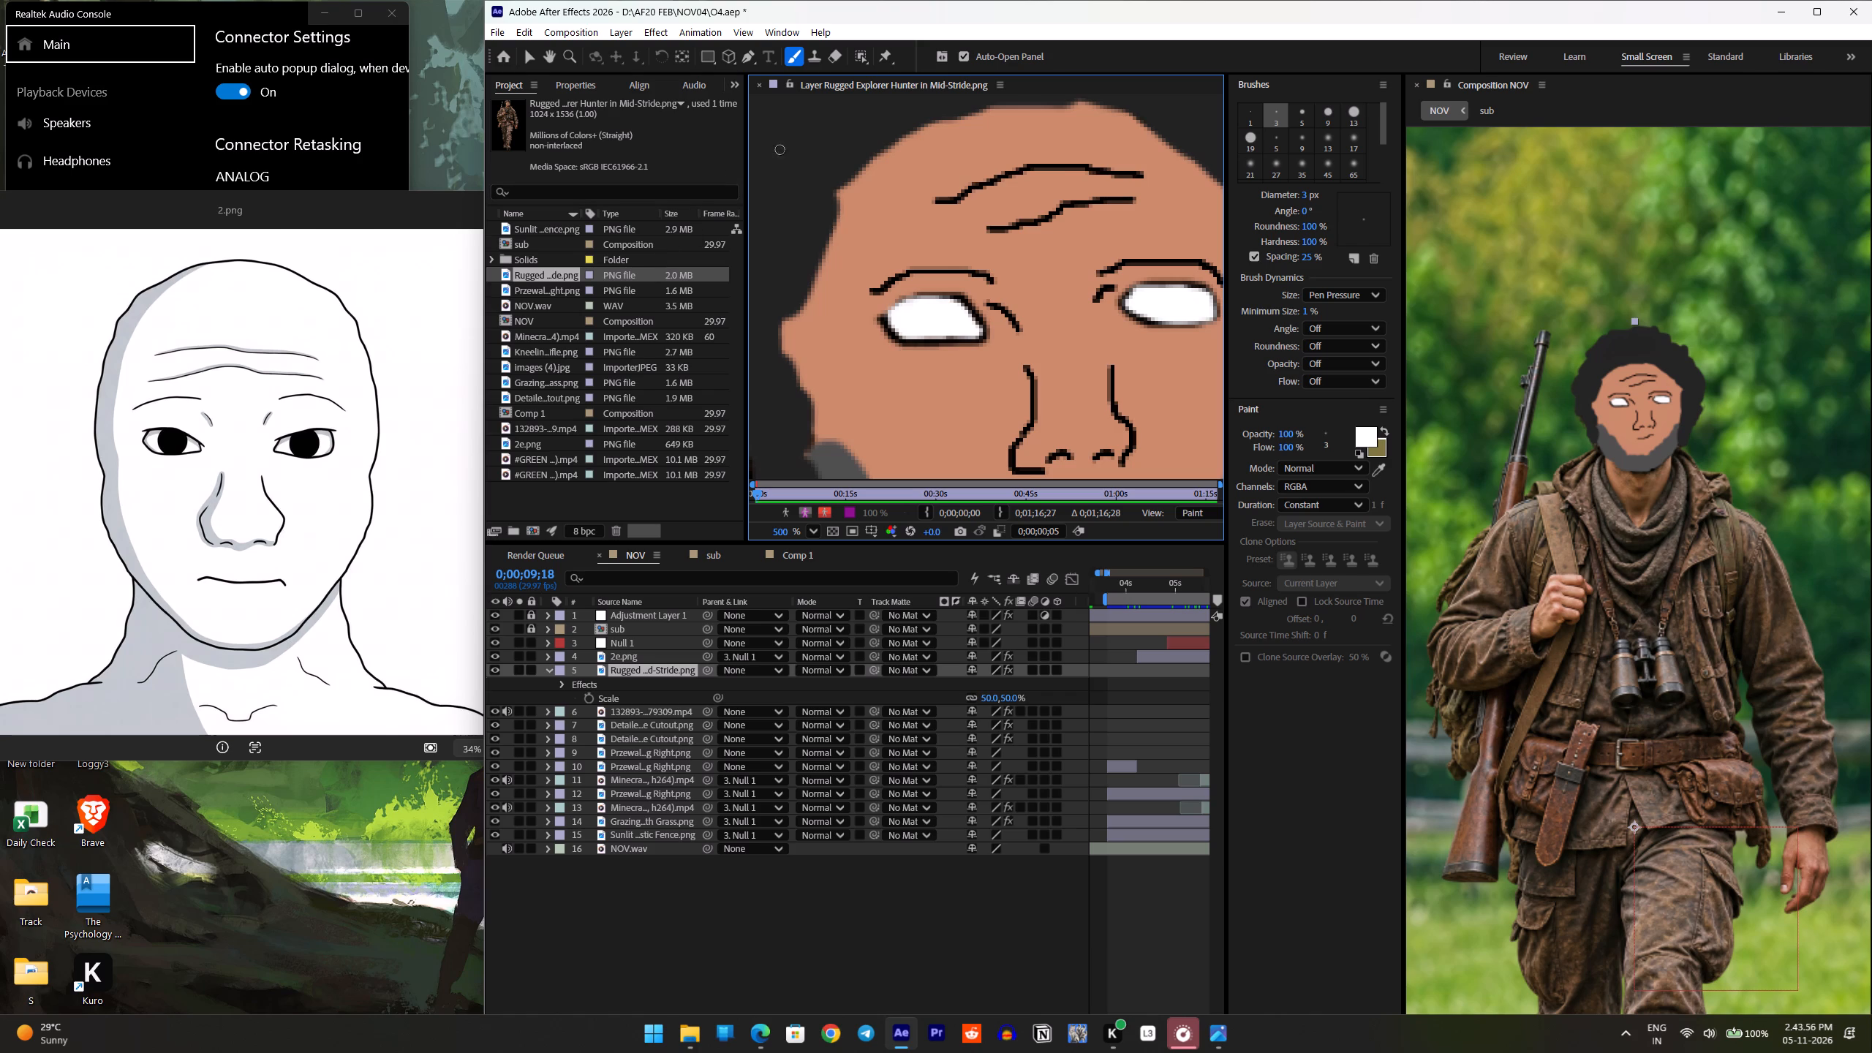
Shade the forehead edge from one temple along the hairline to the other with a 5 px hard brush, near-black colour, 17% opacity.
scroll(956, 317, down, 5)
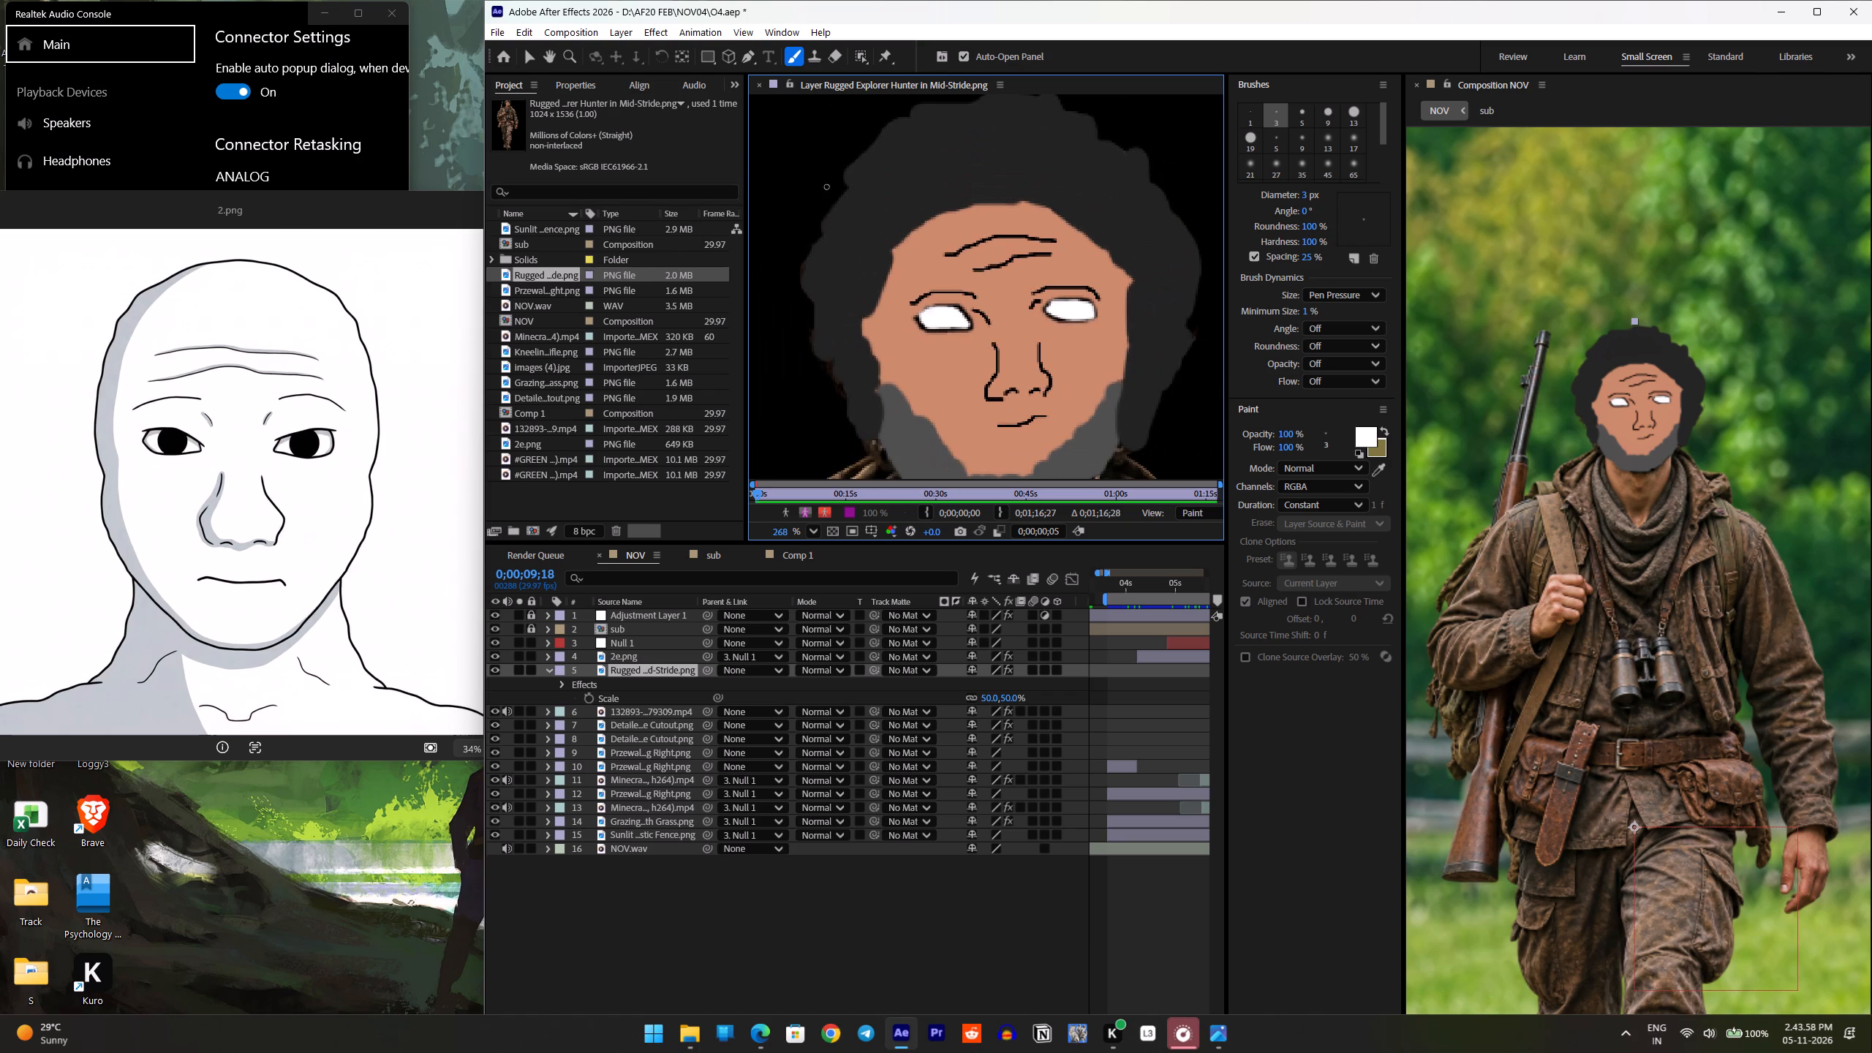
click(1303, 110)
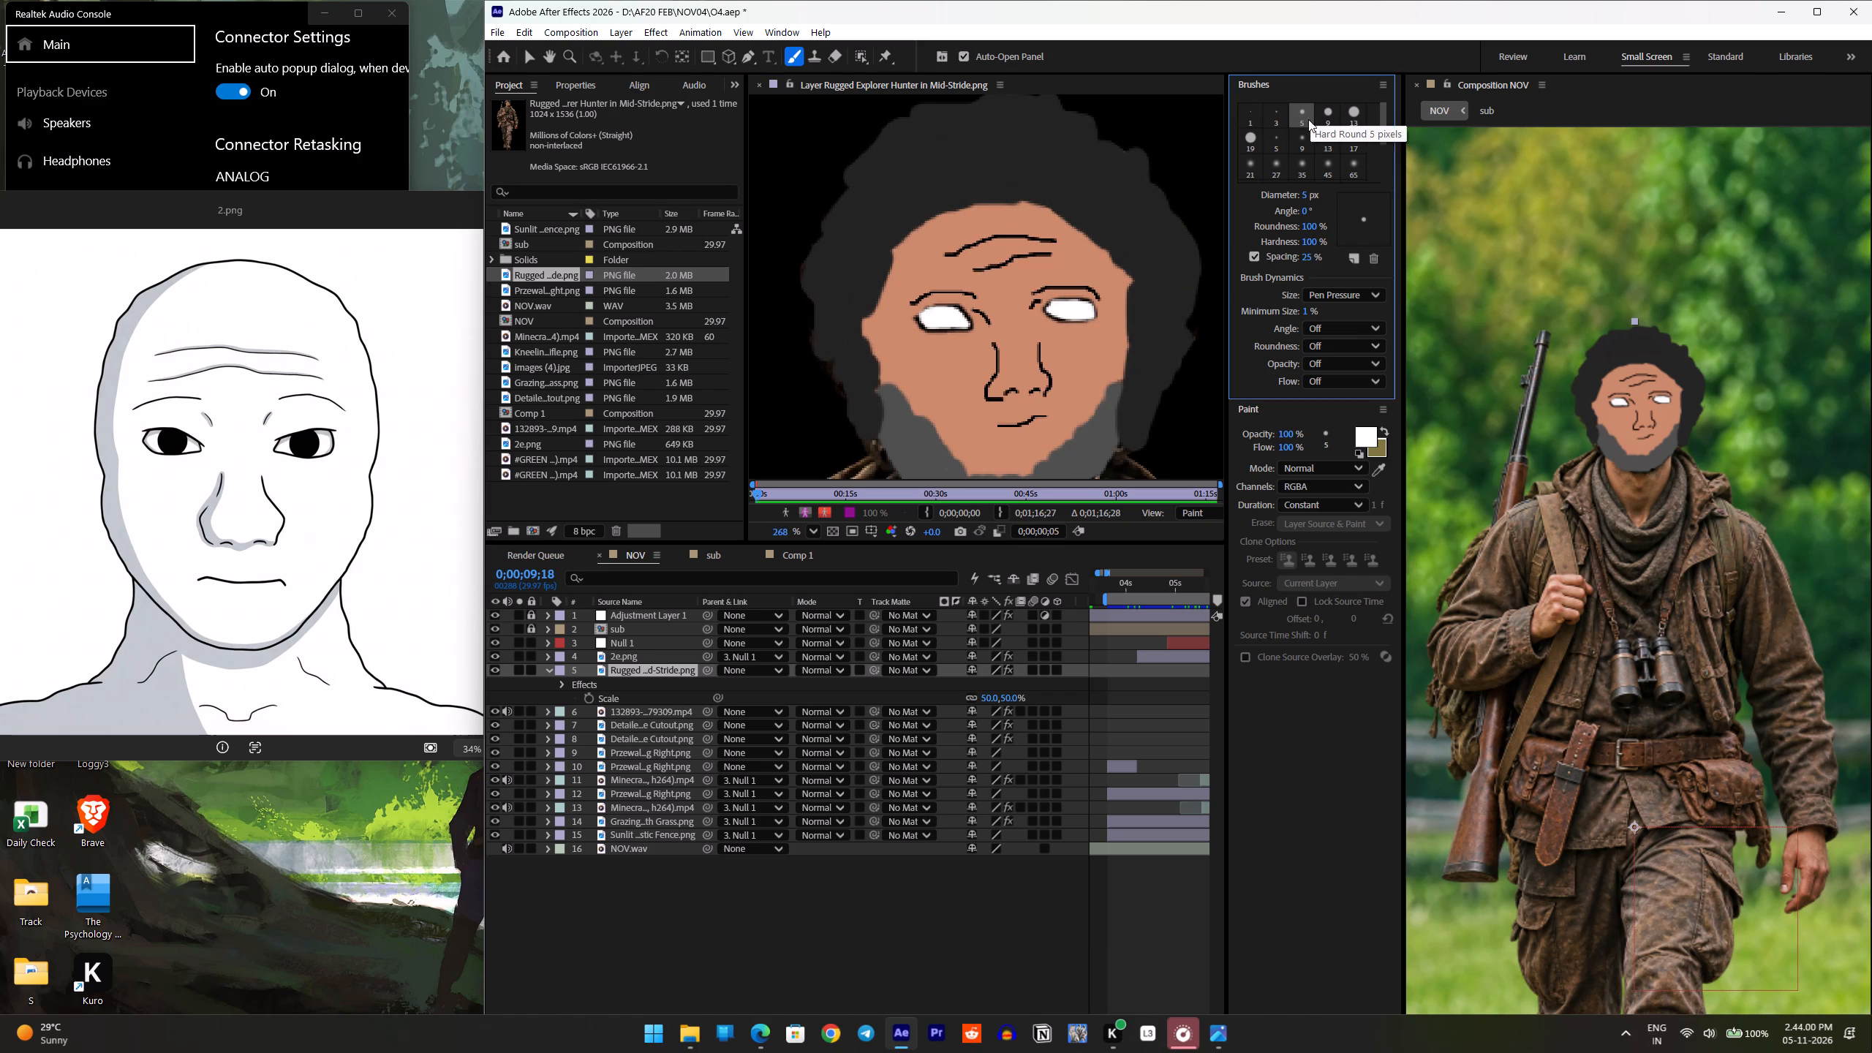
click(1362, 433)
drag(764, 384, 614, 412)
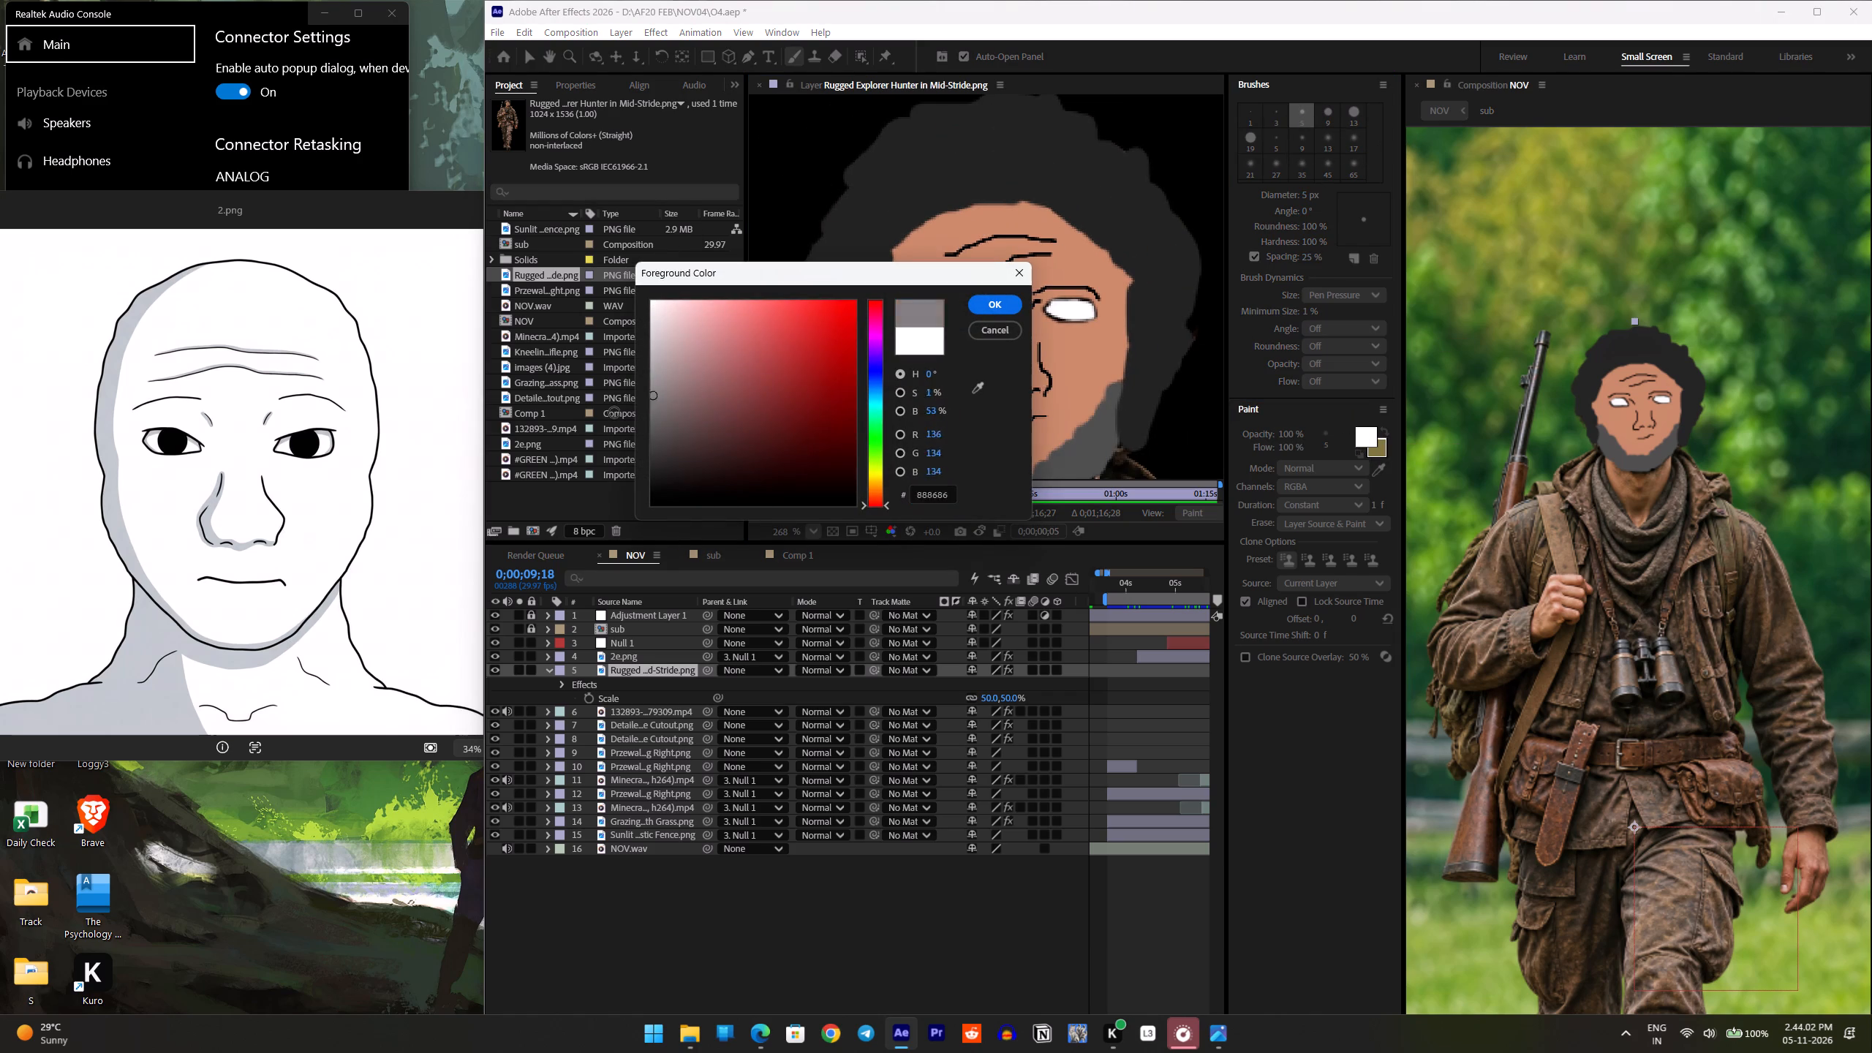
drag(614, 412, 497, 475)
click(1019, 295)
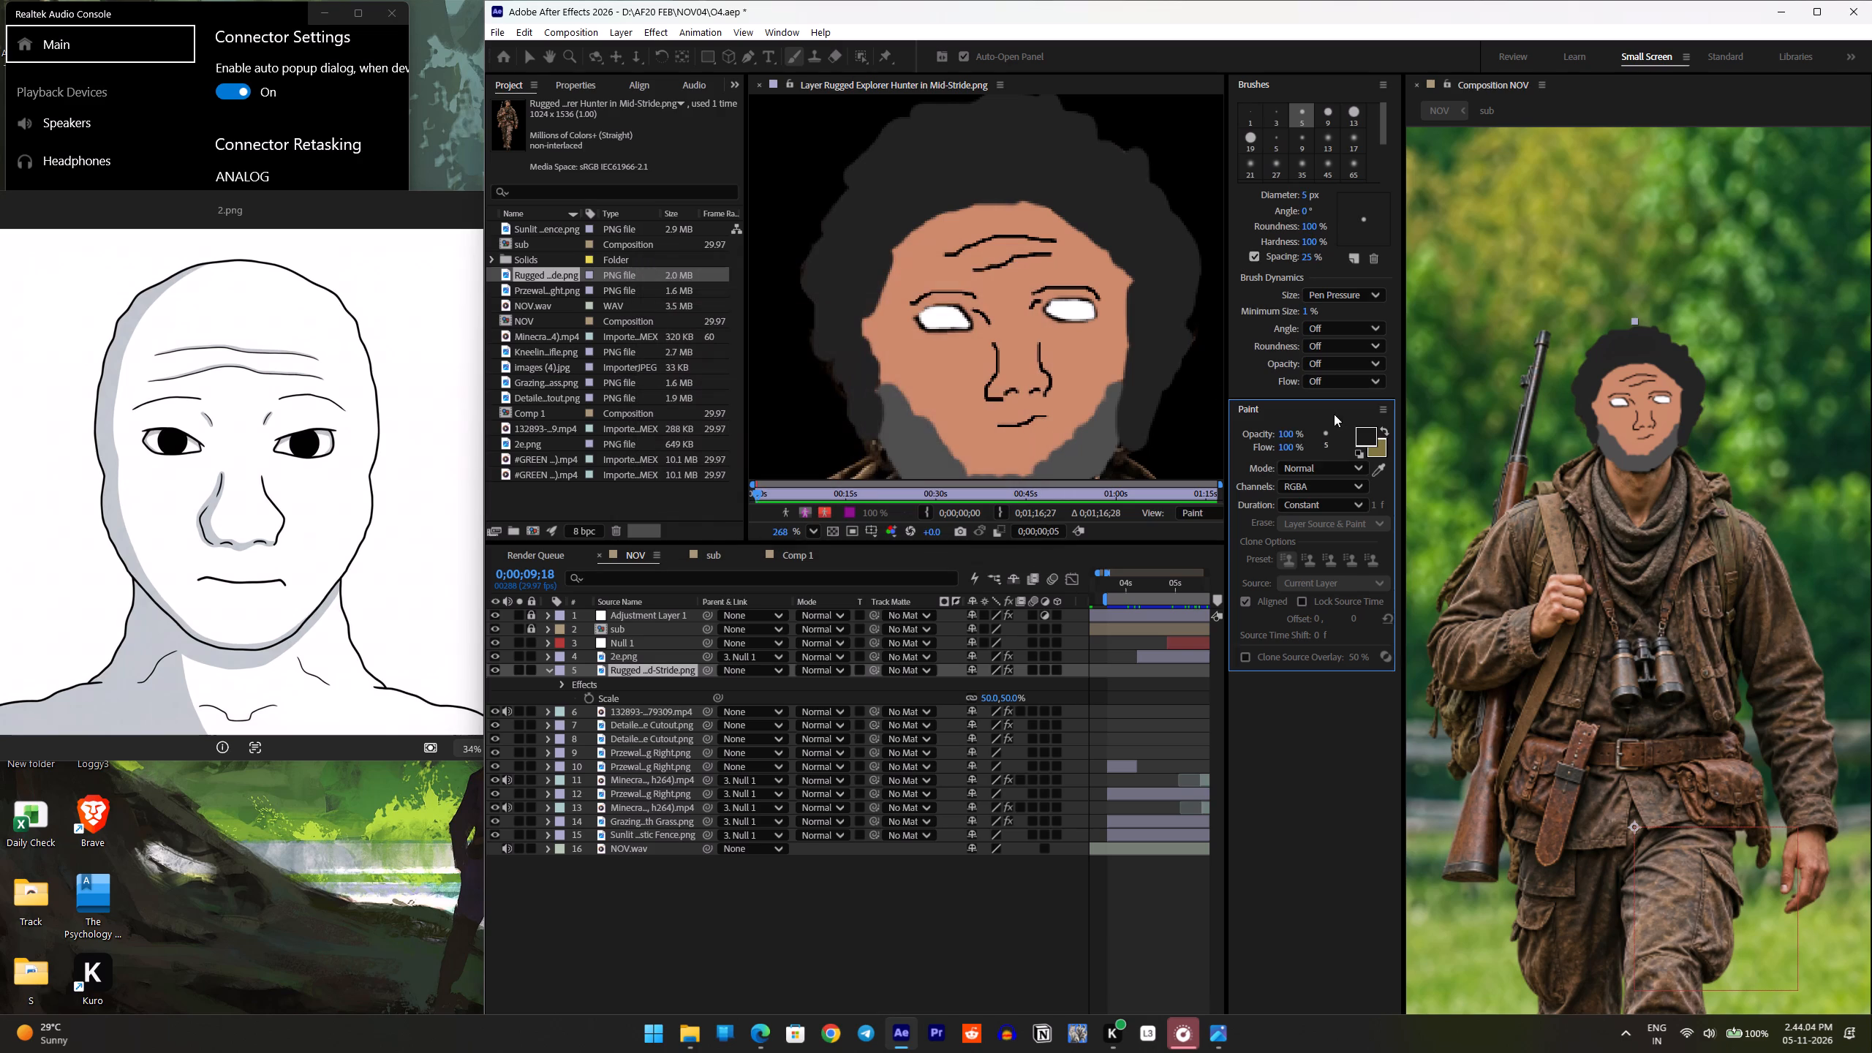
drag(1294, 431, 1231, 446)
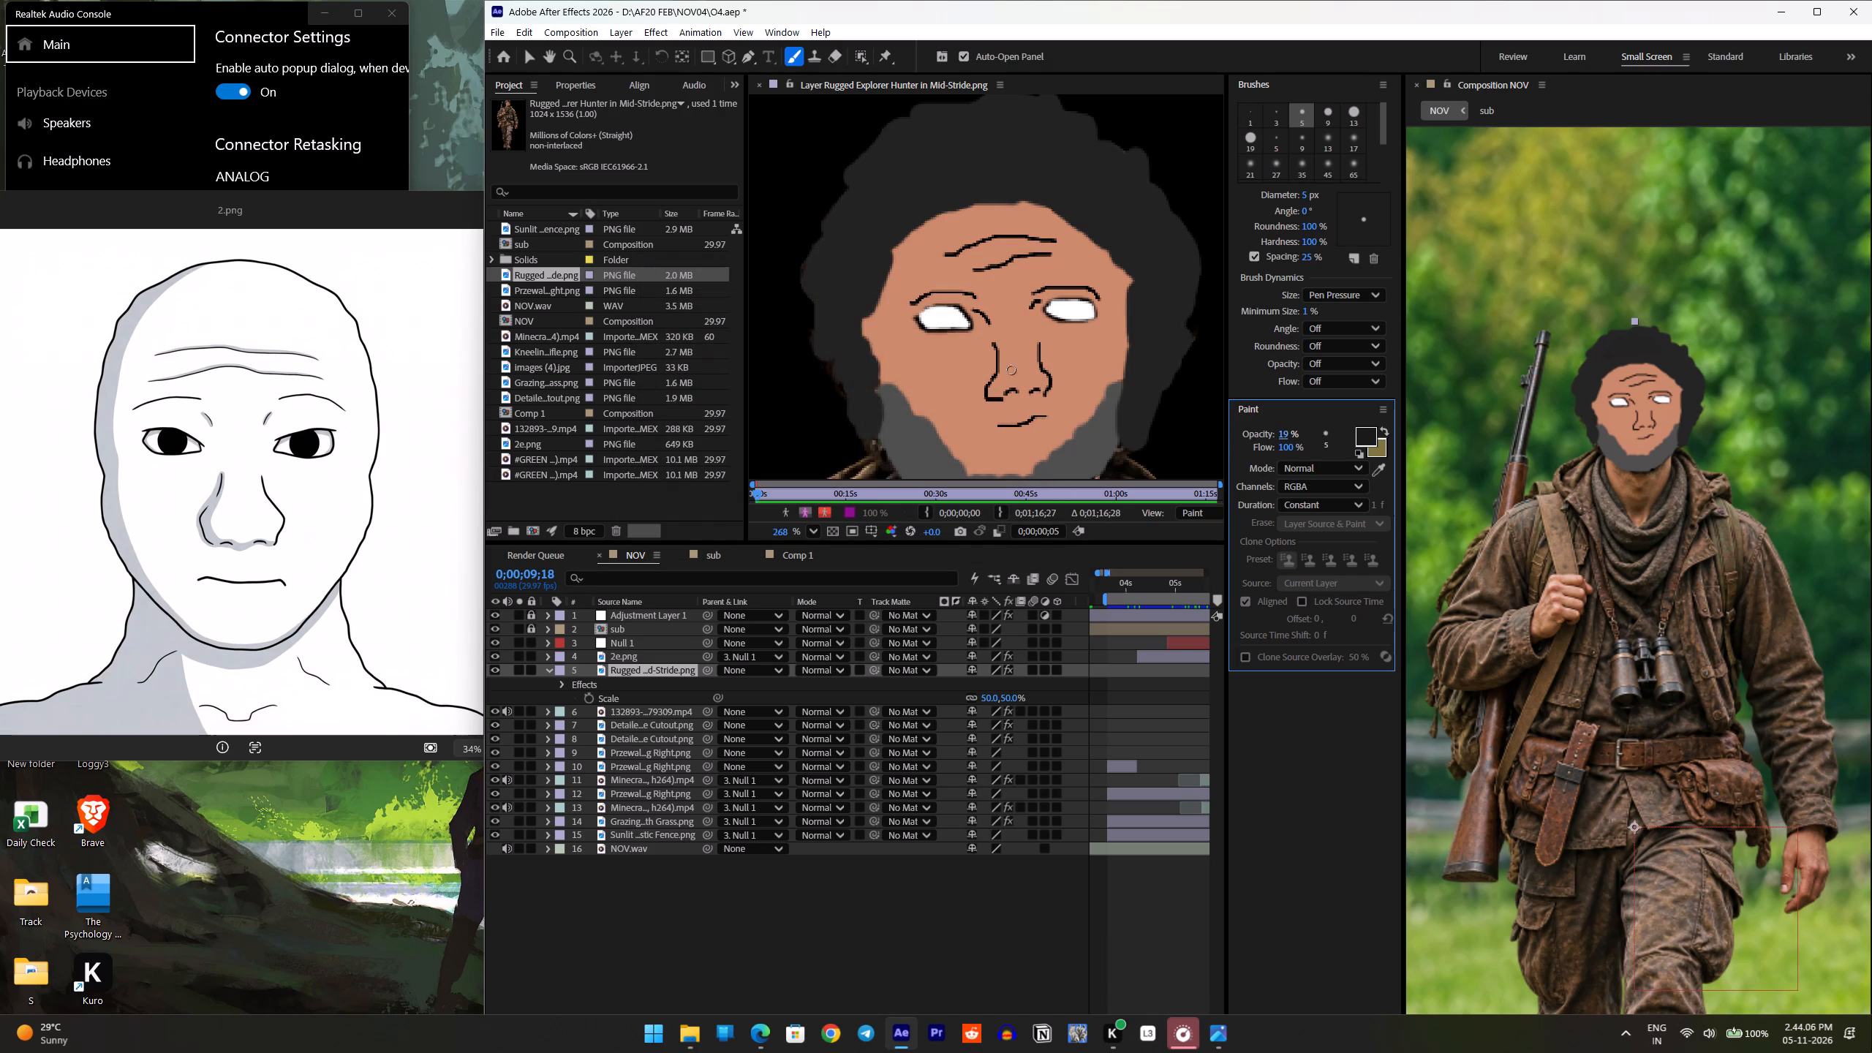
drag(890, 381, 867, 336)
drag(867, 336, 932, 225)
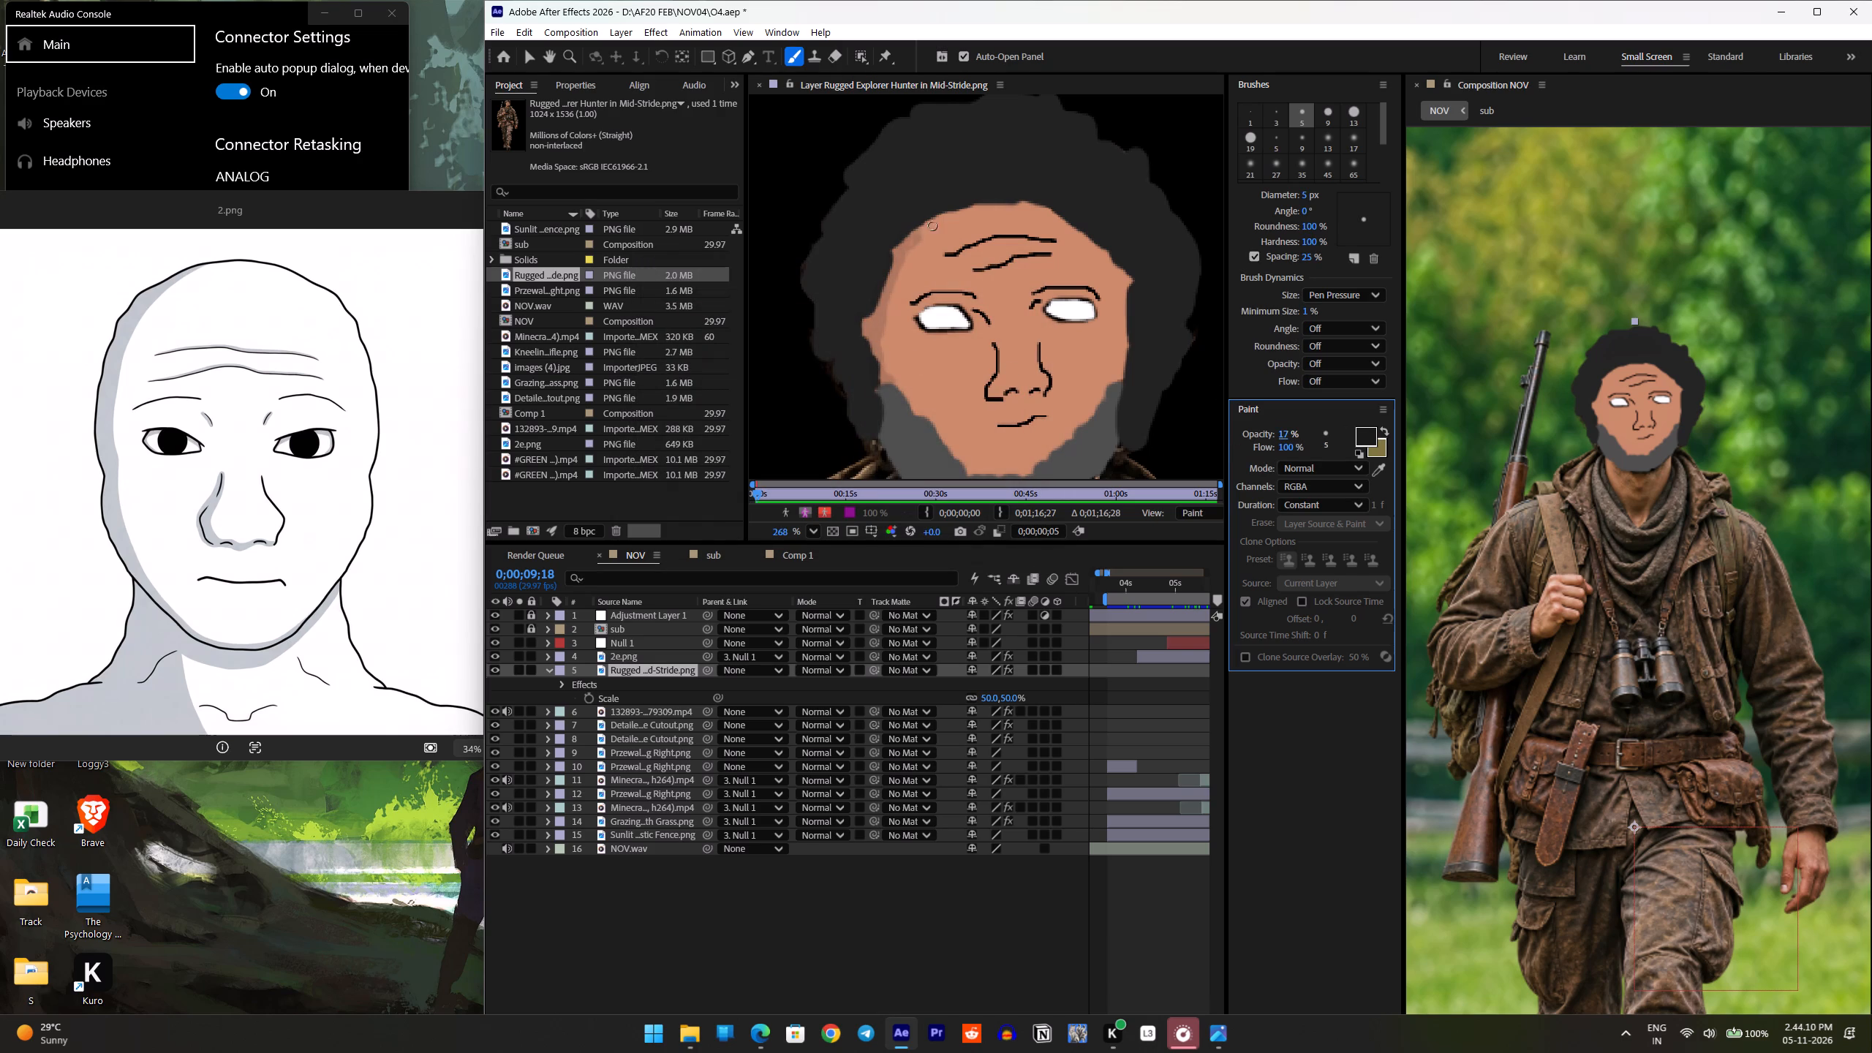
drag(932, 225, 1047, 215)
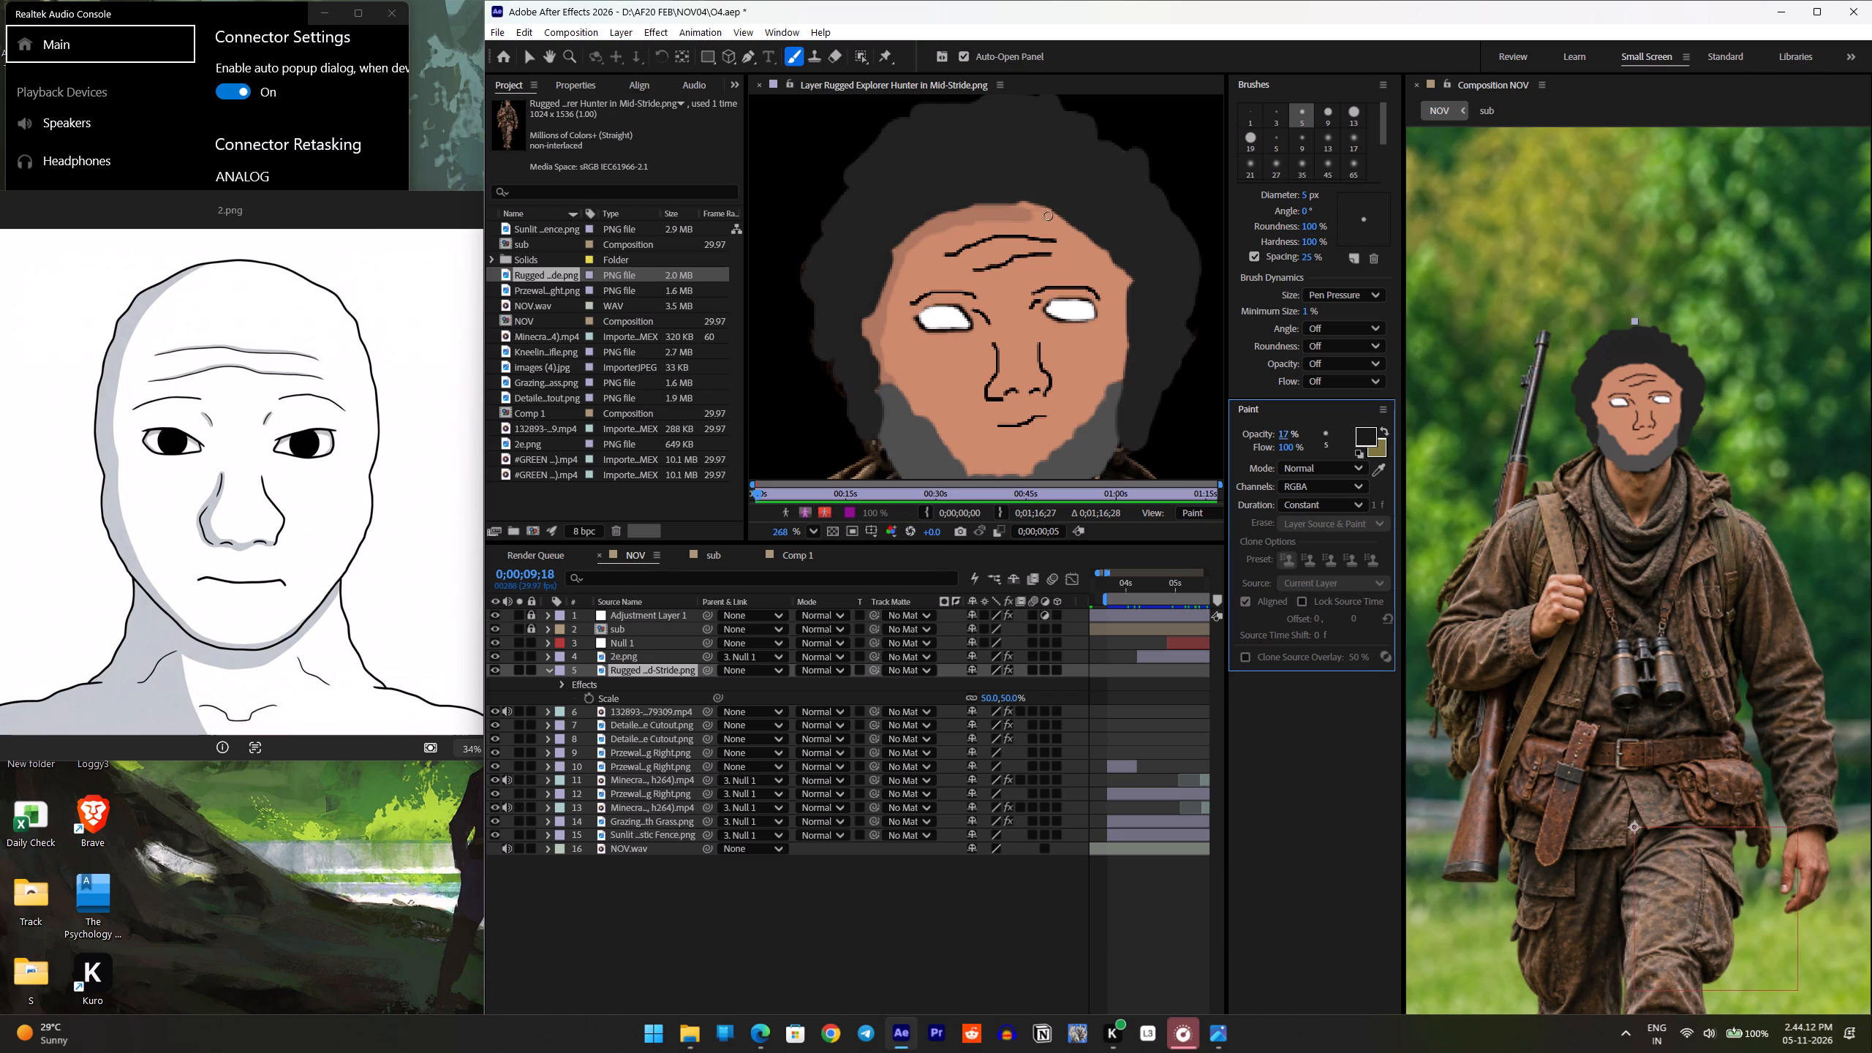
drag(1047, 215, 1134, 274)
drag(1134, 274, 1129, 282)
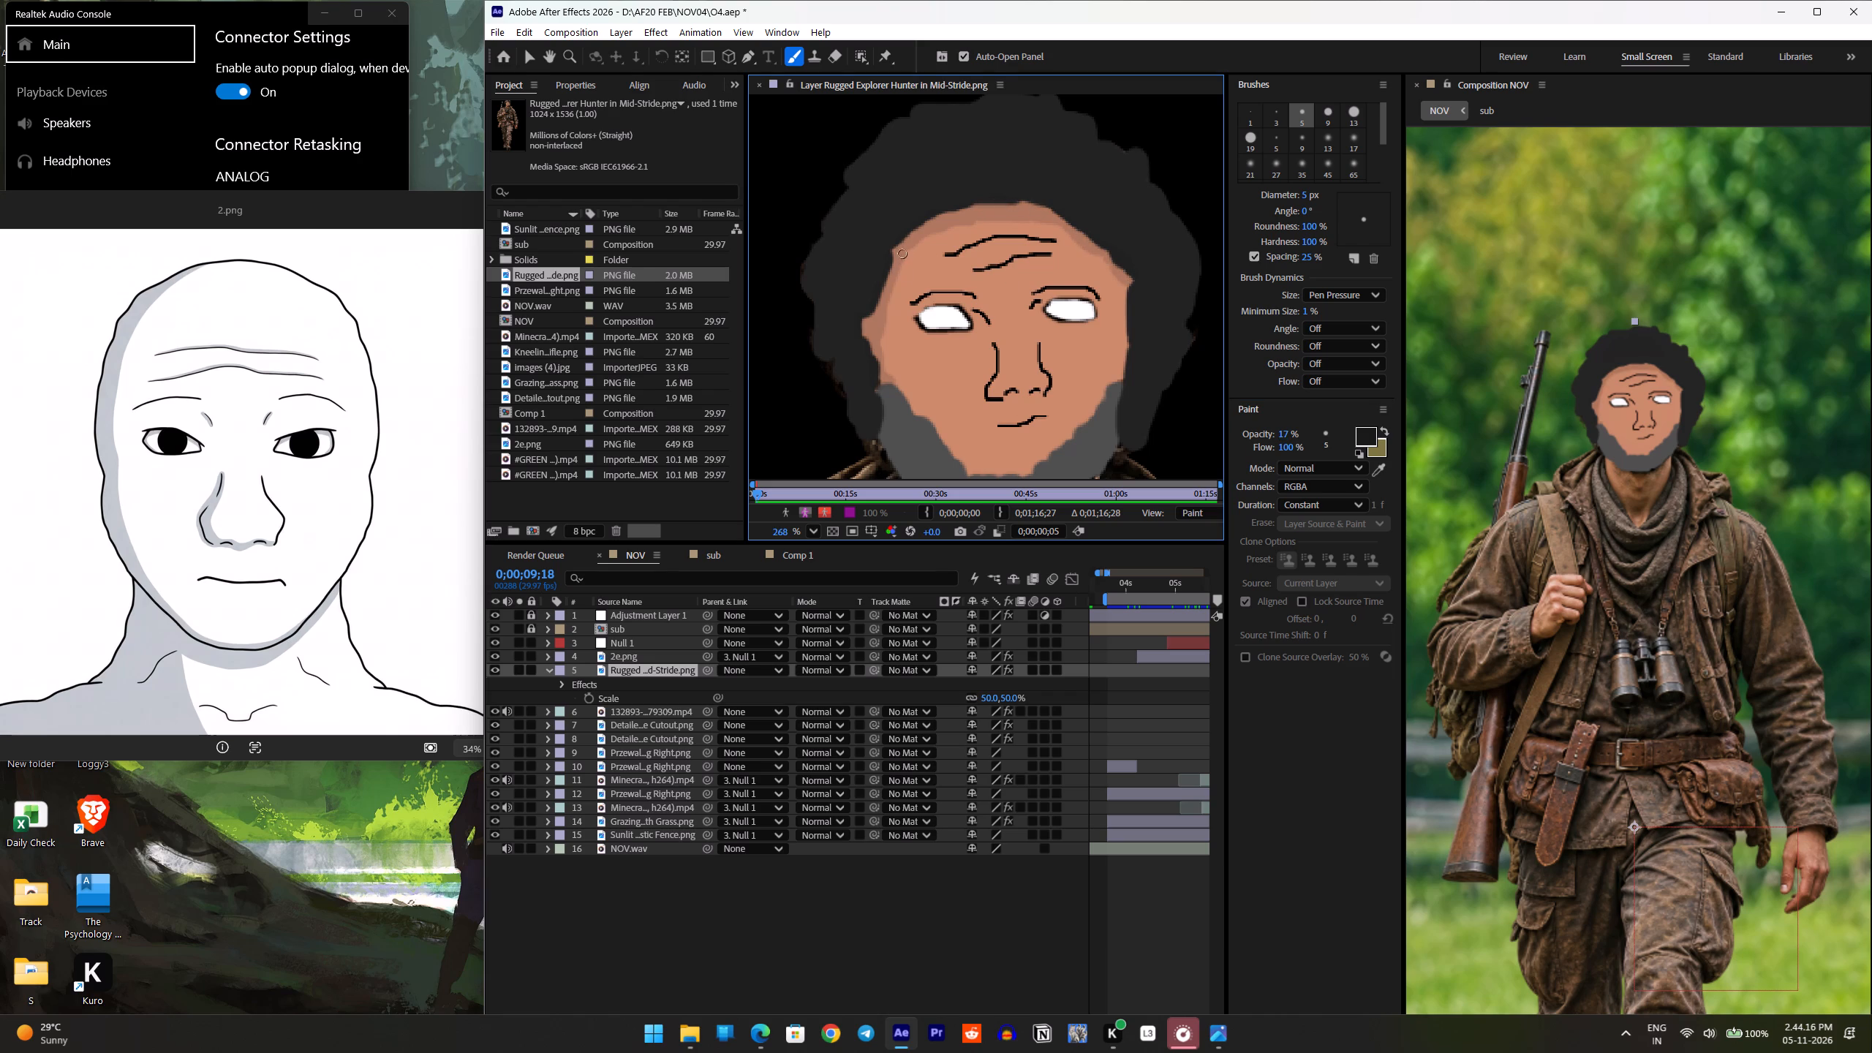
Shade the sides of the face, cheeks, beard edges and chin with the same translucent dark brush.
drag(910, 249, 905, 397)
drag(905, 397, 1011, 473)
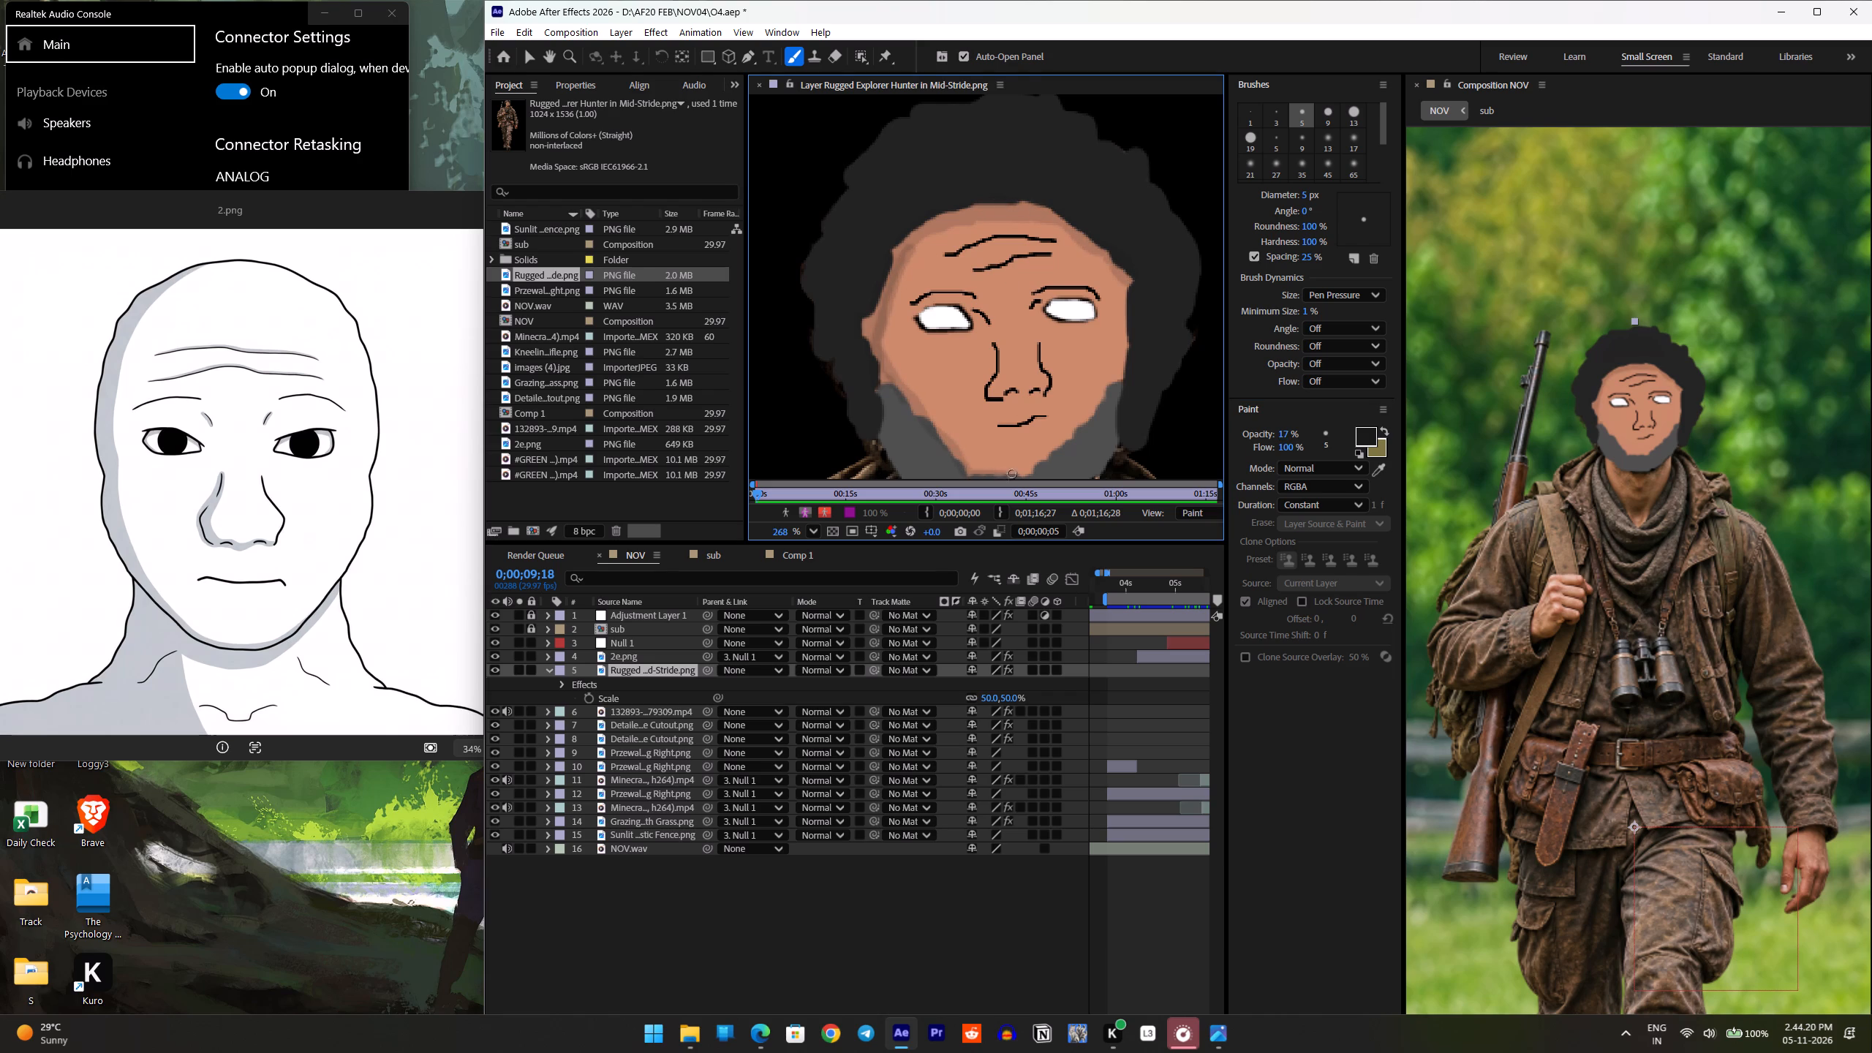
drag(1011, 473, 1129, 290)
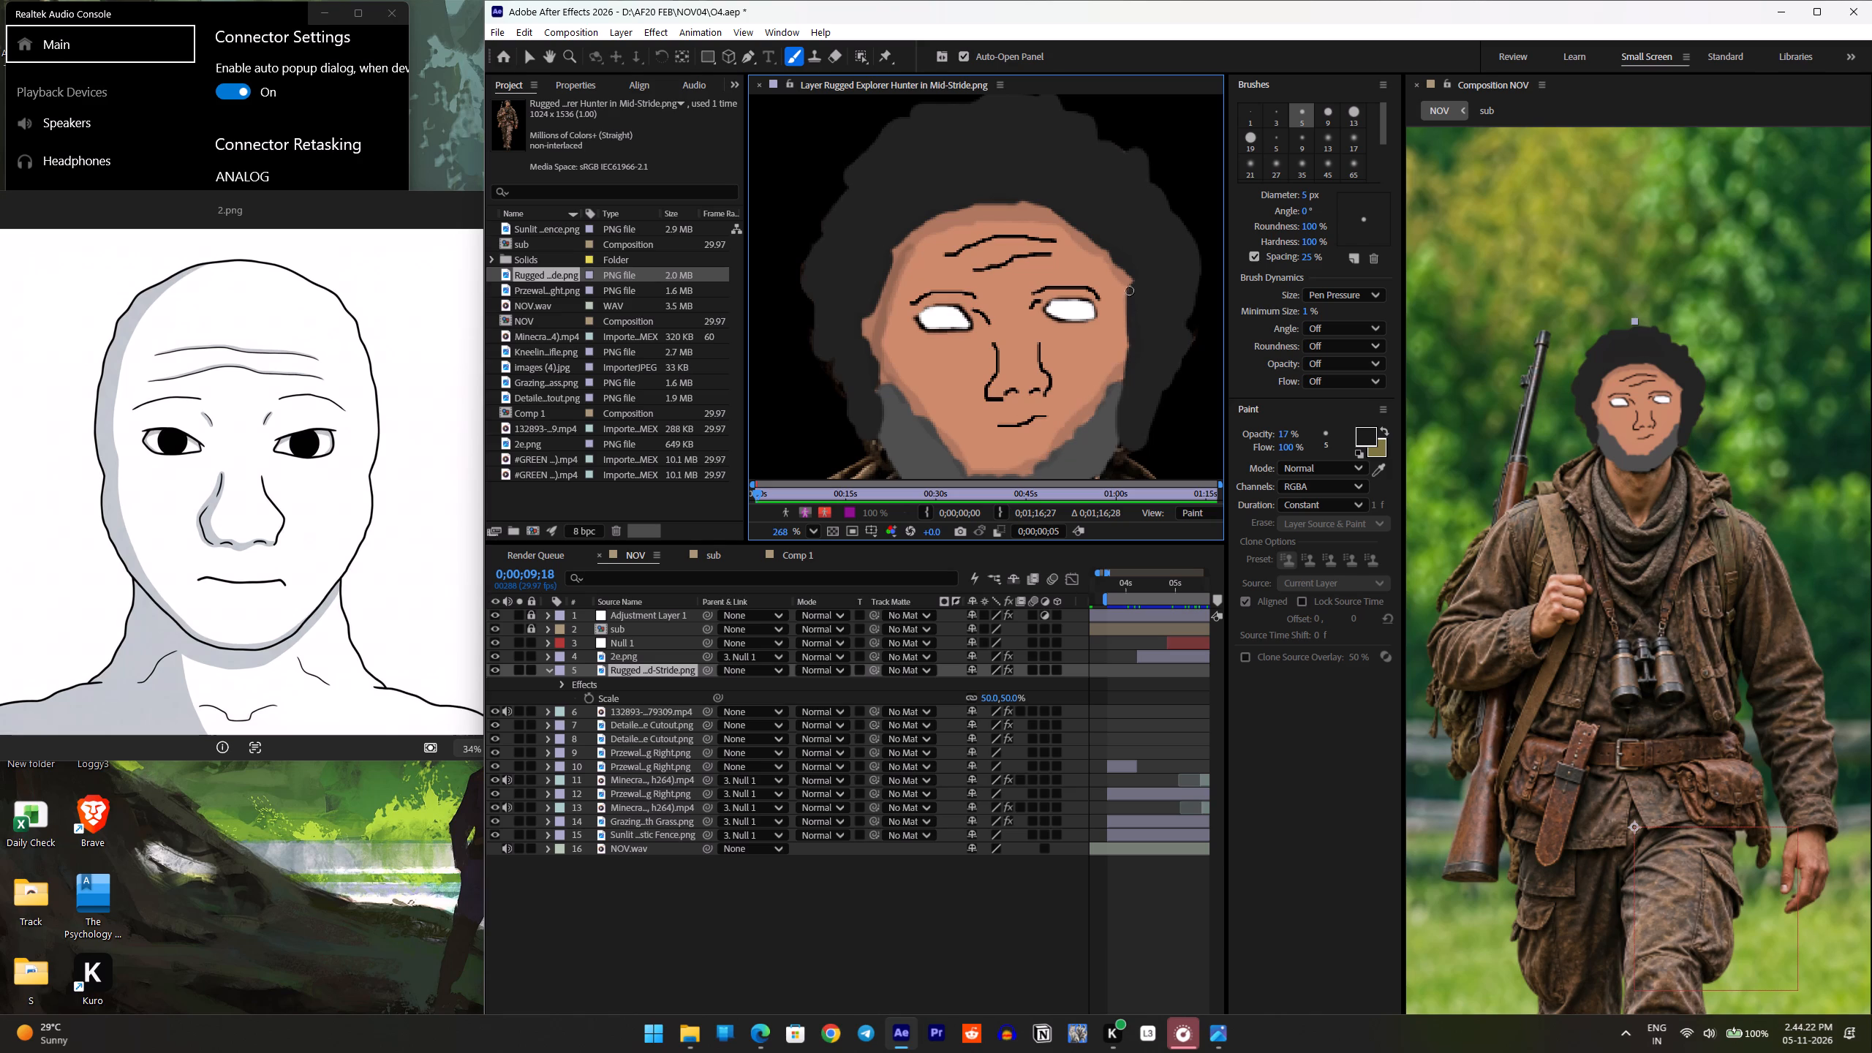
drag(1129, 290, 1042, 453)
drag(1042, 453, 995, 474)
Examine the shaded face both at full-figure scale and close up around the eyes and forehead.
scroll(1000, 423, down, 4)
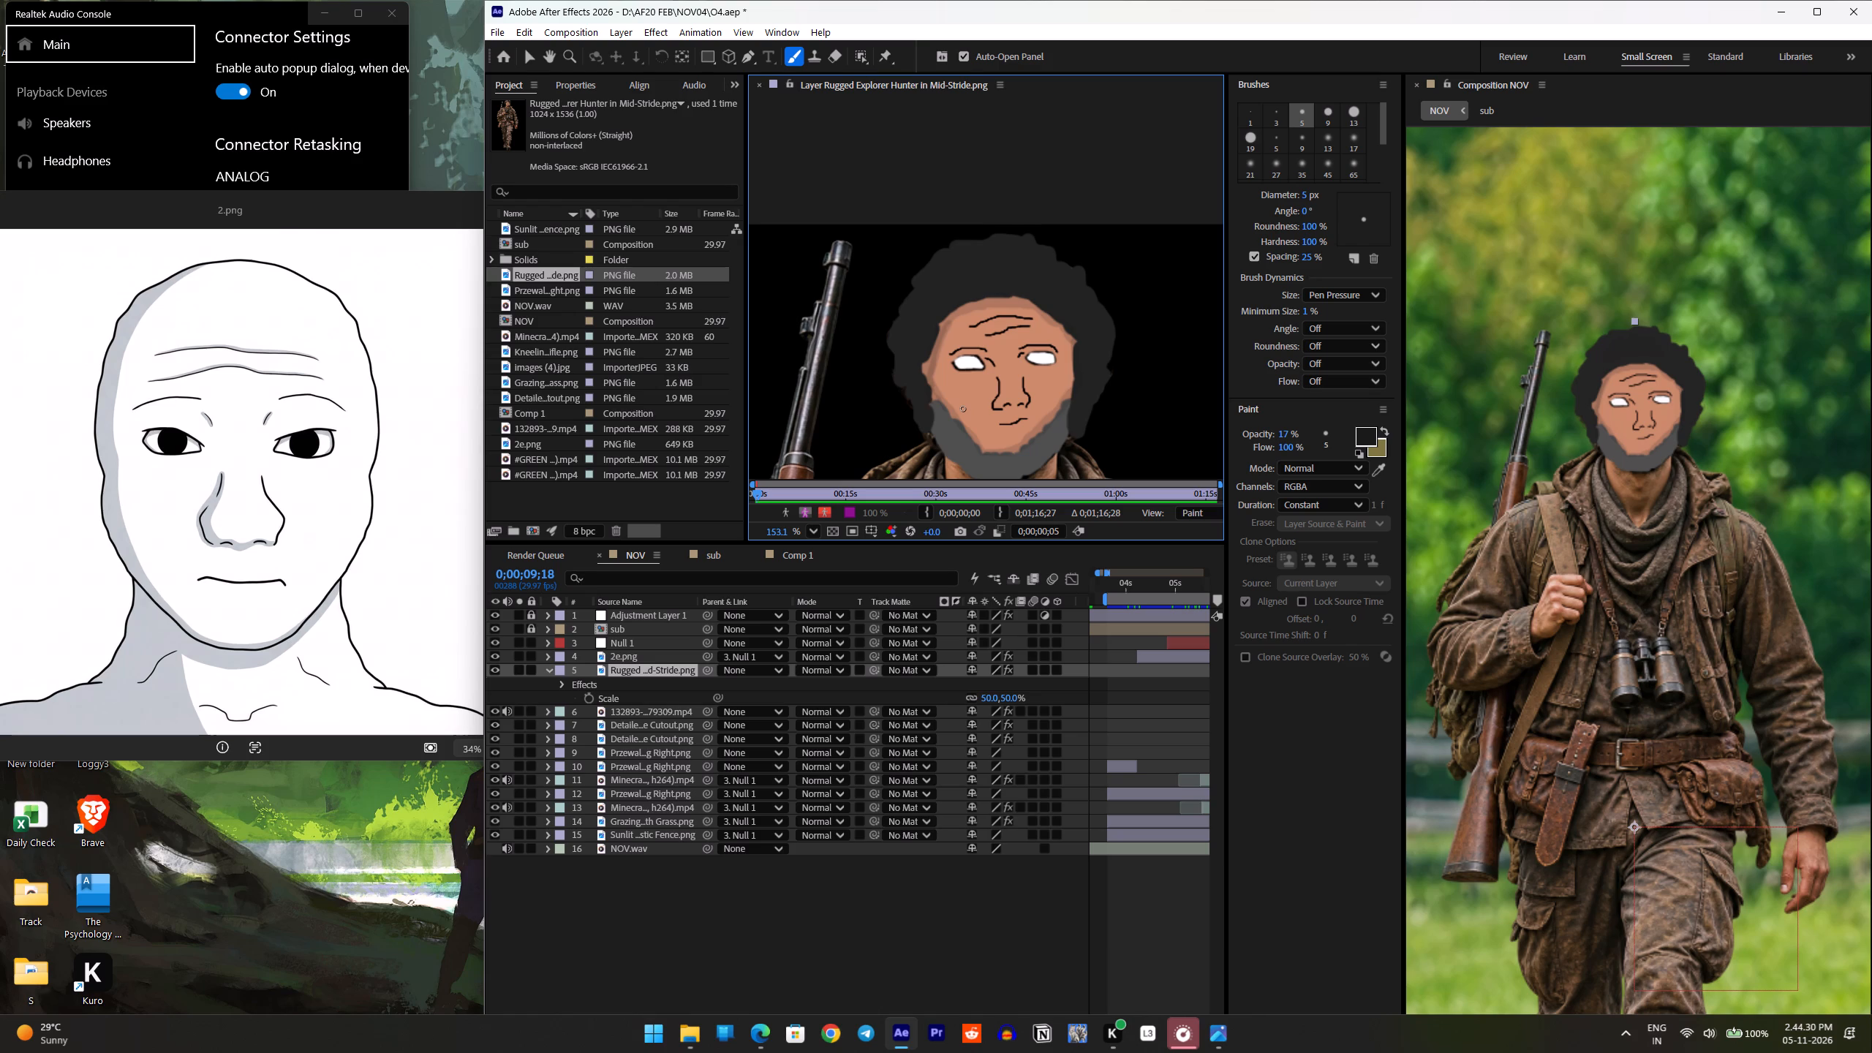
scroll(999, 388, down, 15)
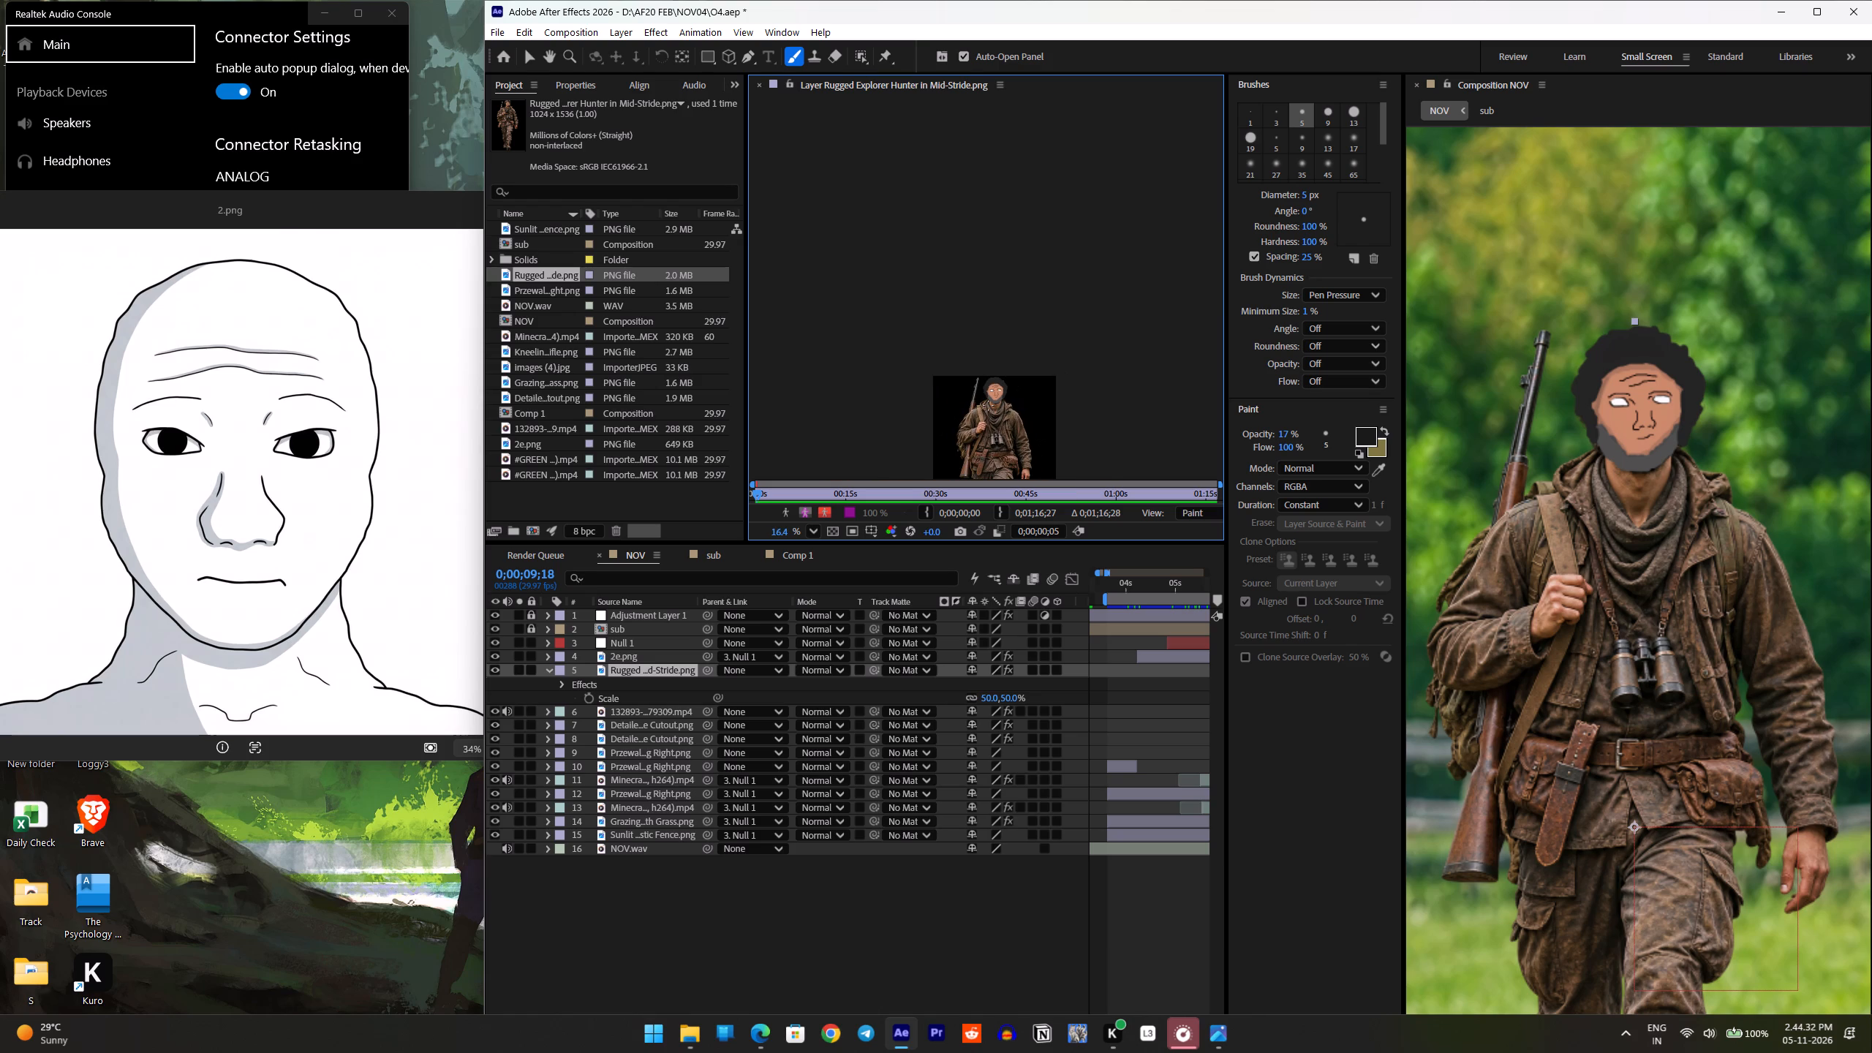
scroll(1015, 388, up, 8)
scroll(1016, 383, down, 6)
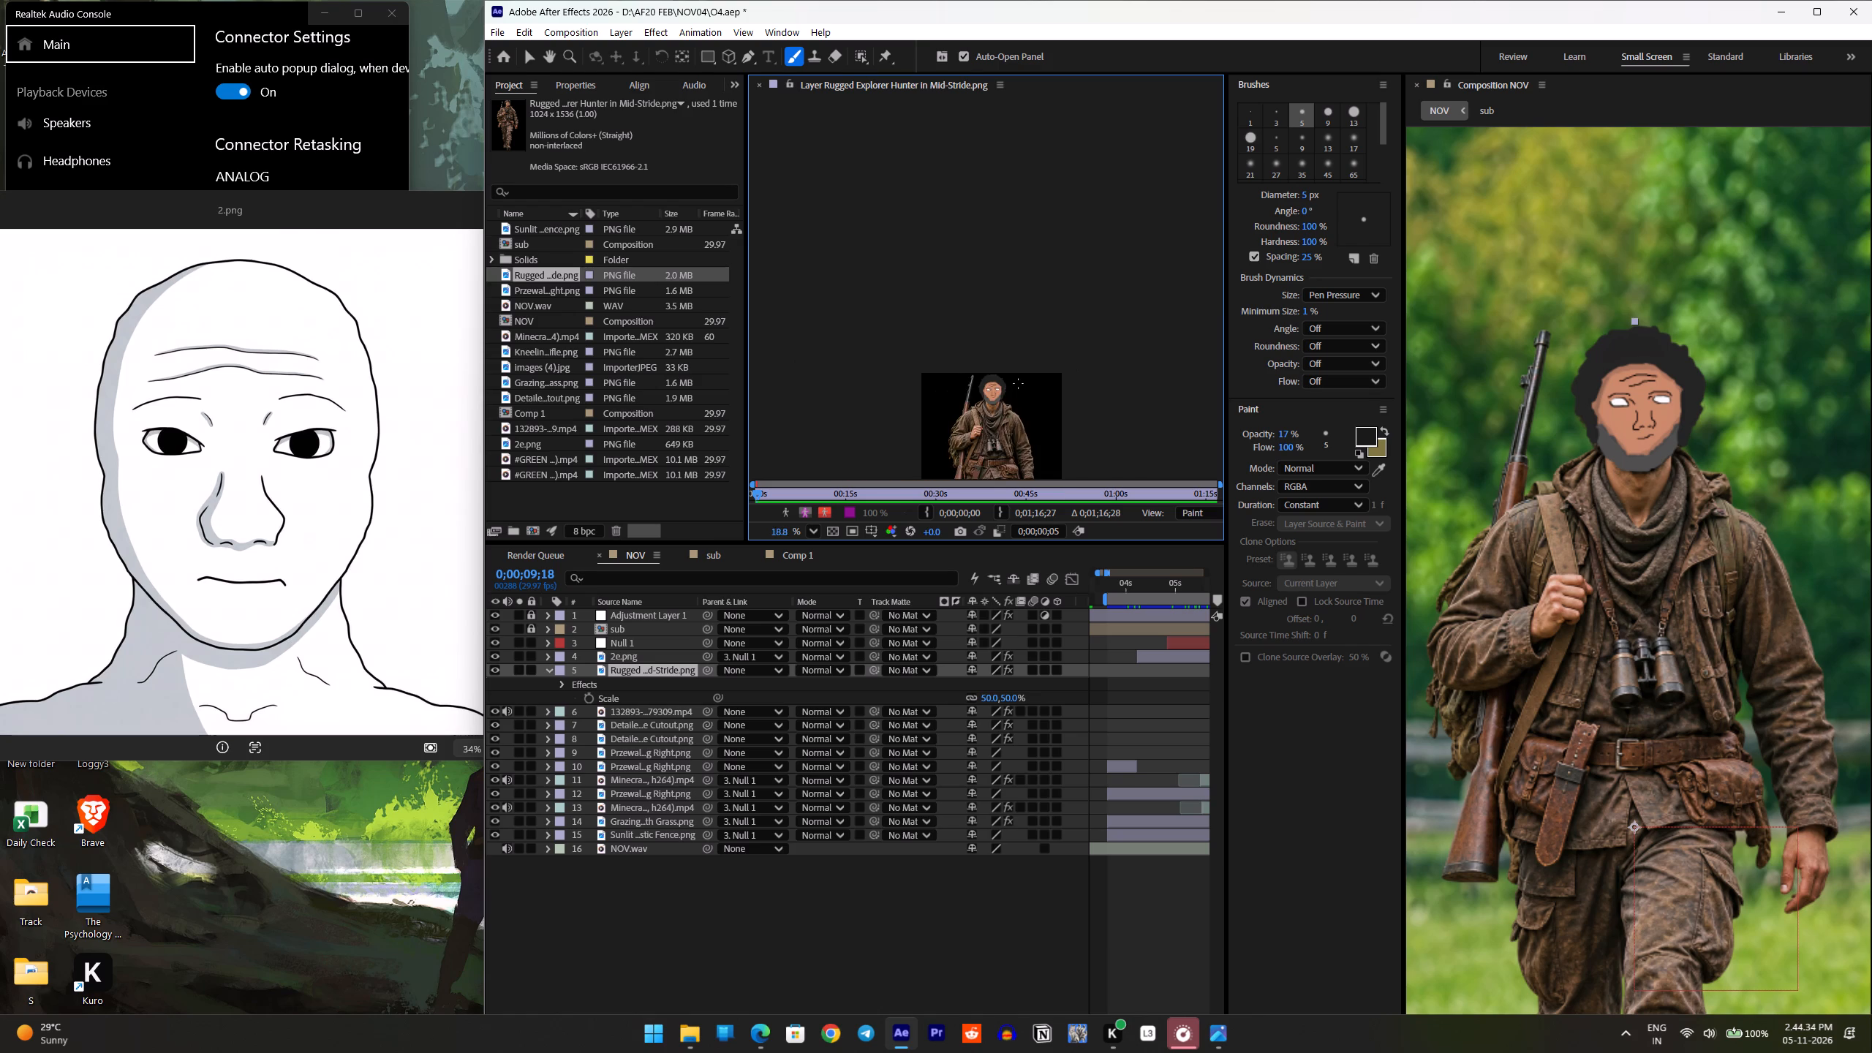
scroll(1018, 383, down, 15)
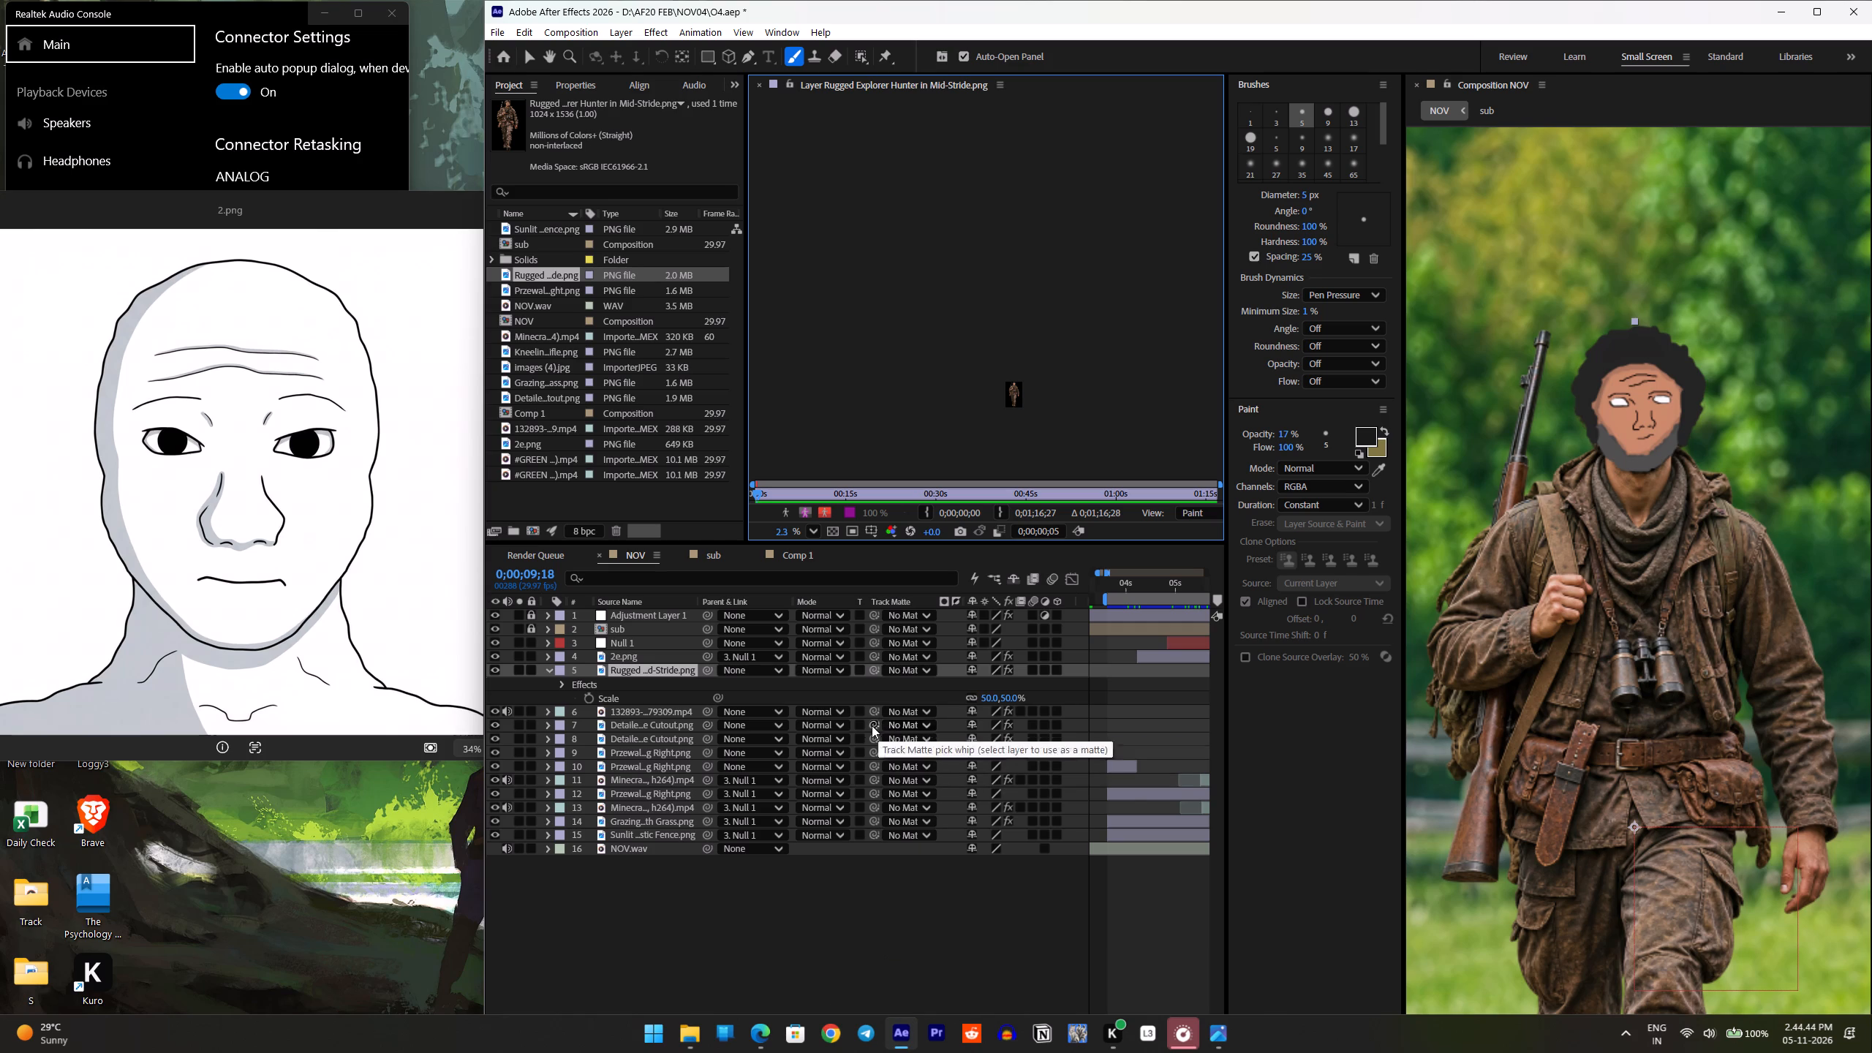
scroll(1017, 417, up, 15)
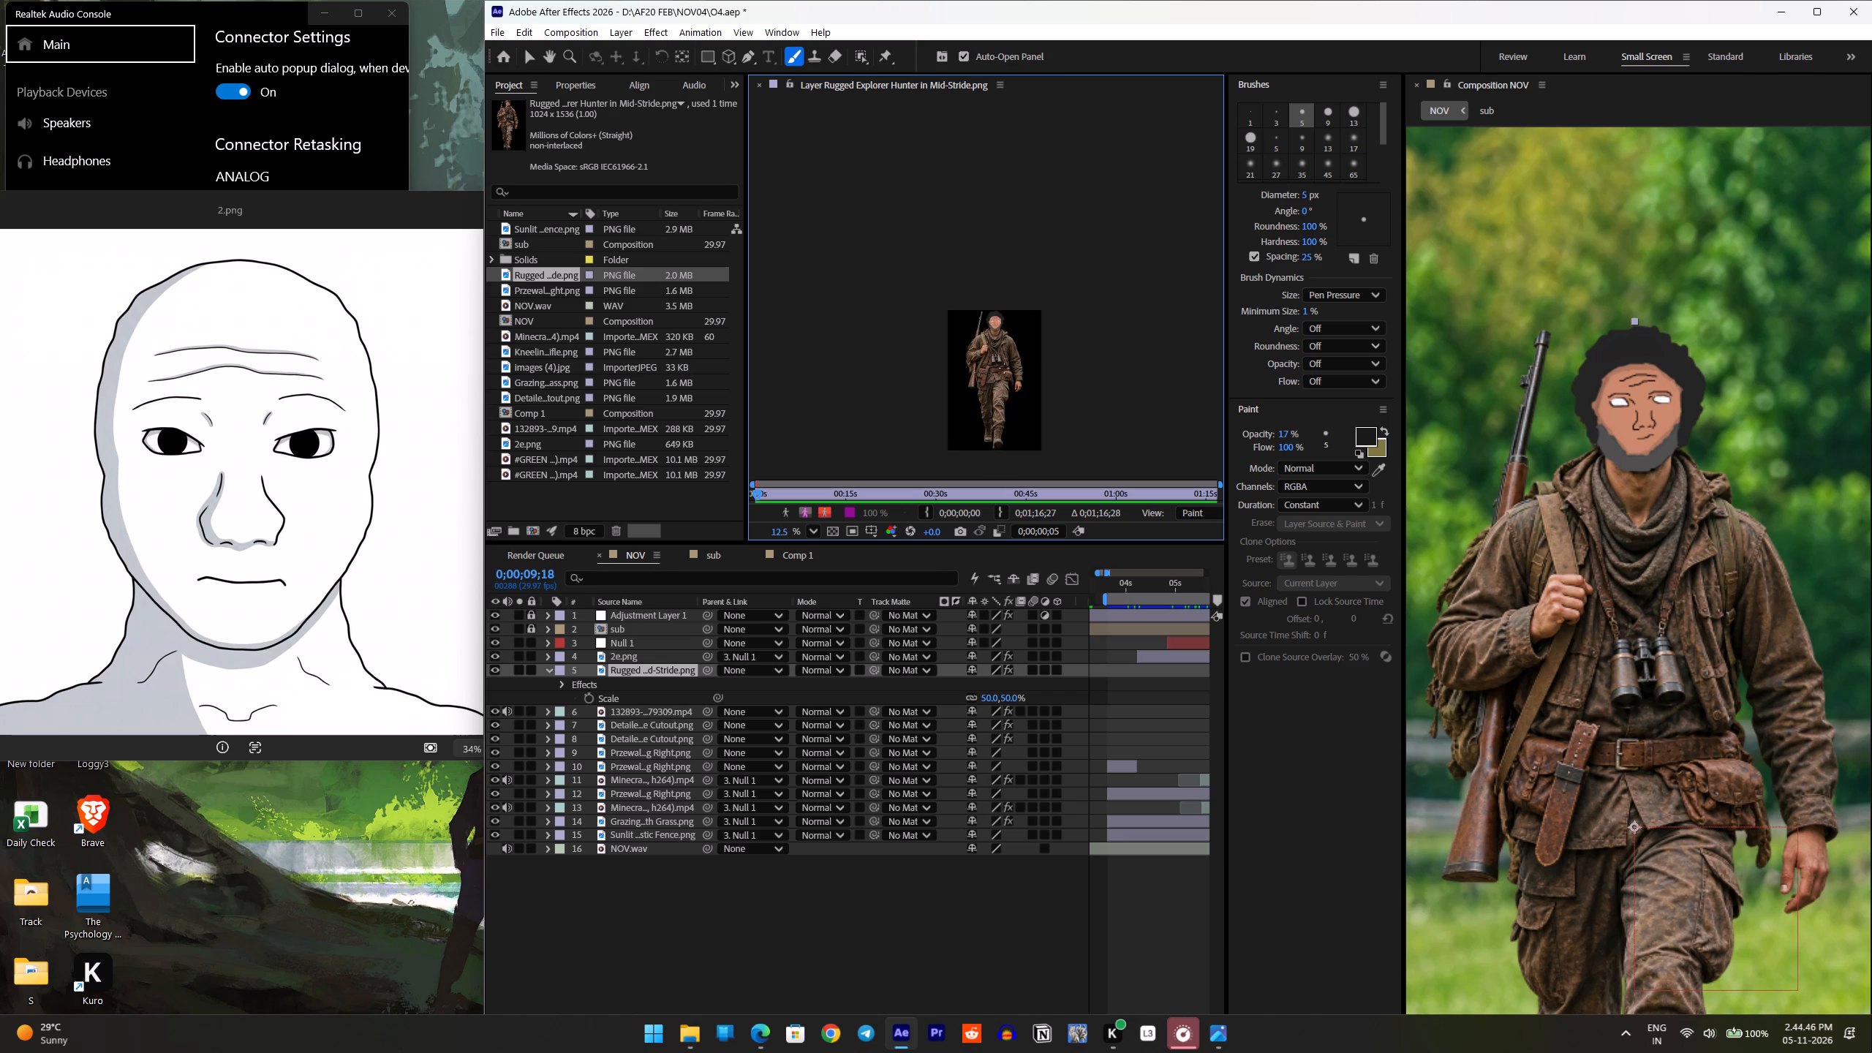
scroll(1004, 368, up, 11)
shift+scroll(1014, 226, up, 3)
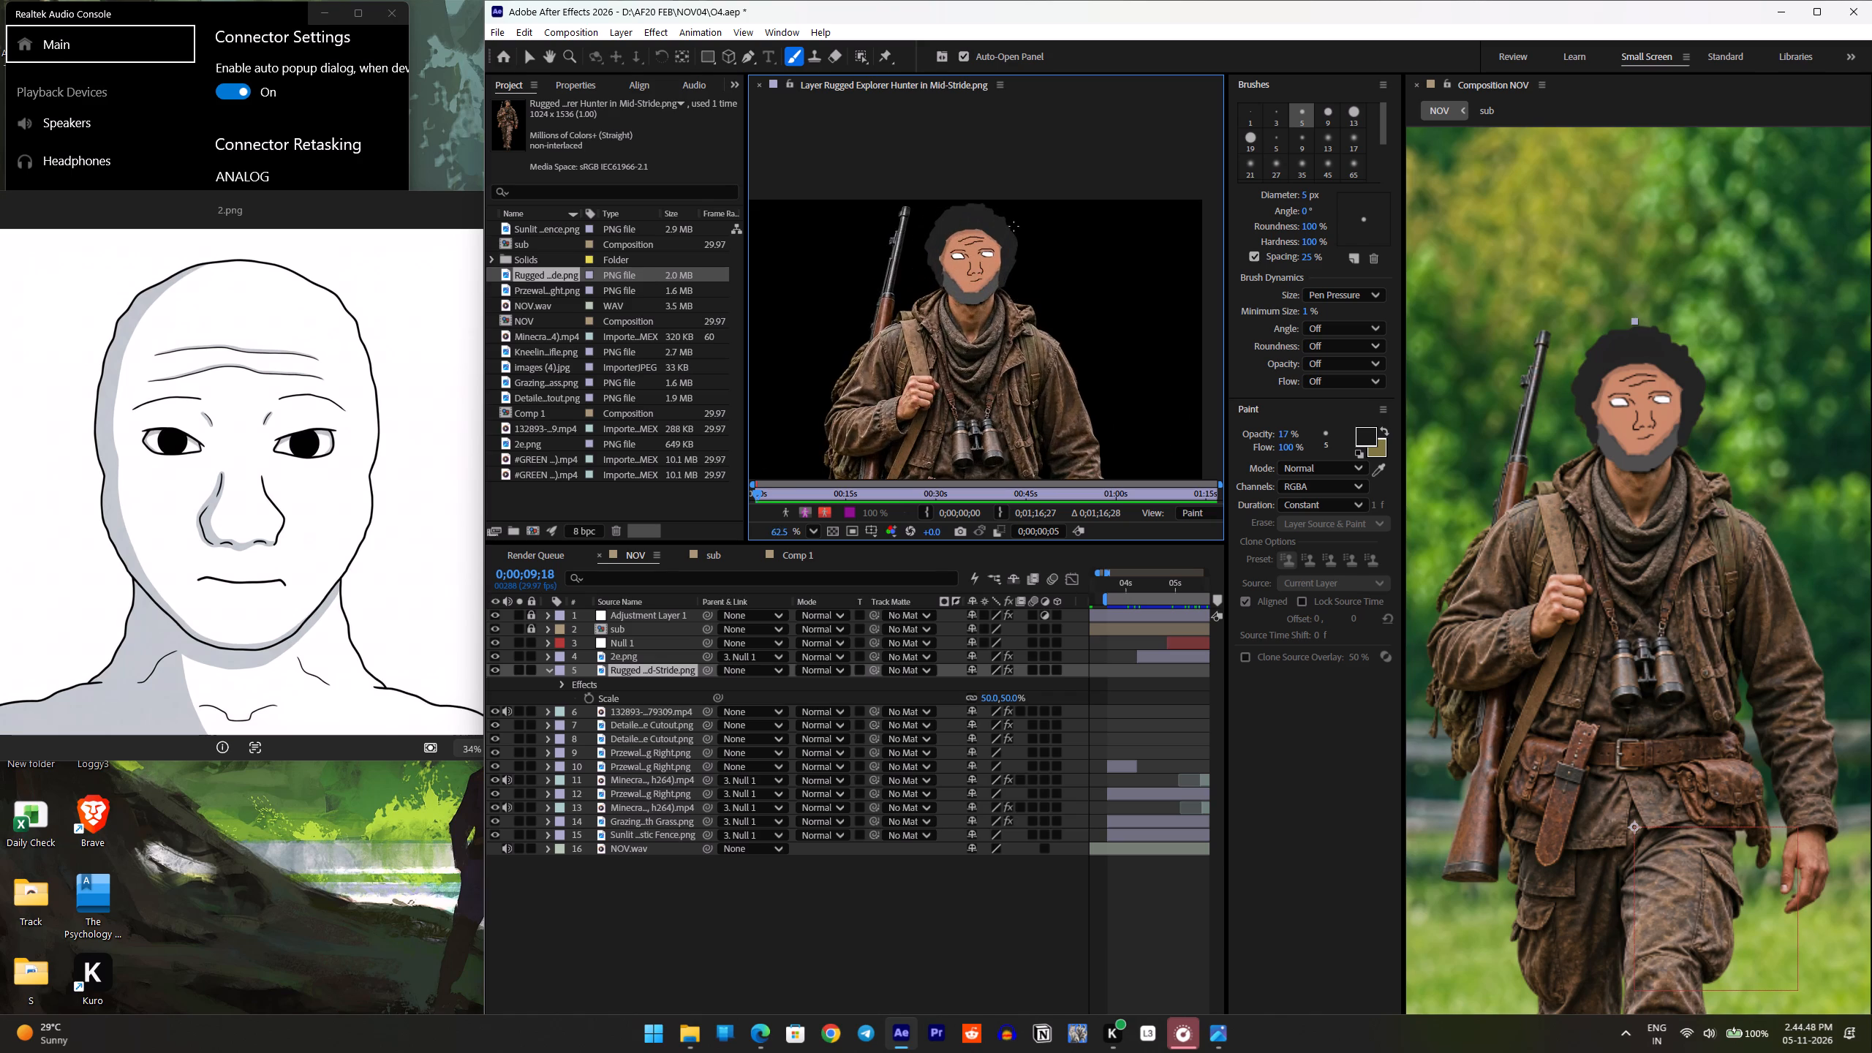
shift+scroll(1014, 226, up, 5)
shift+scroll(893, 341, up, 3)
scroll(875, 341, up, 1)
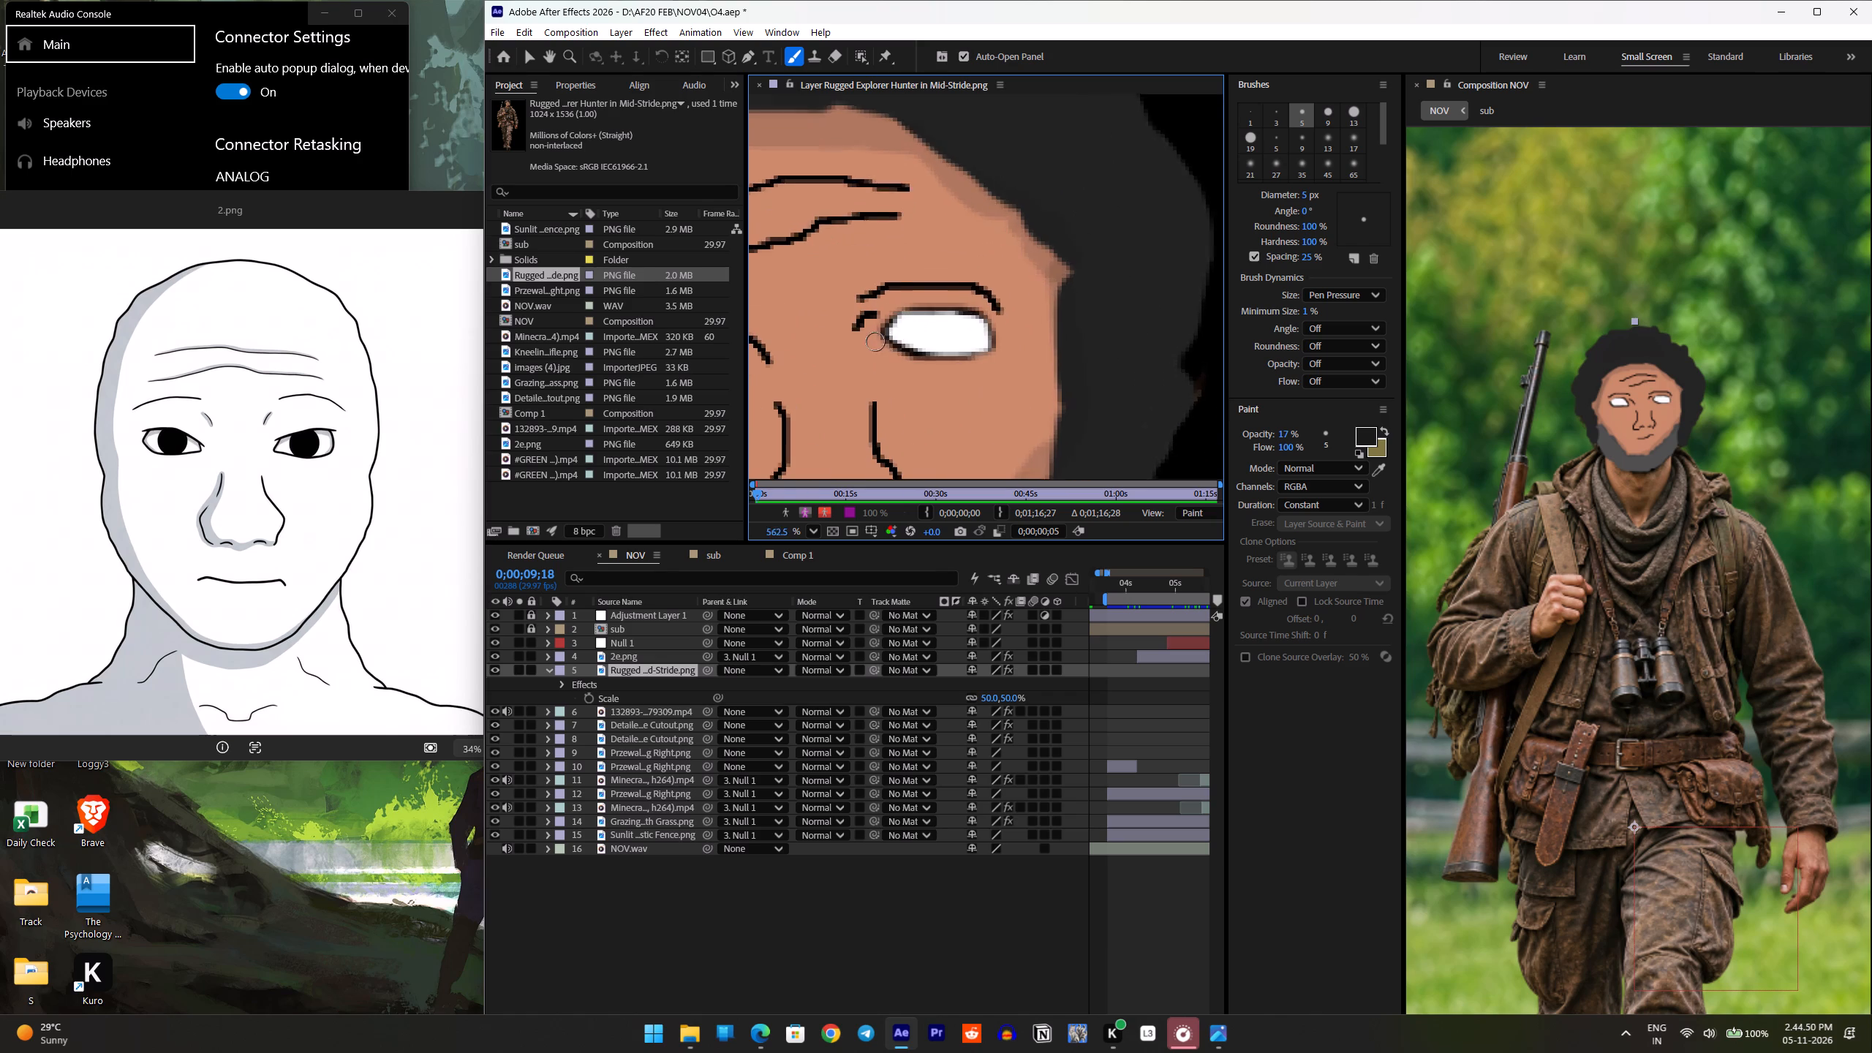
scroll(875, 341, up, 2)
scroll(875, 341, down, 6)
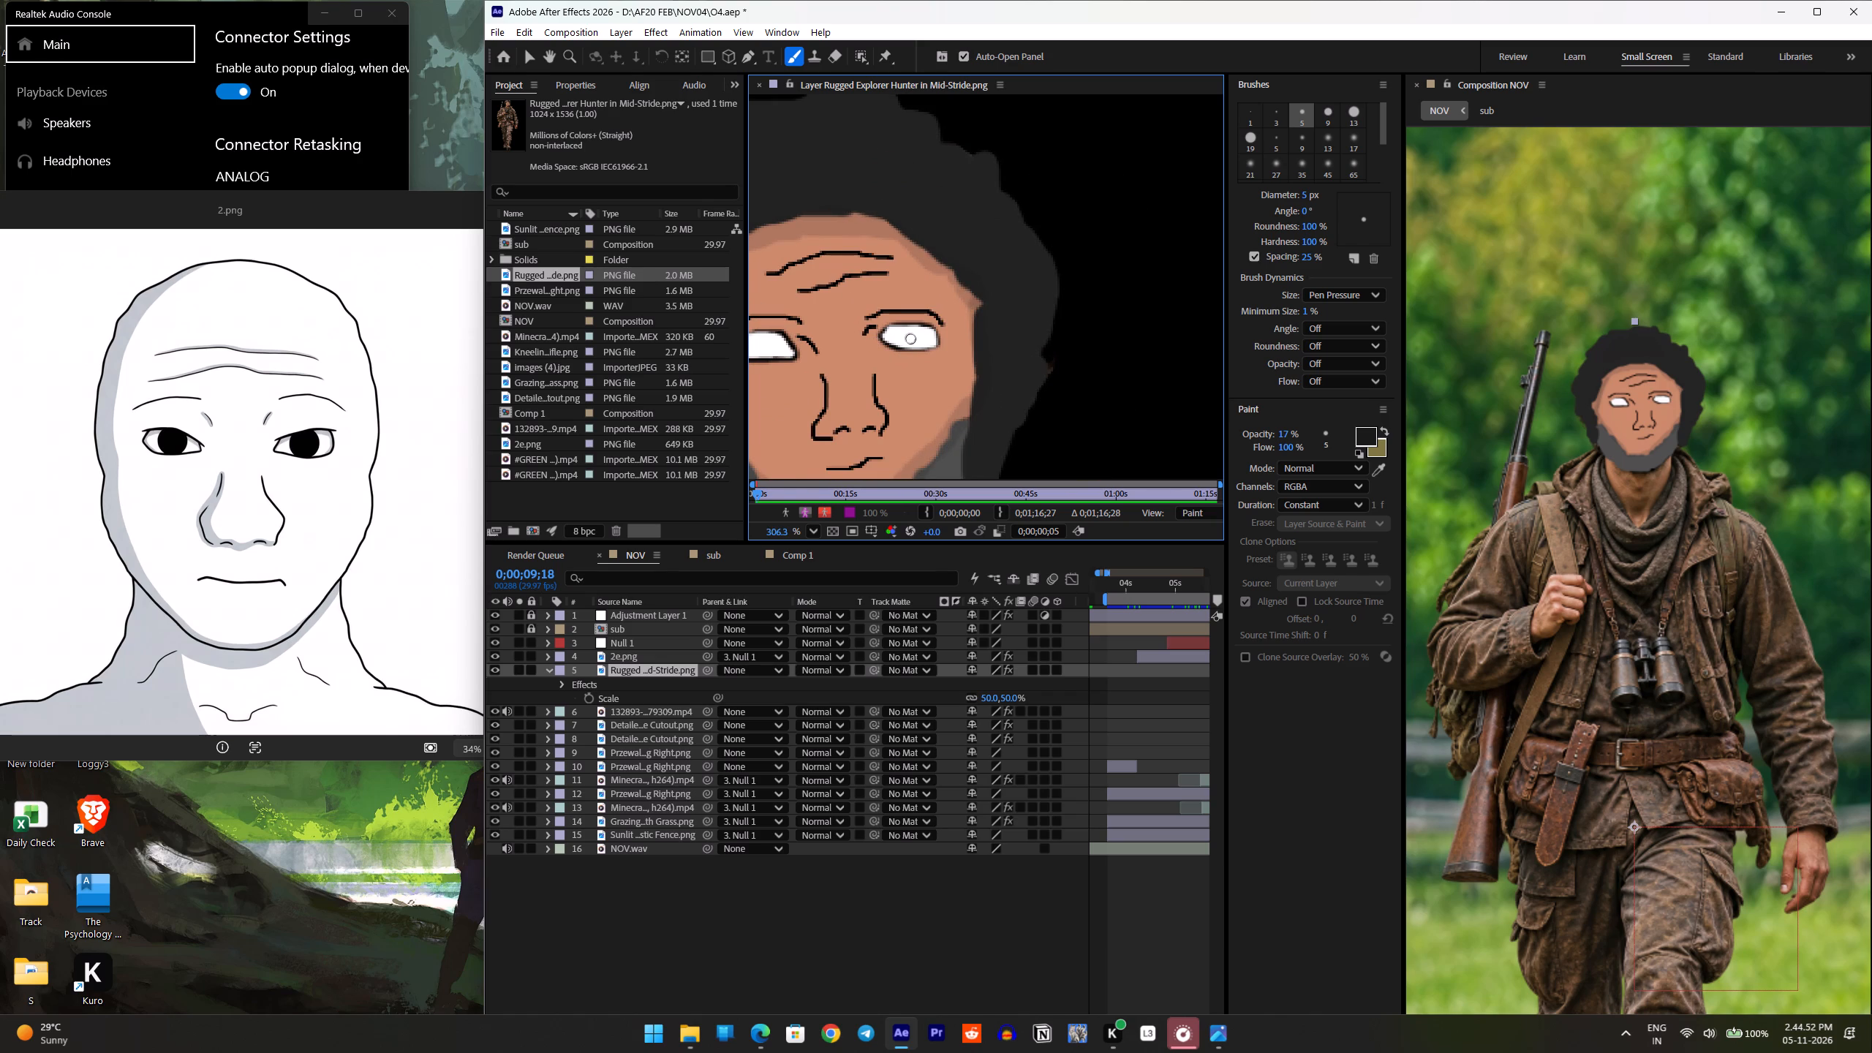
scroll(812, 350, right, 1)
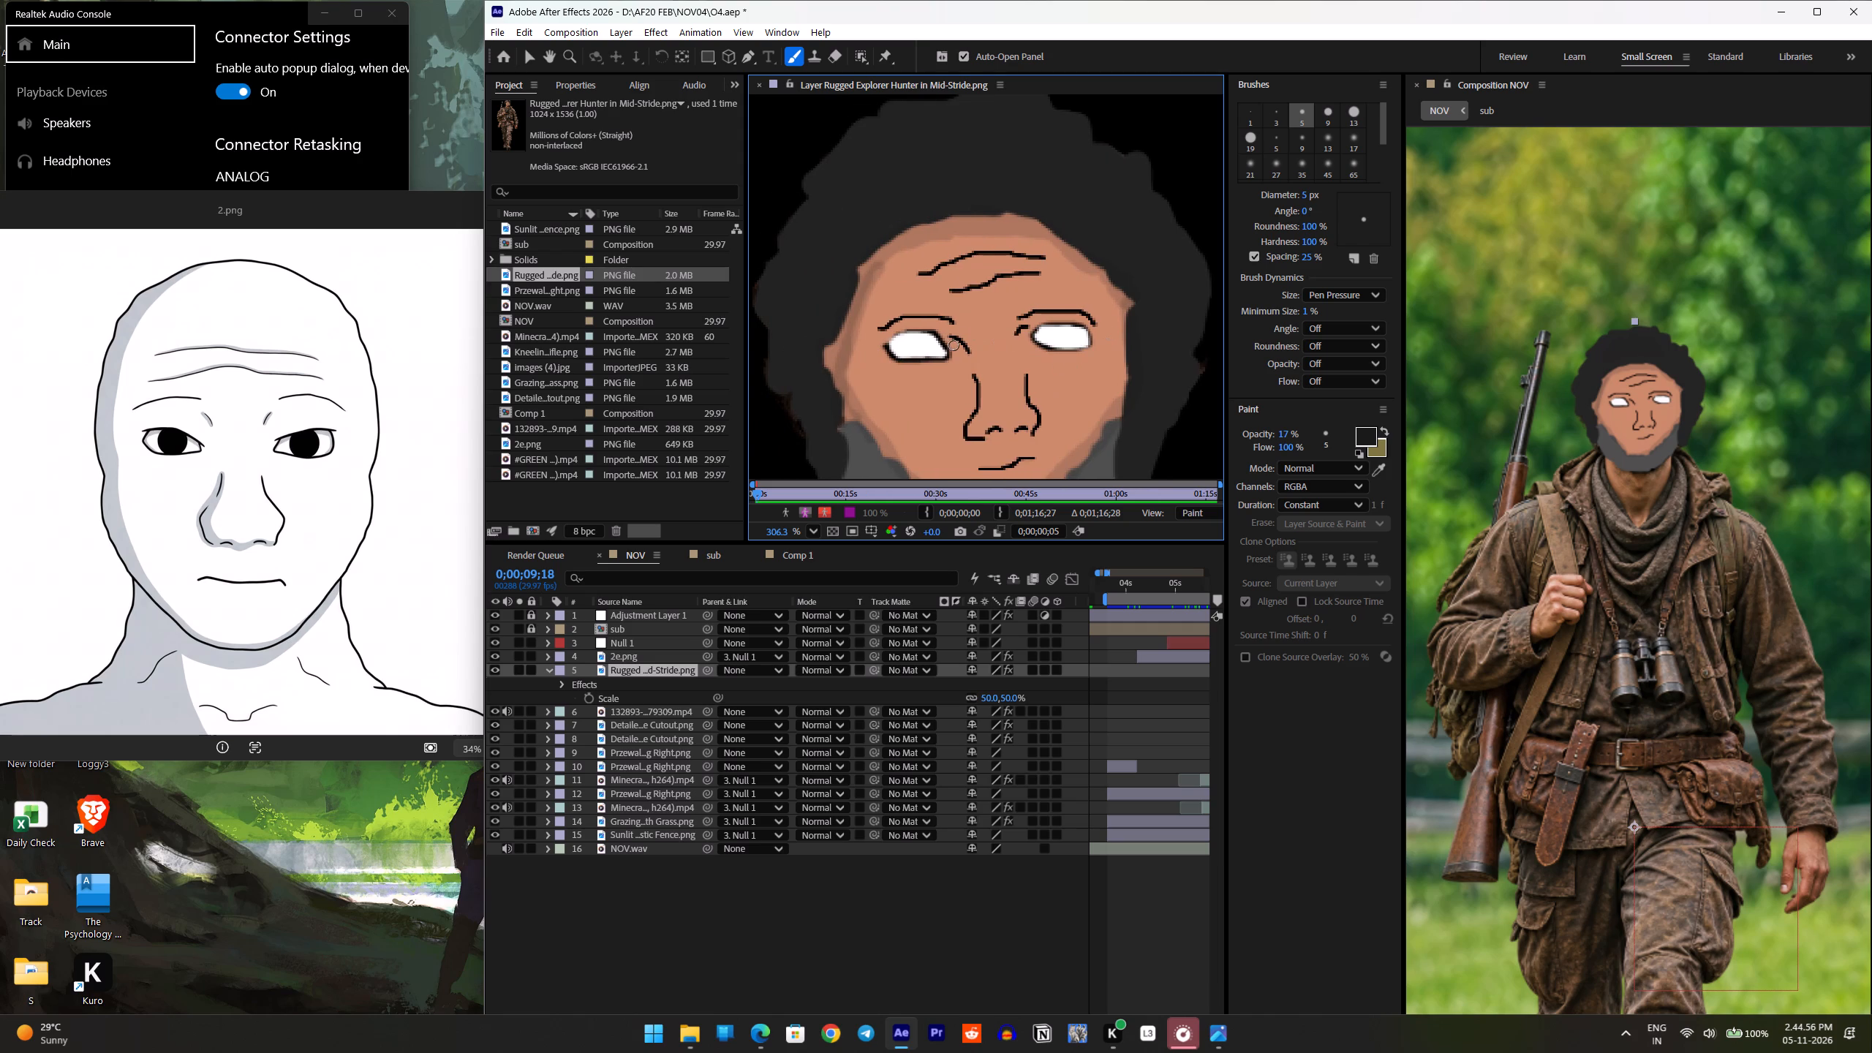
ctrl+scroll(953, 344, up, 2)
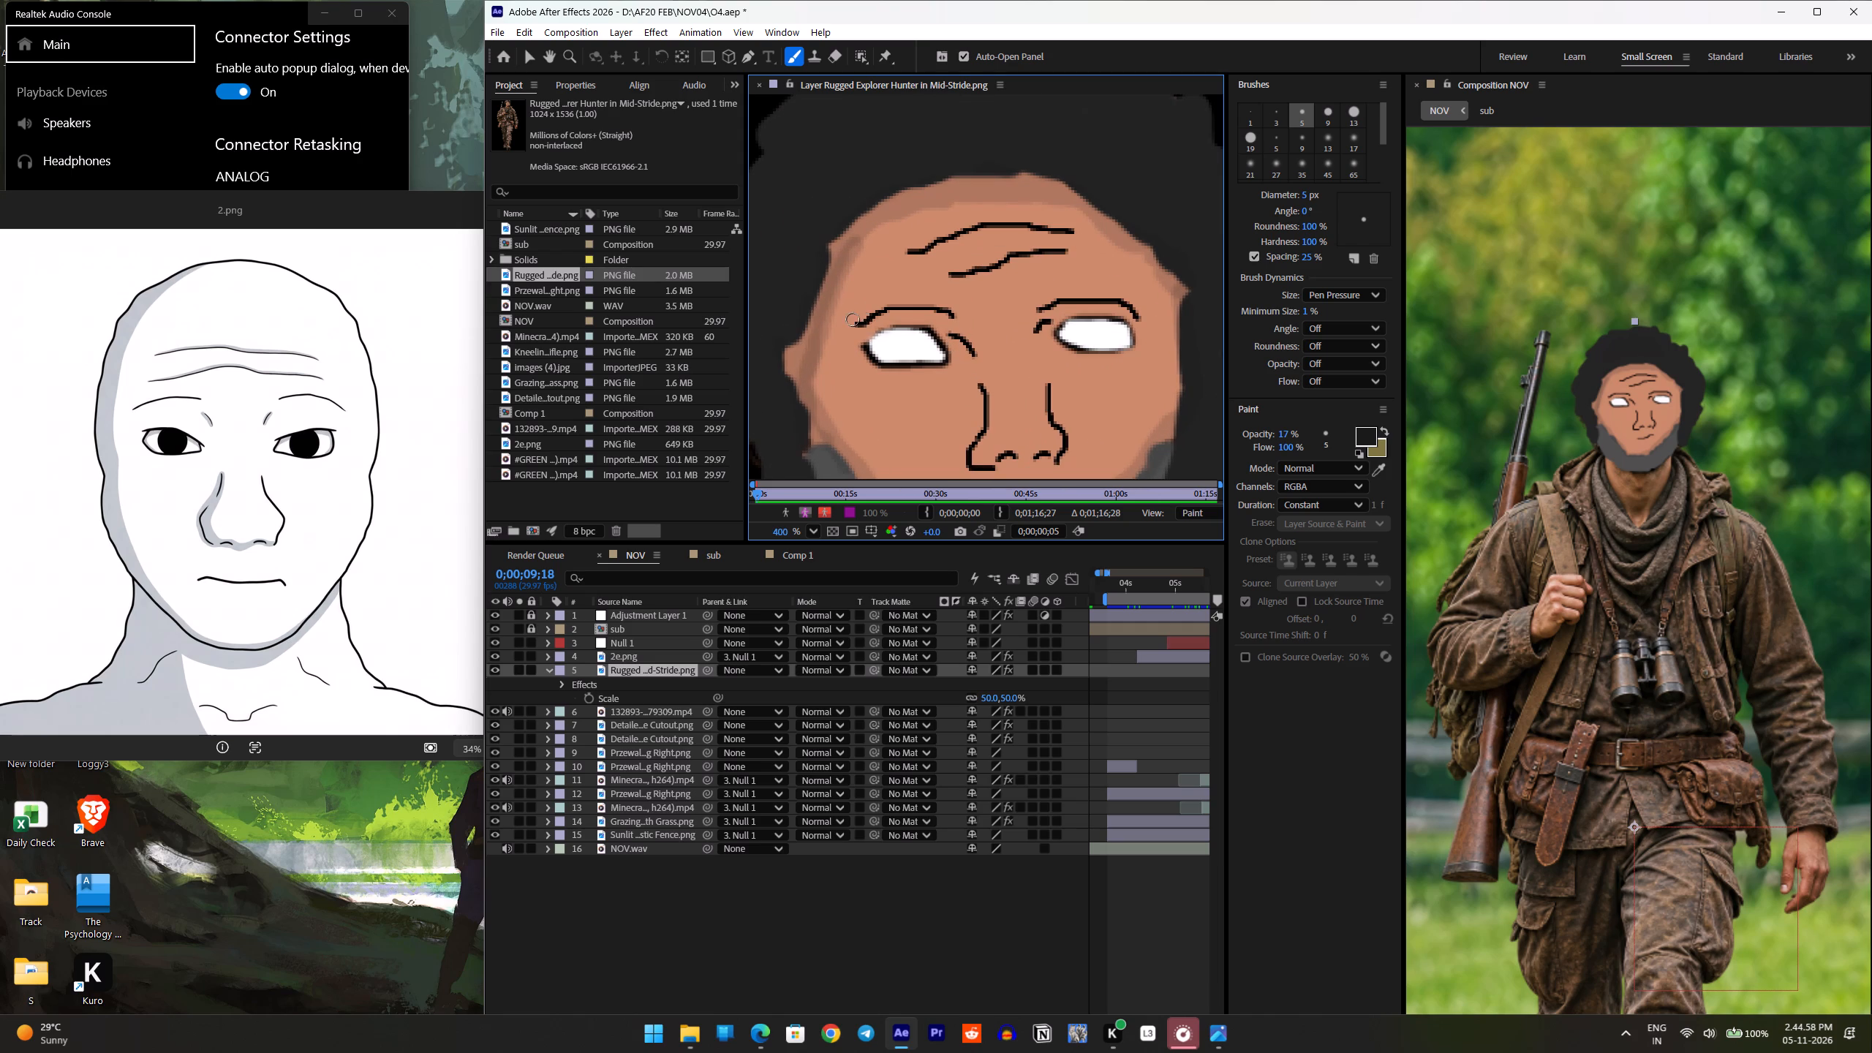
Shade beside the inner eye crease, along the sides and base of the nose and under the mouth with the 17% opacity dark brush.
drag(852, 319, 944, 304)
key(ctrl+z)
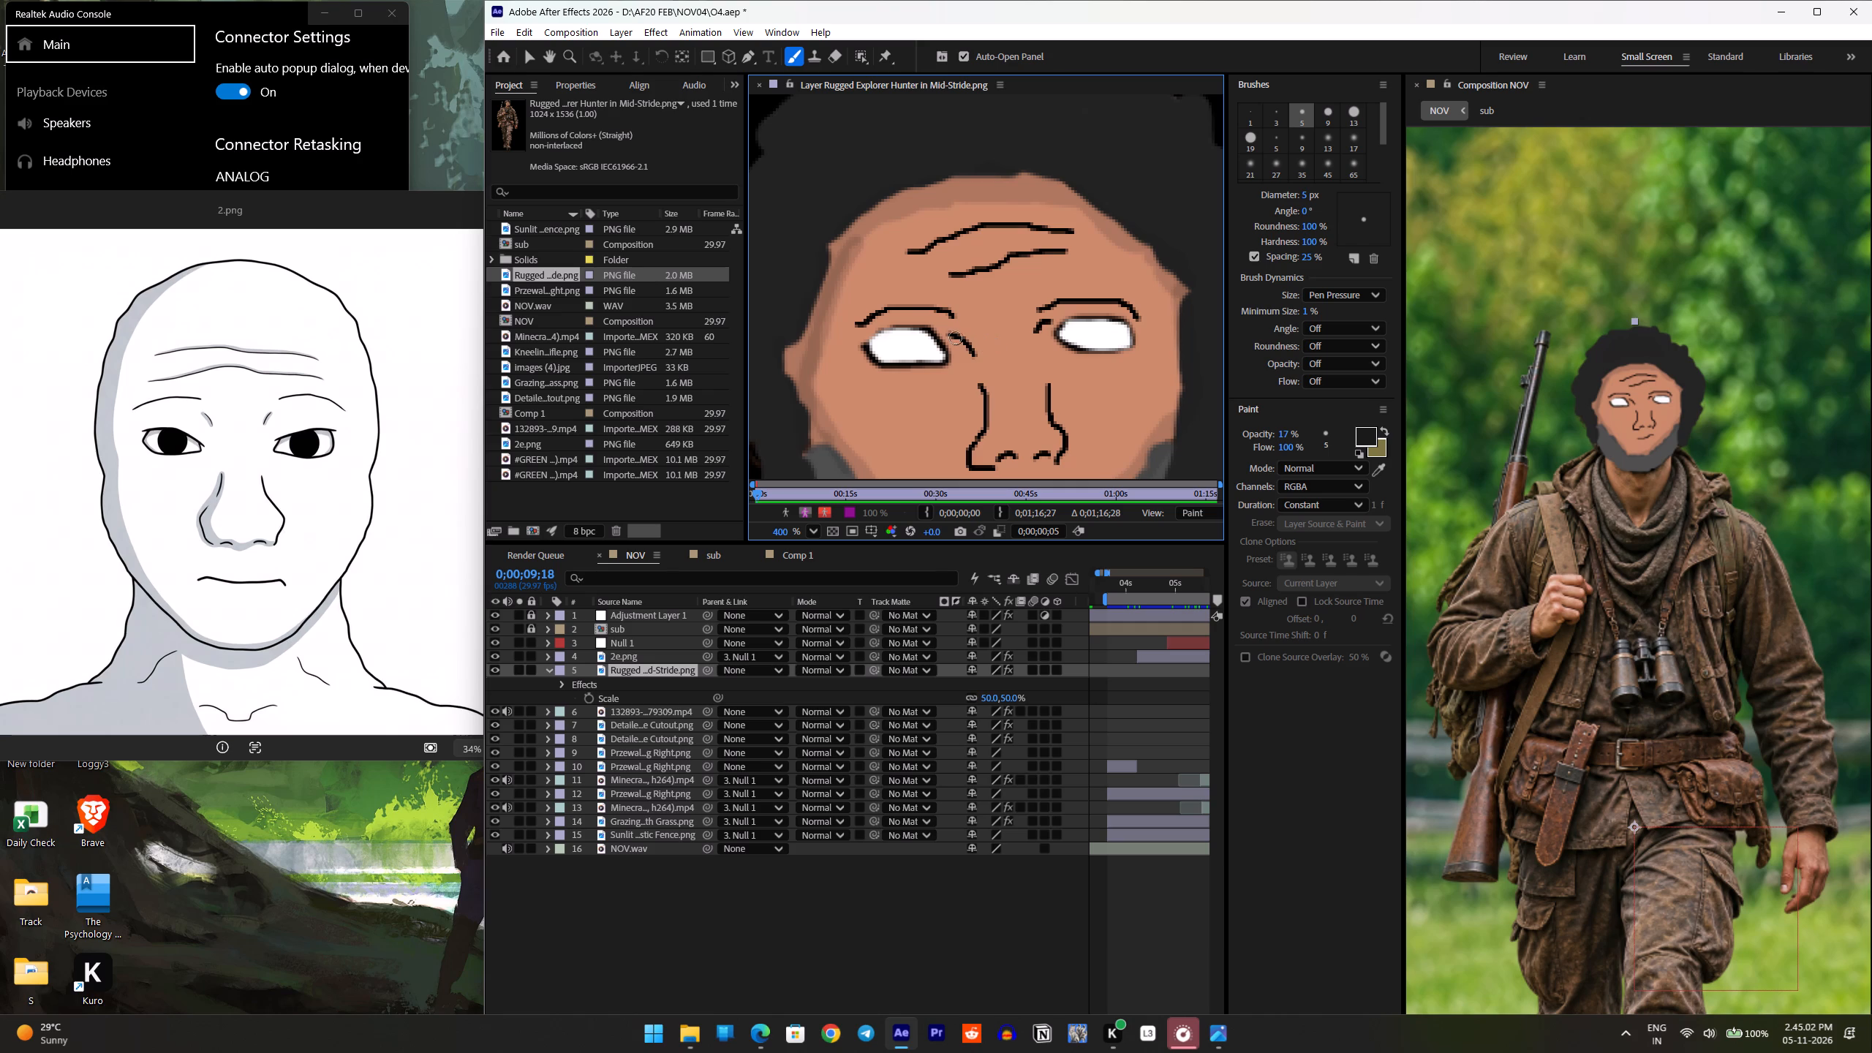
alt+scroll(967, 341, up, 2)
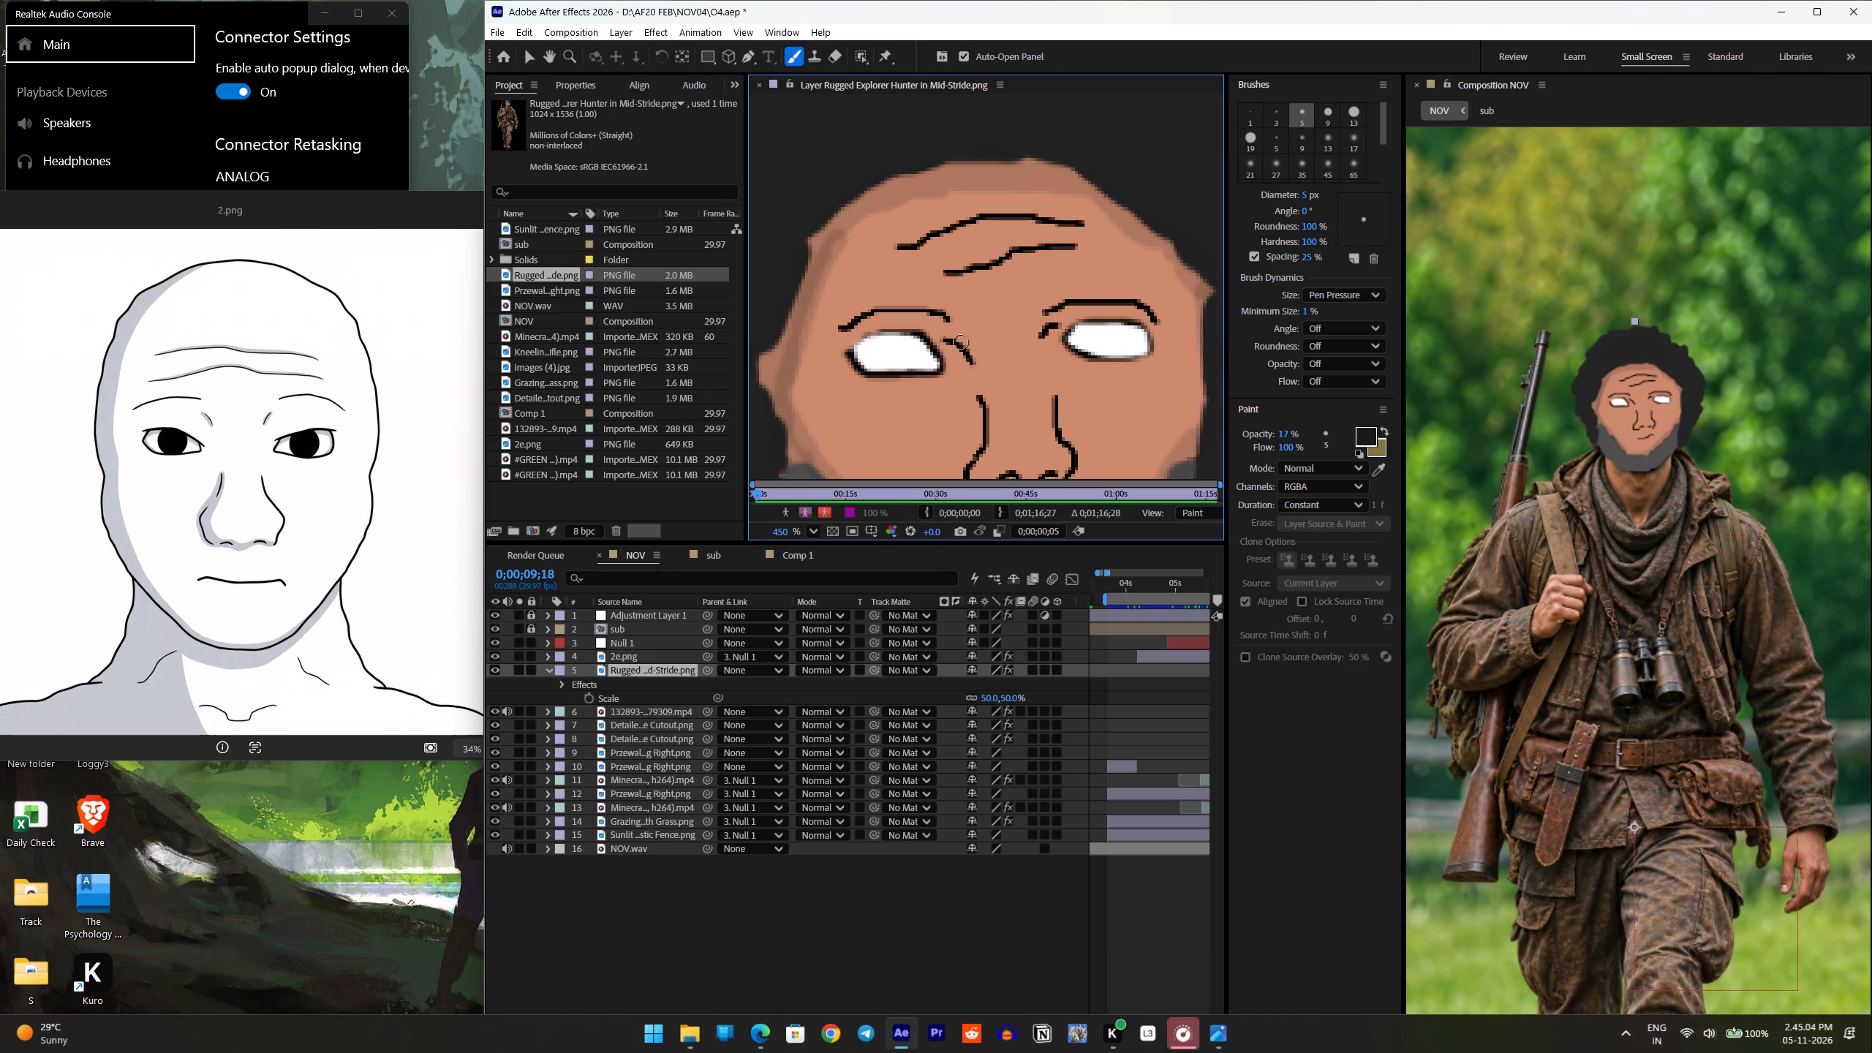
drag(951, 341, 984, 363)
alt+scroll(986, 416, down, 1)
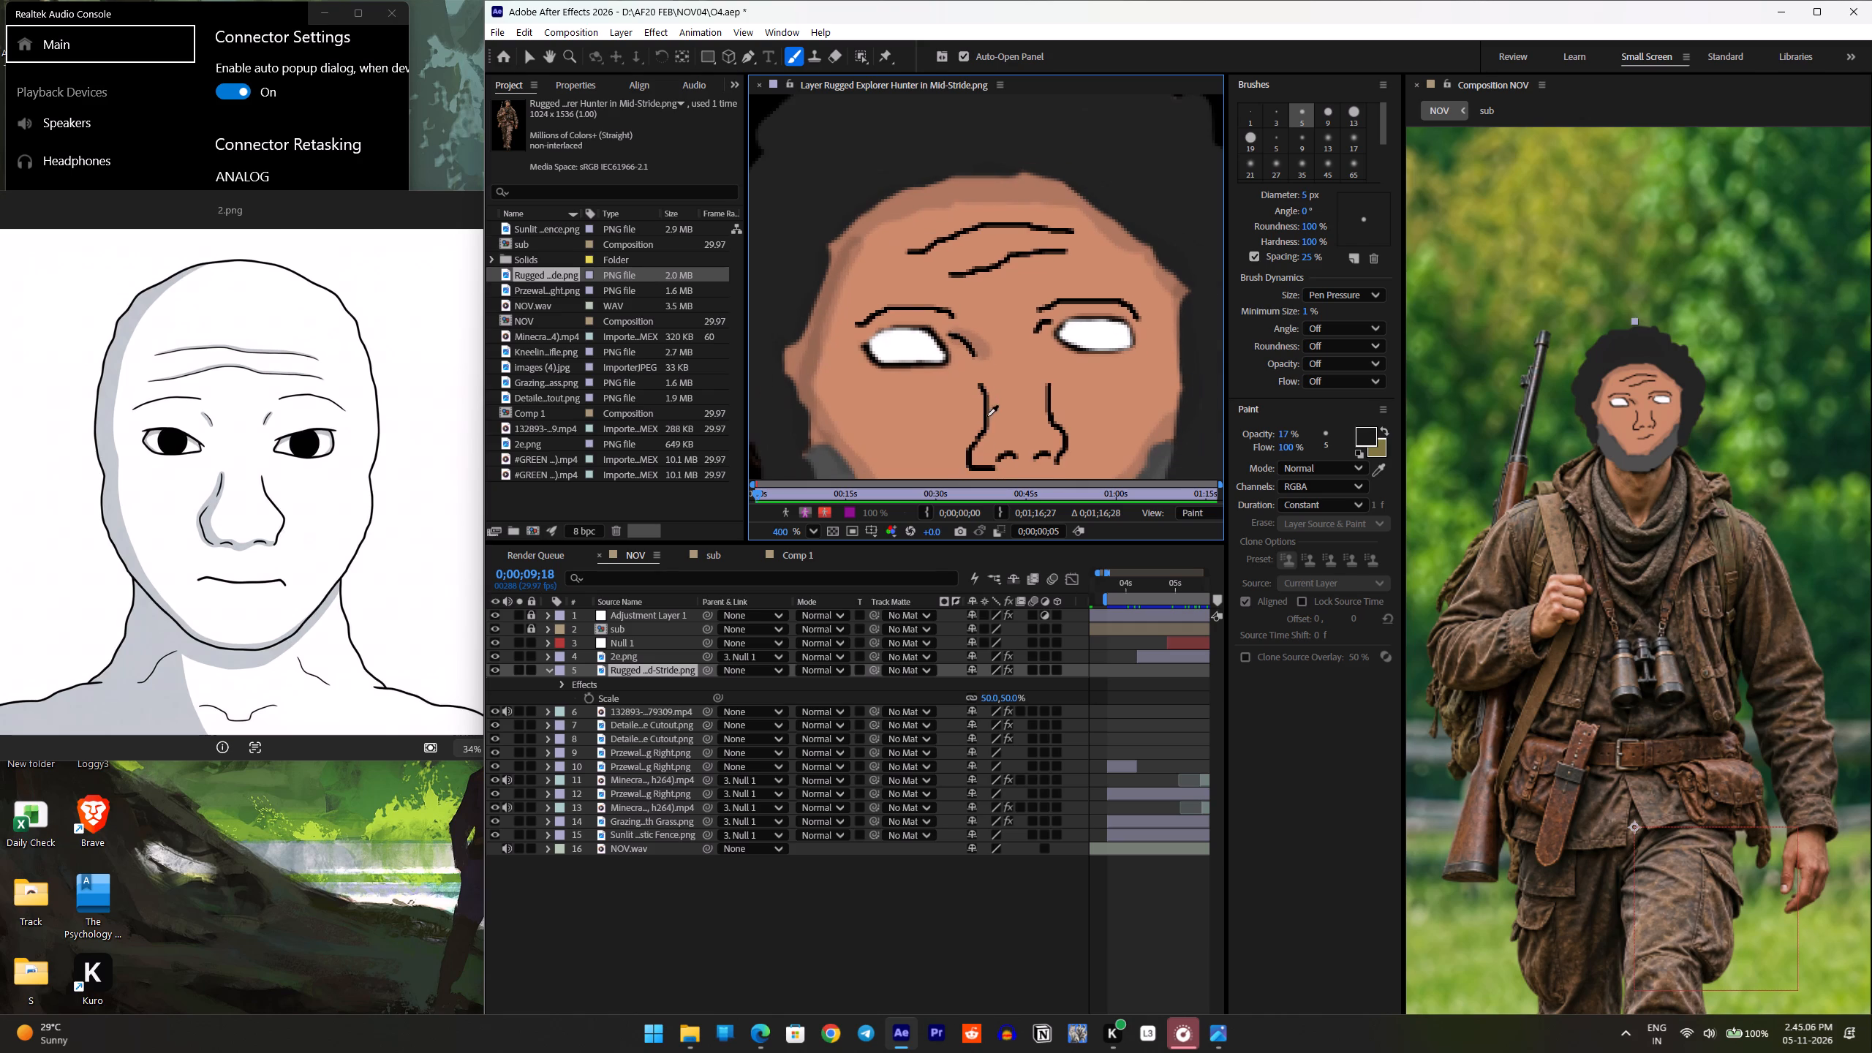
drag(979, 375, 990, 470)
drag(990, 470, 1002, 461)
drag(1049, 385, 1022, 461)
scroll(1033, 433, down, 6)
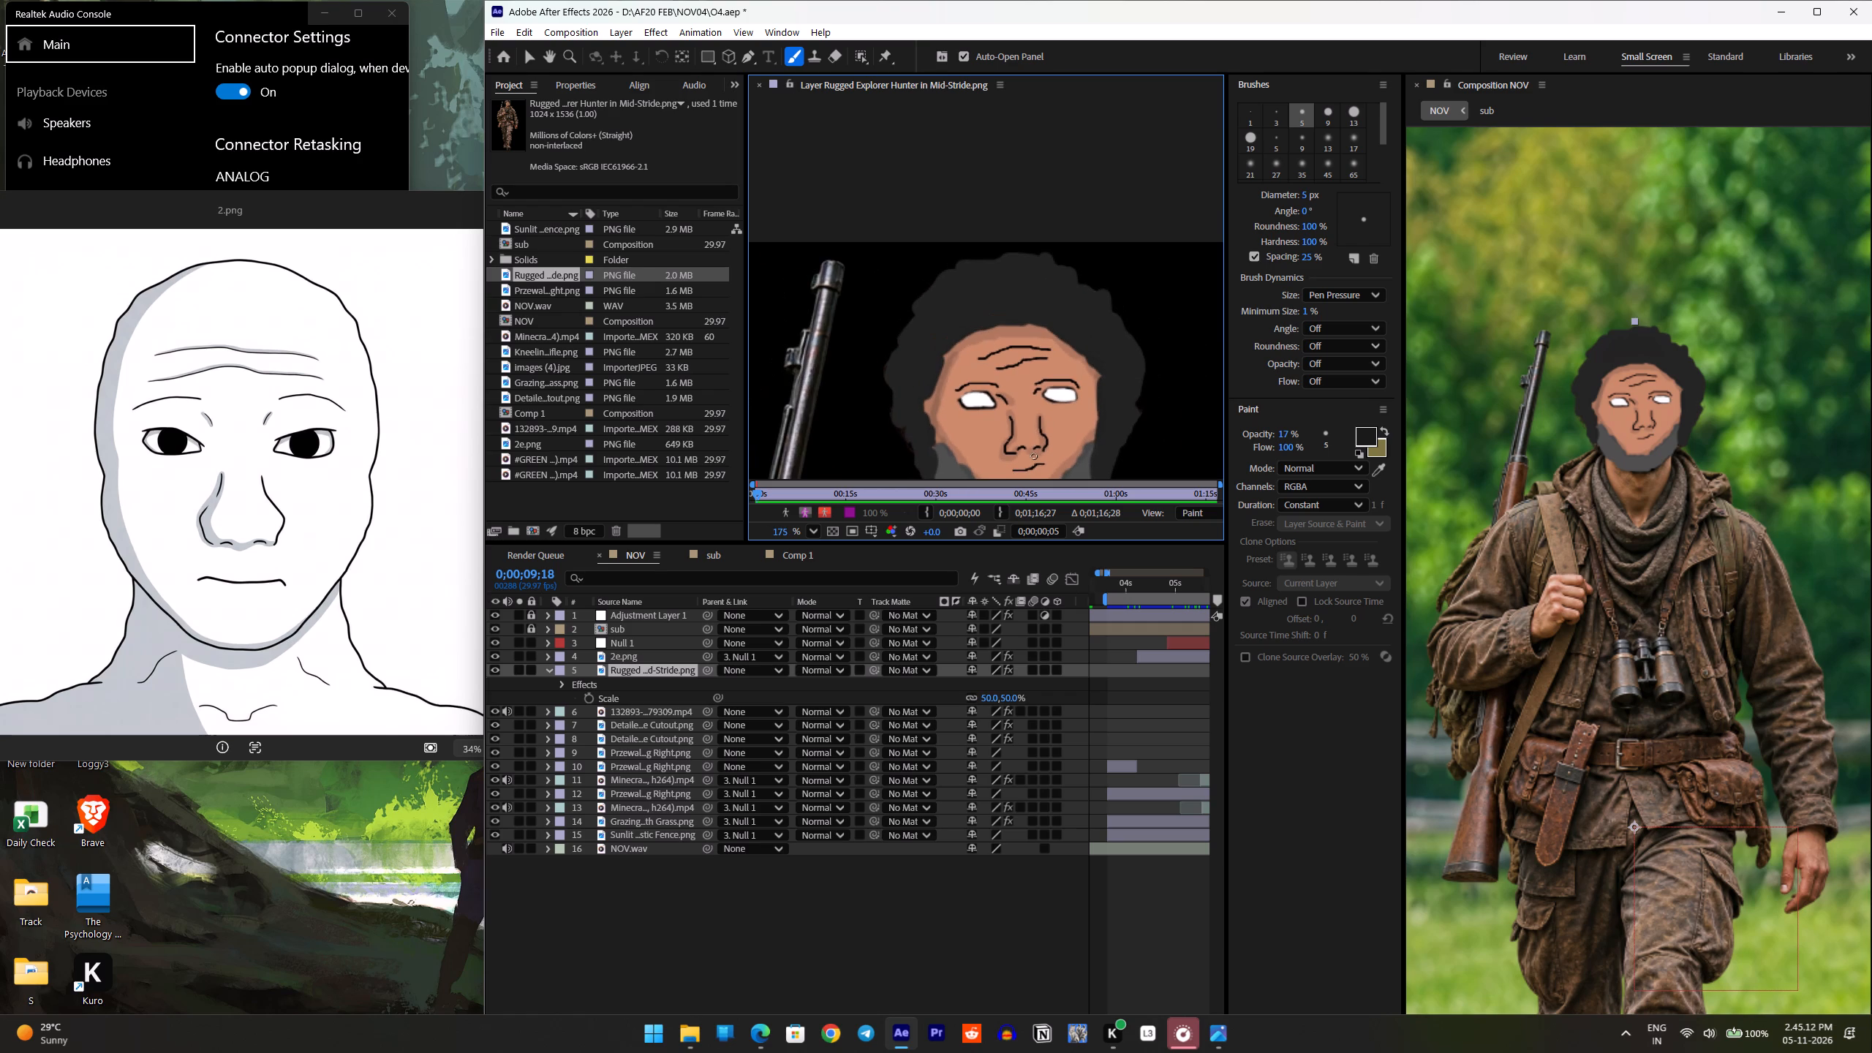
drag(1013, 469, 1029, 471)
Shade the upper white of the eye nearer the rifle with the translucent dark brush; try a stroke beneath the other eye and undo it.
alt+scroll(1069, 412, up, 4)
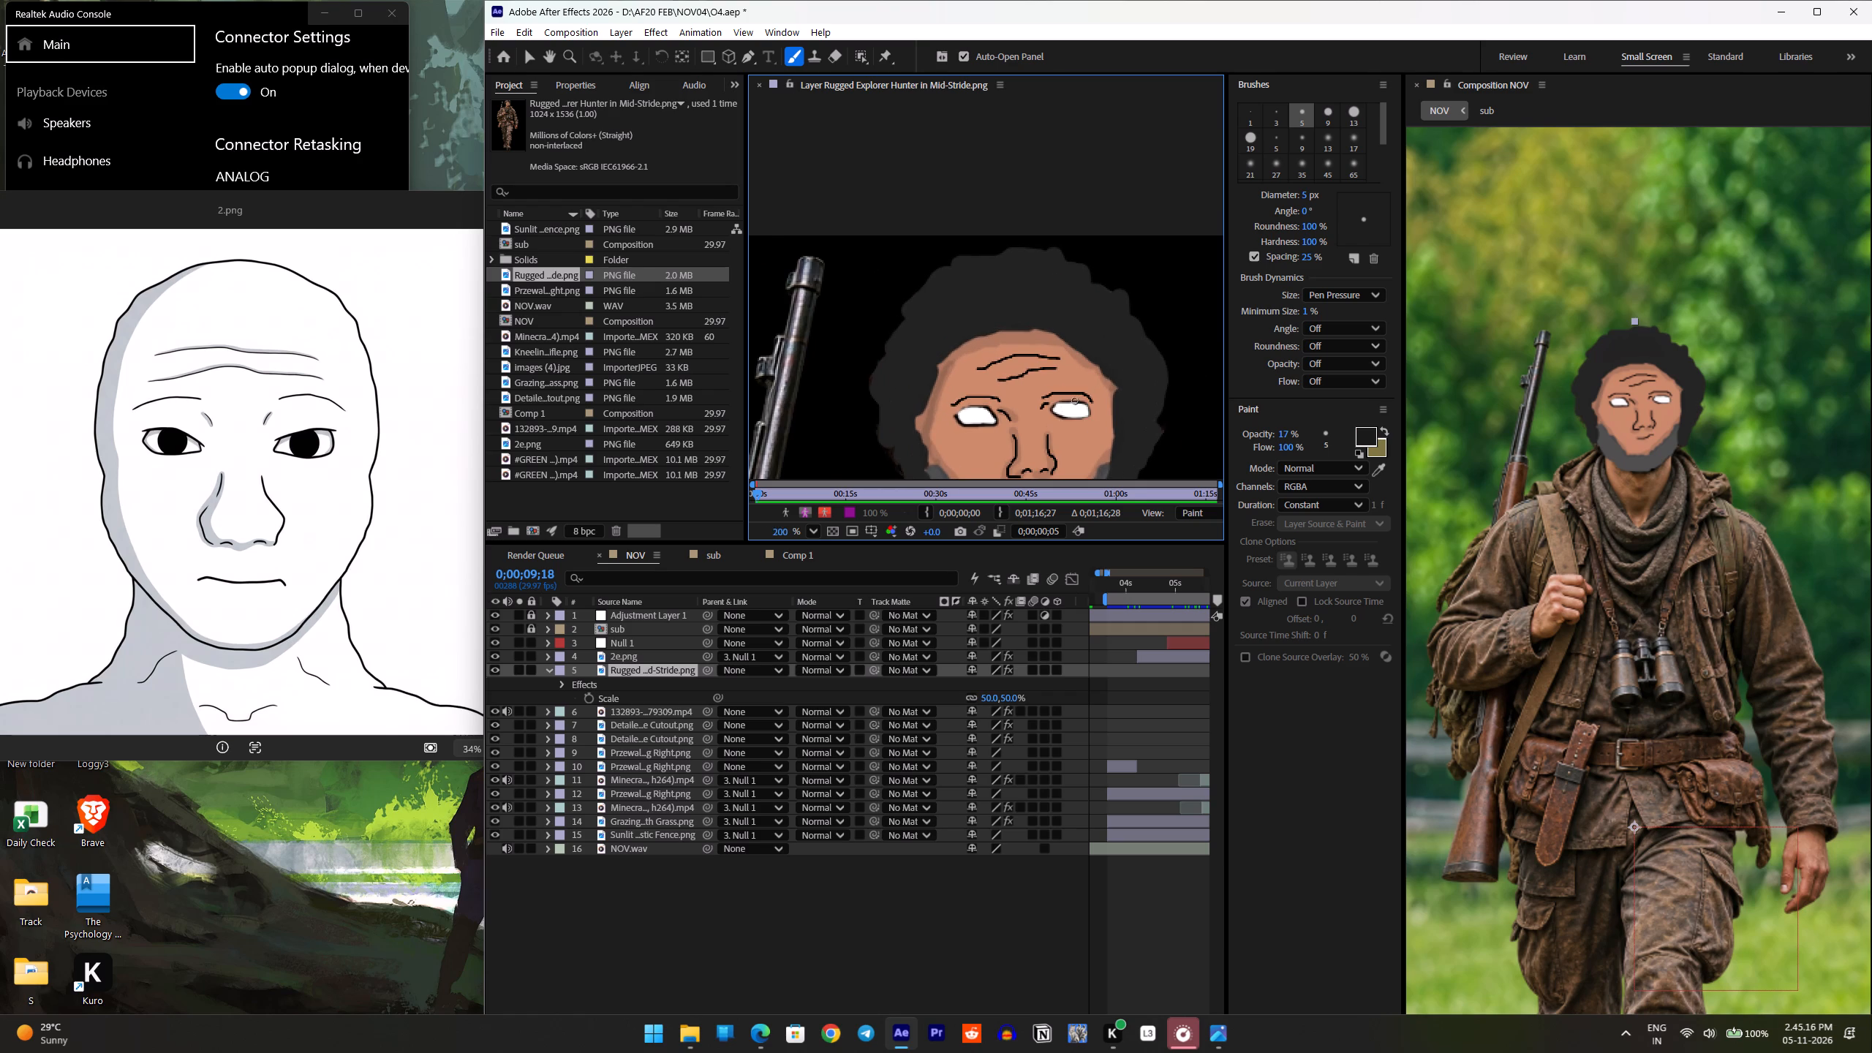
alt+scroll(1073, 401, up, 3)
scroll(962, 366, down, 2)
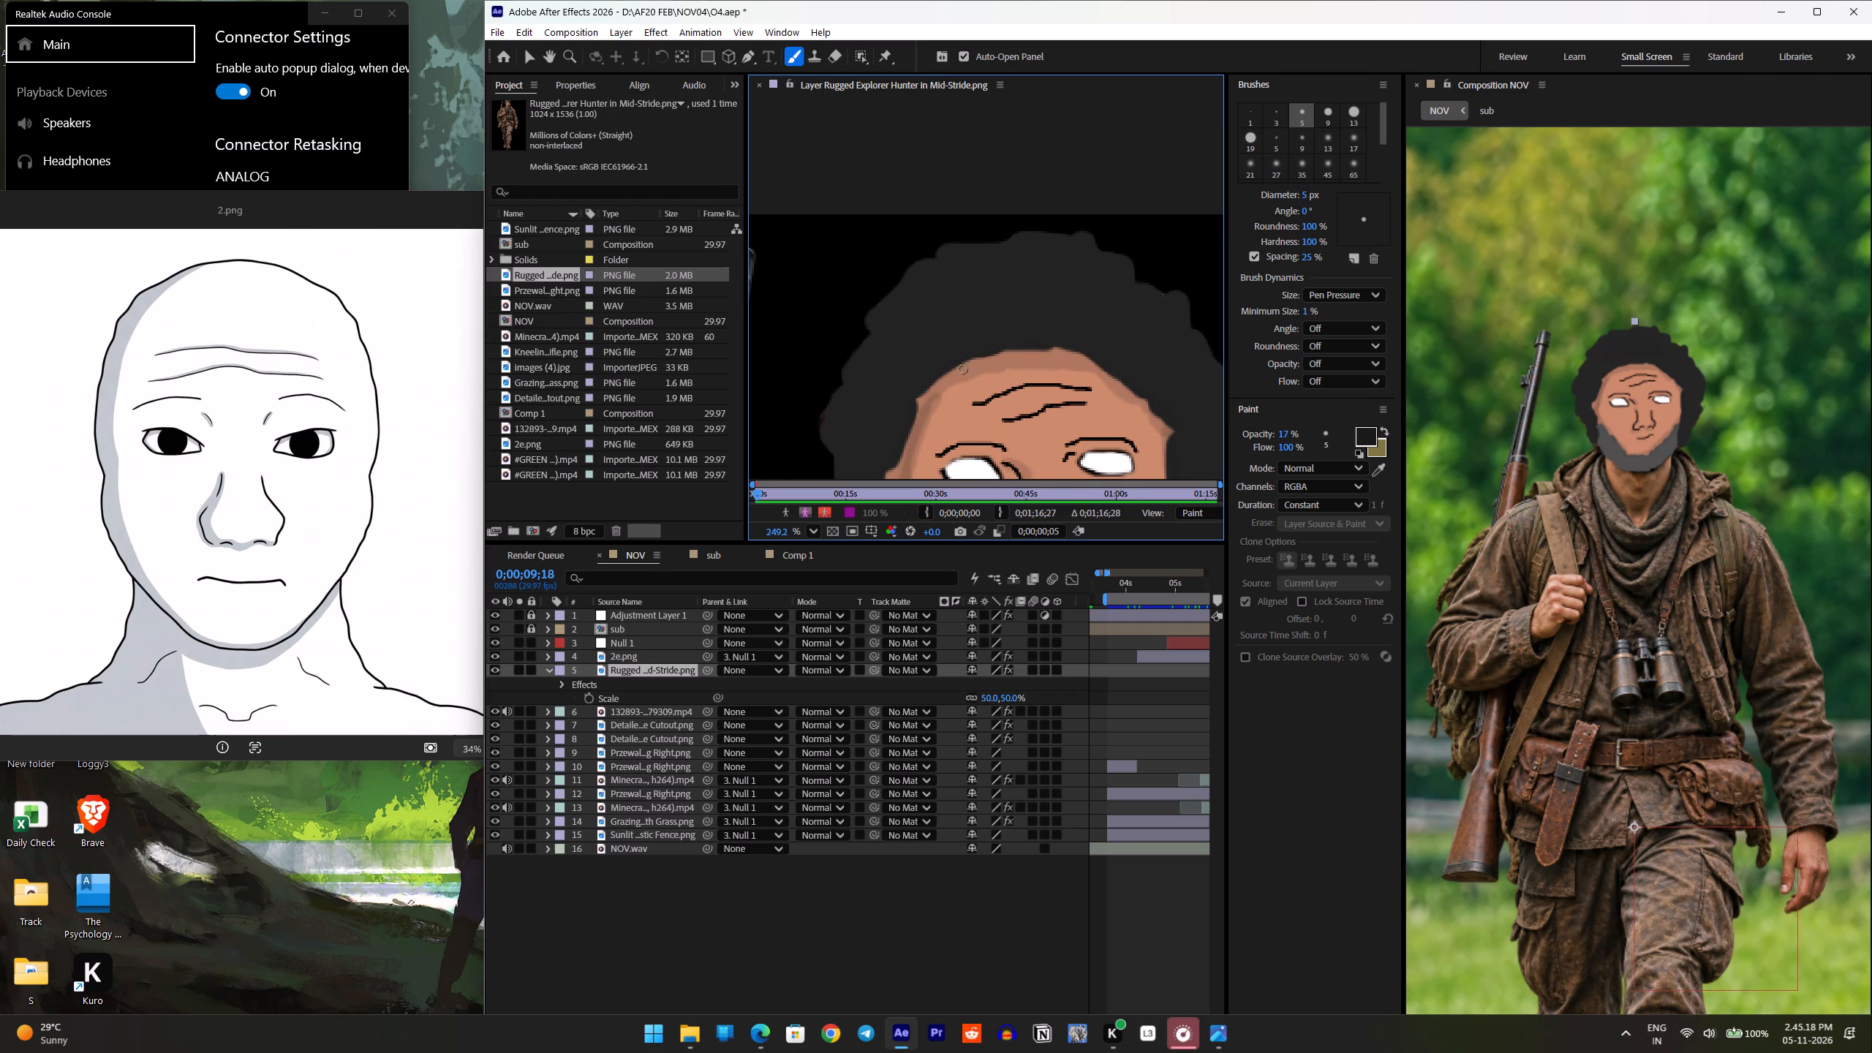
scroll(962, 369, down, 1)
scroll(985, 442, up, 3)
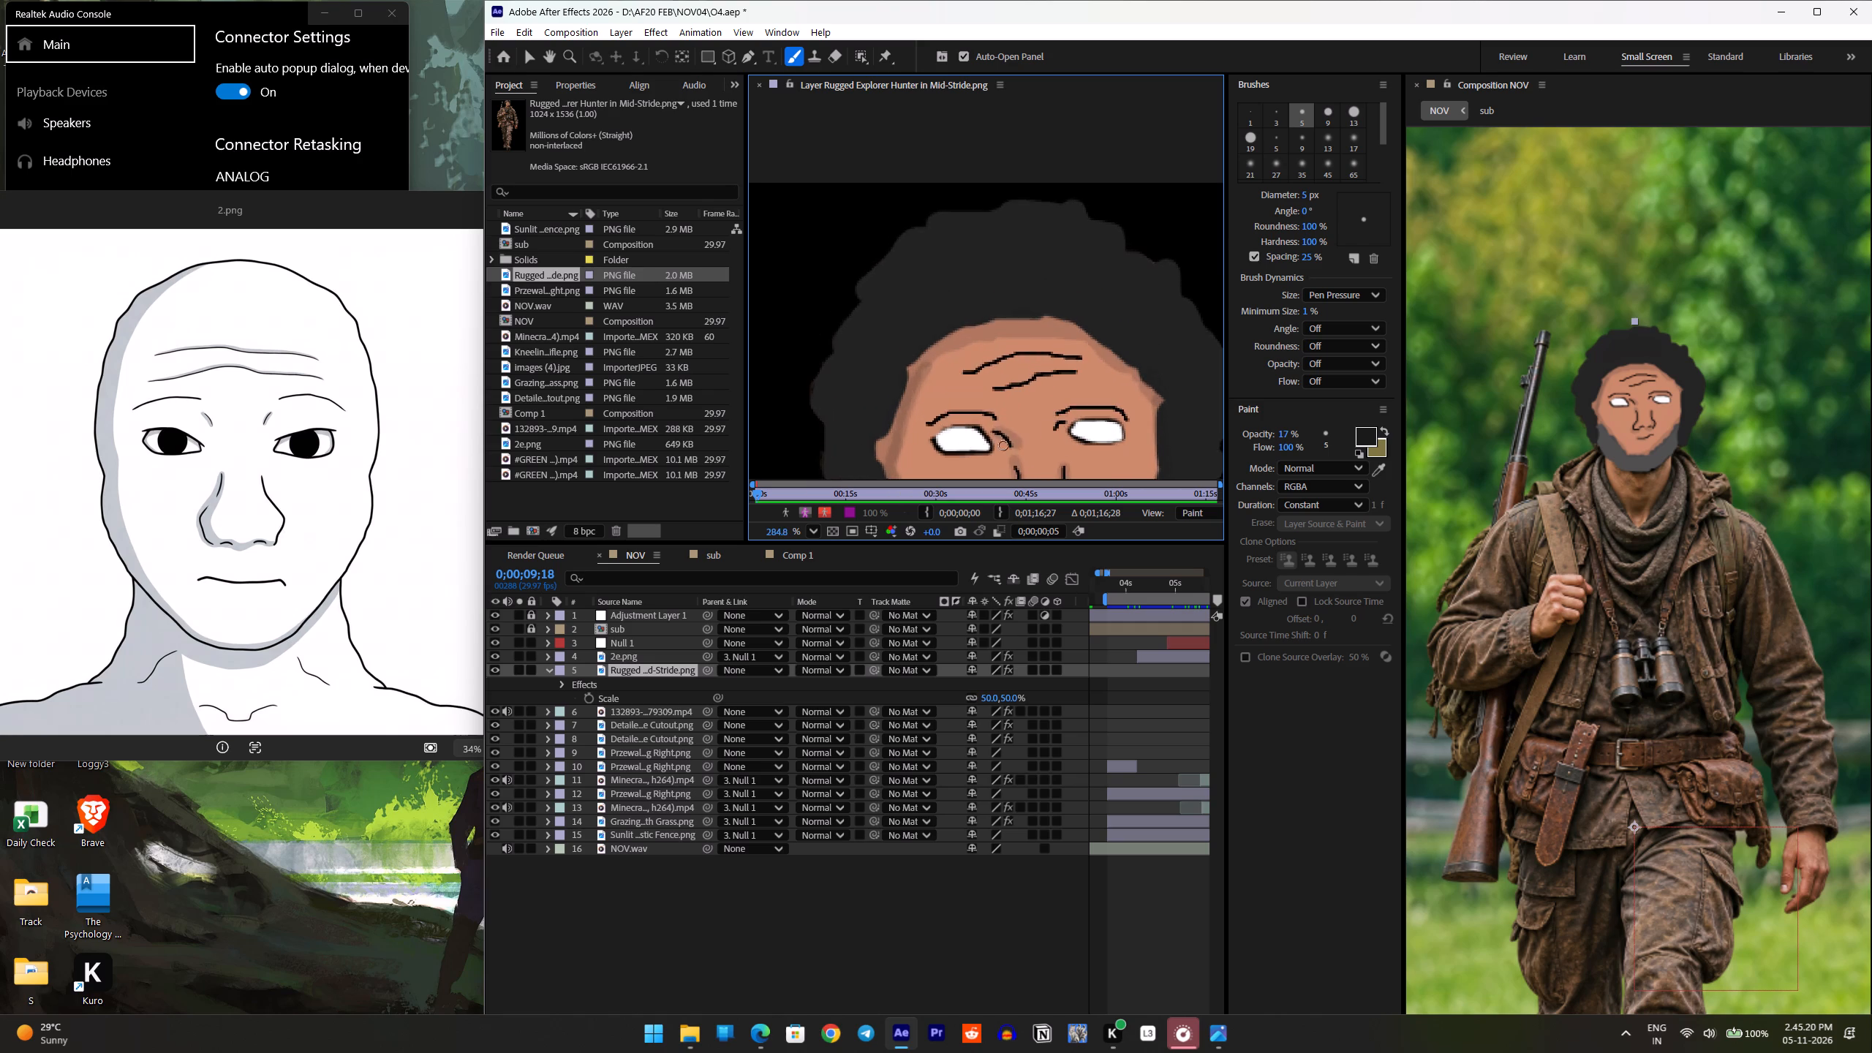
scroll(1048, 428, up, 5)
drag(935, 428, 870, 439)
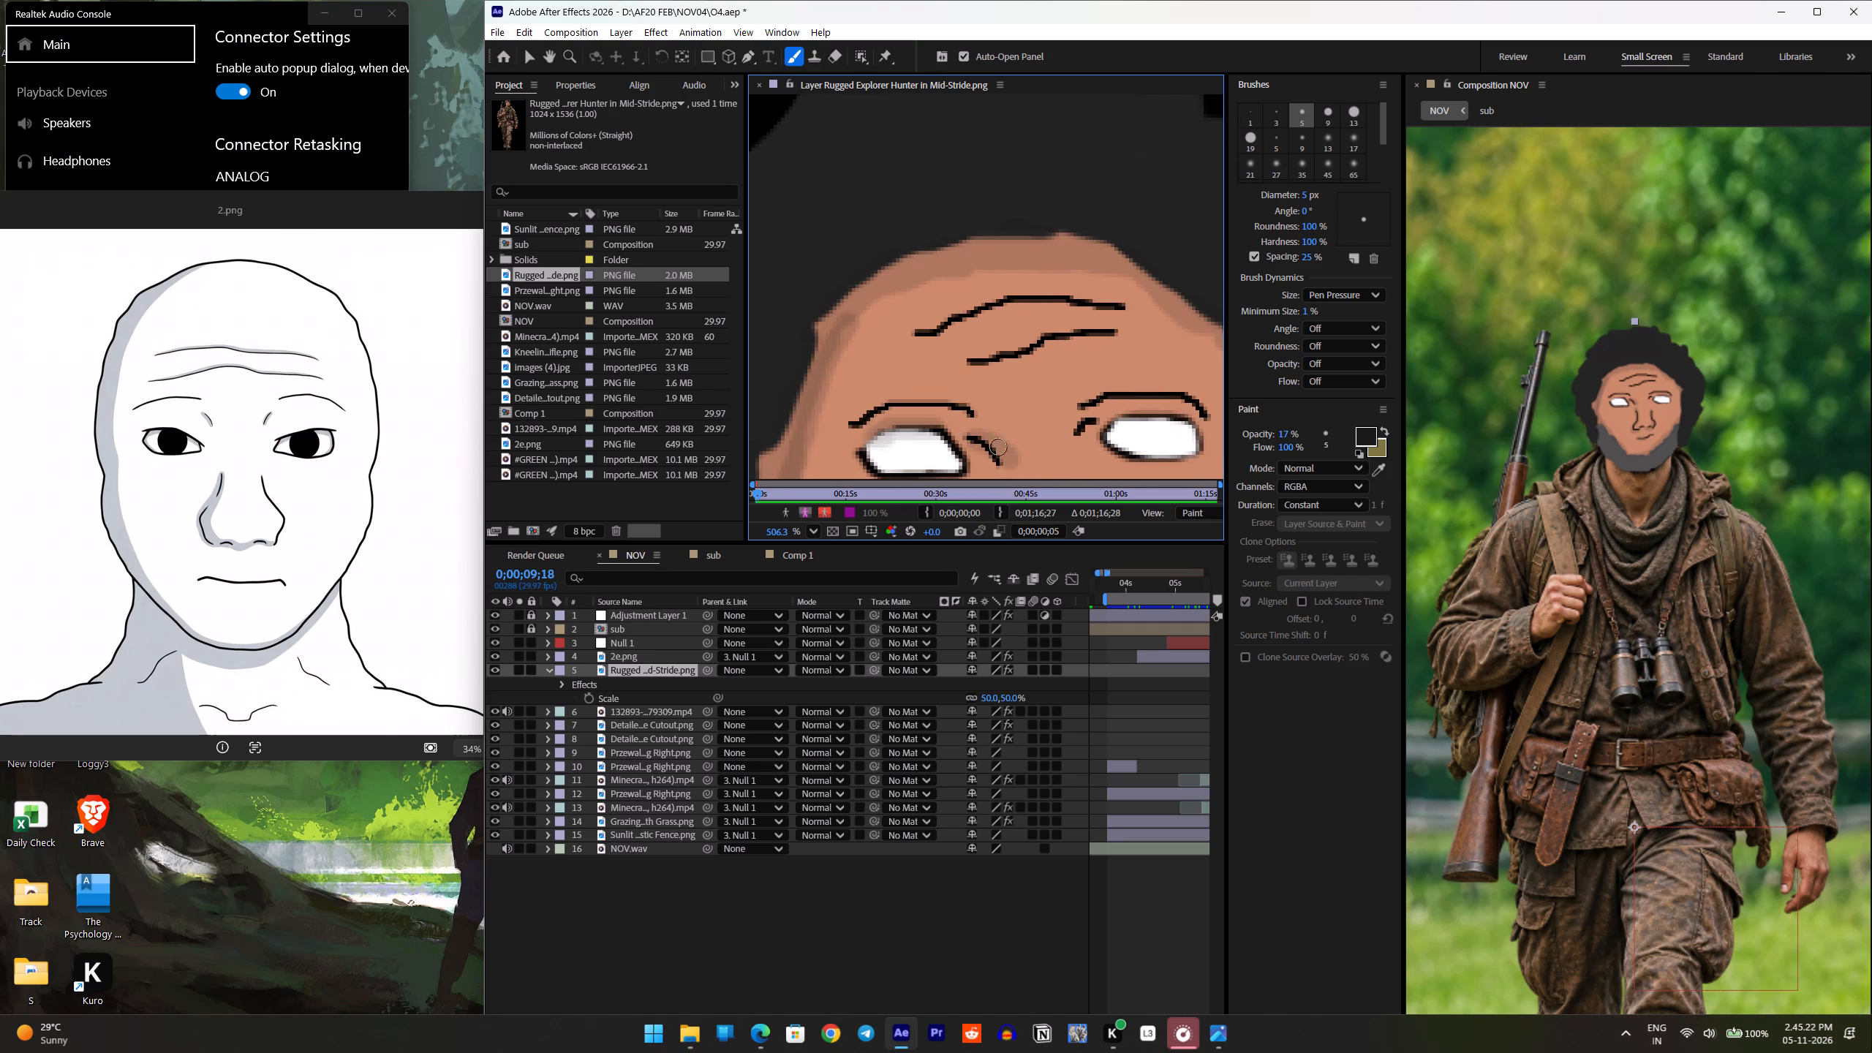
scroll(1131, 455, down, 3)
drag(1129, 455, 1174, 464)
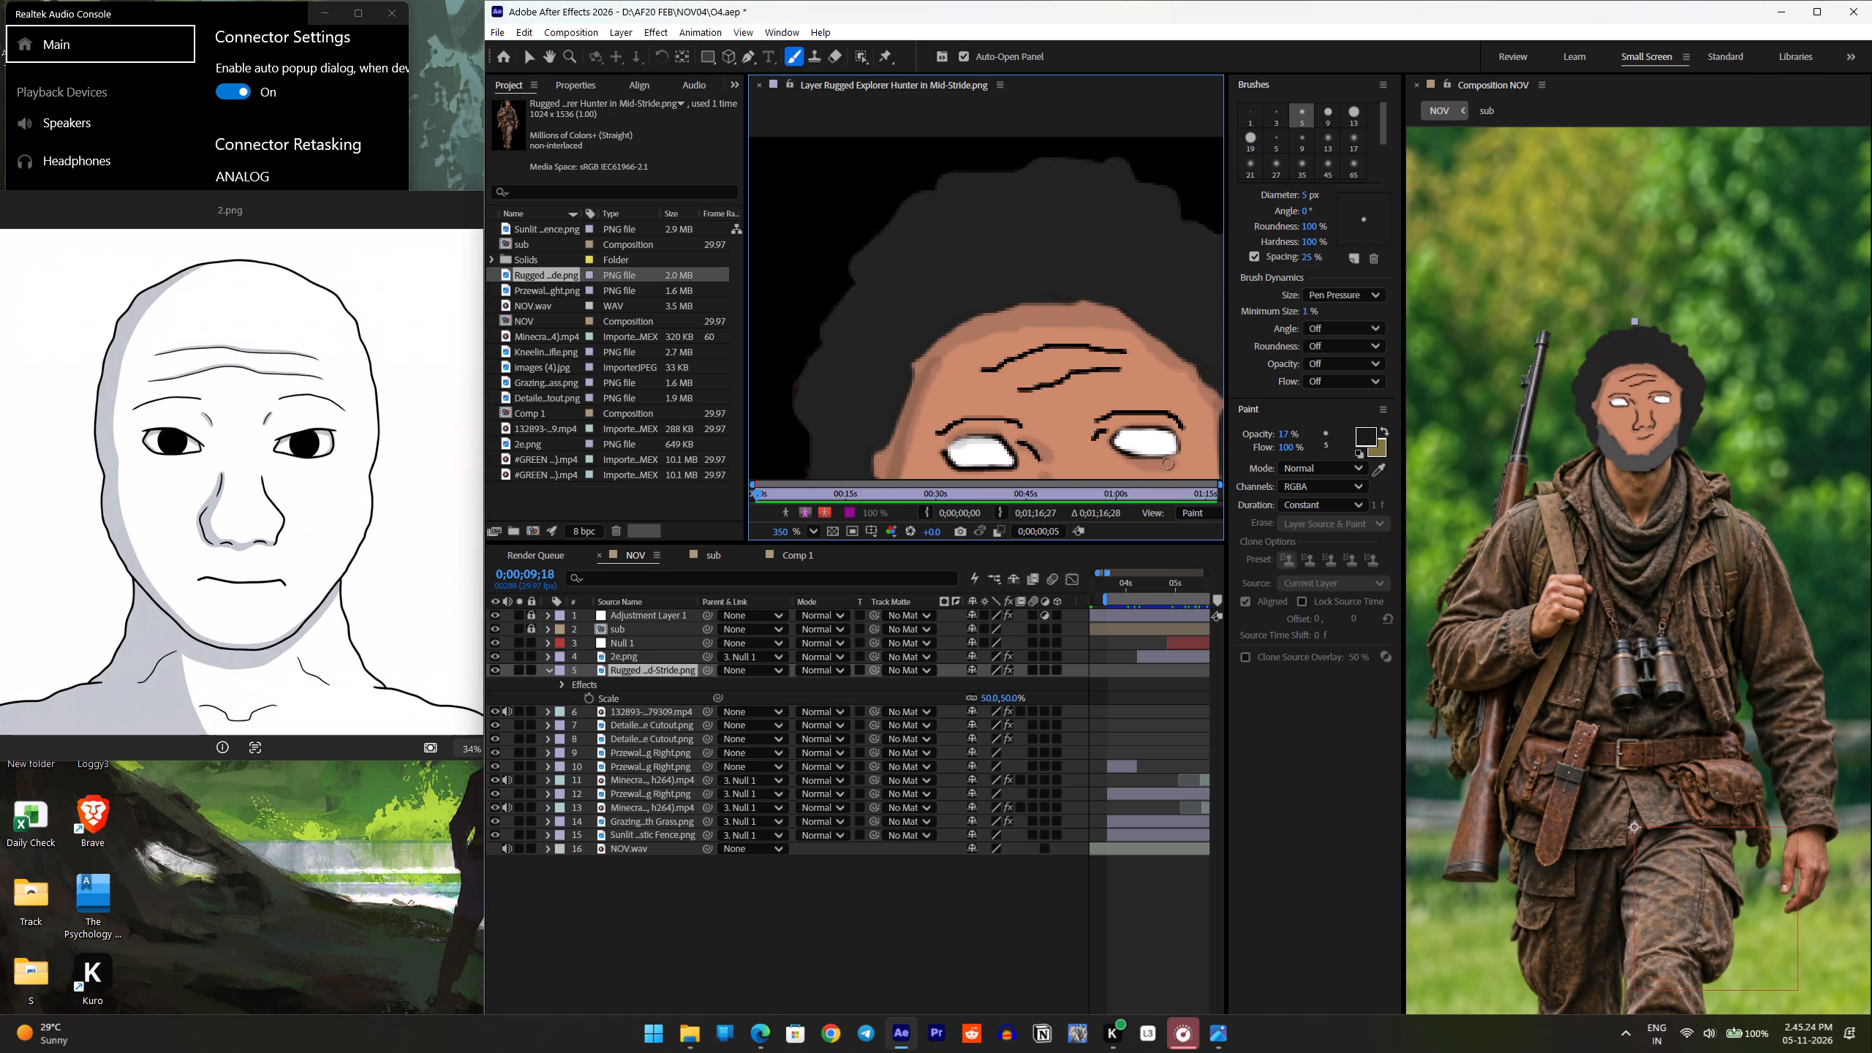
key(ctrl+z)
Examine the shaded face from the hair and forehead down to the beard, at several magnifications.
alt+scroll(1122, 456, up, 4)
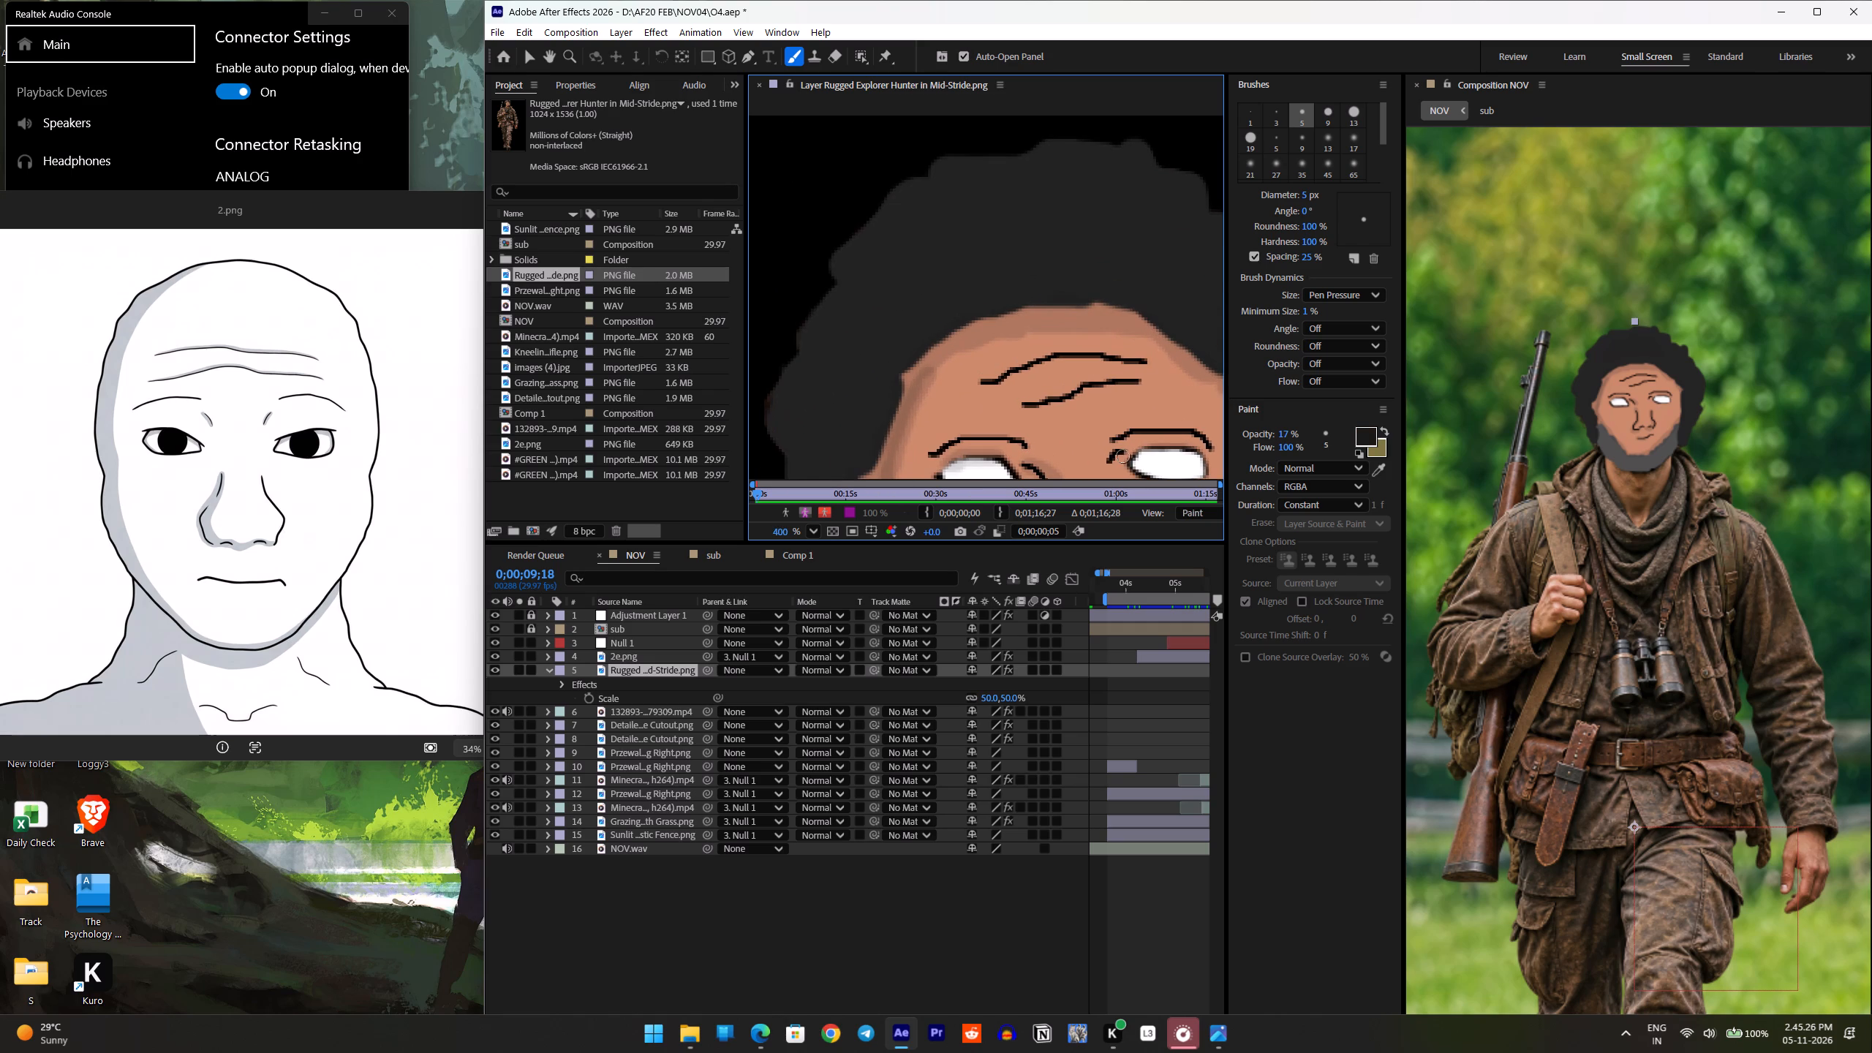
scroll(1170, 422, down, 2)
scroll(1110, 342, down, 1)
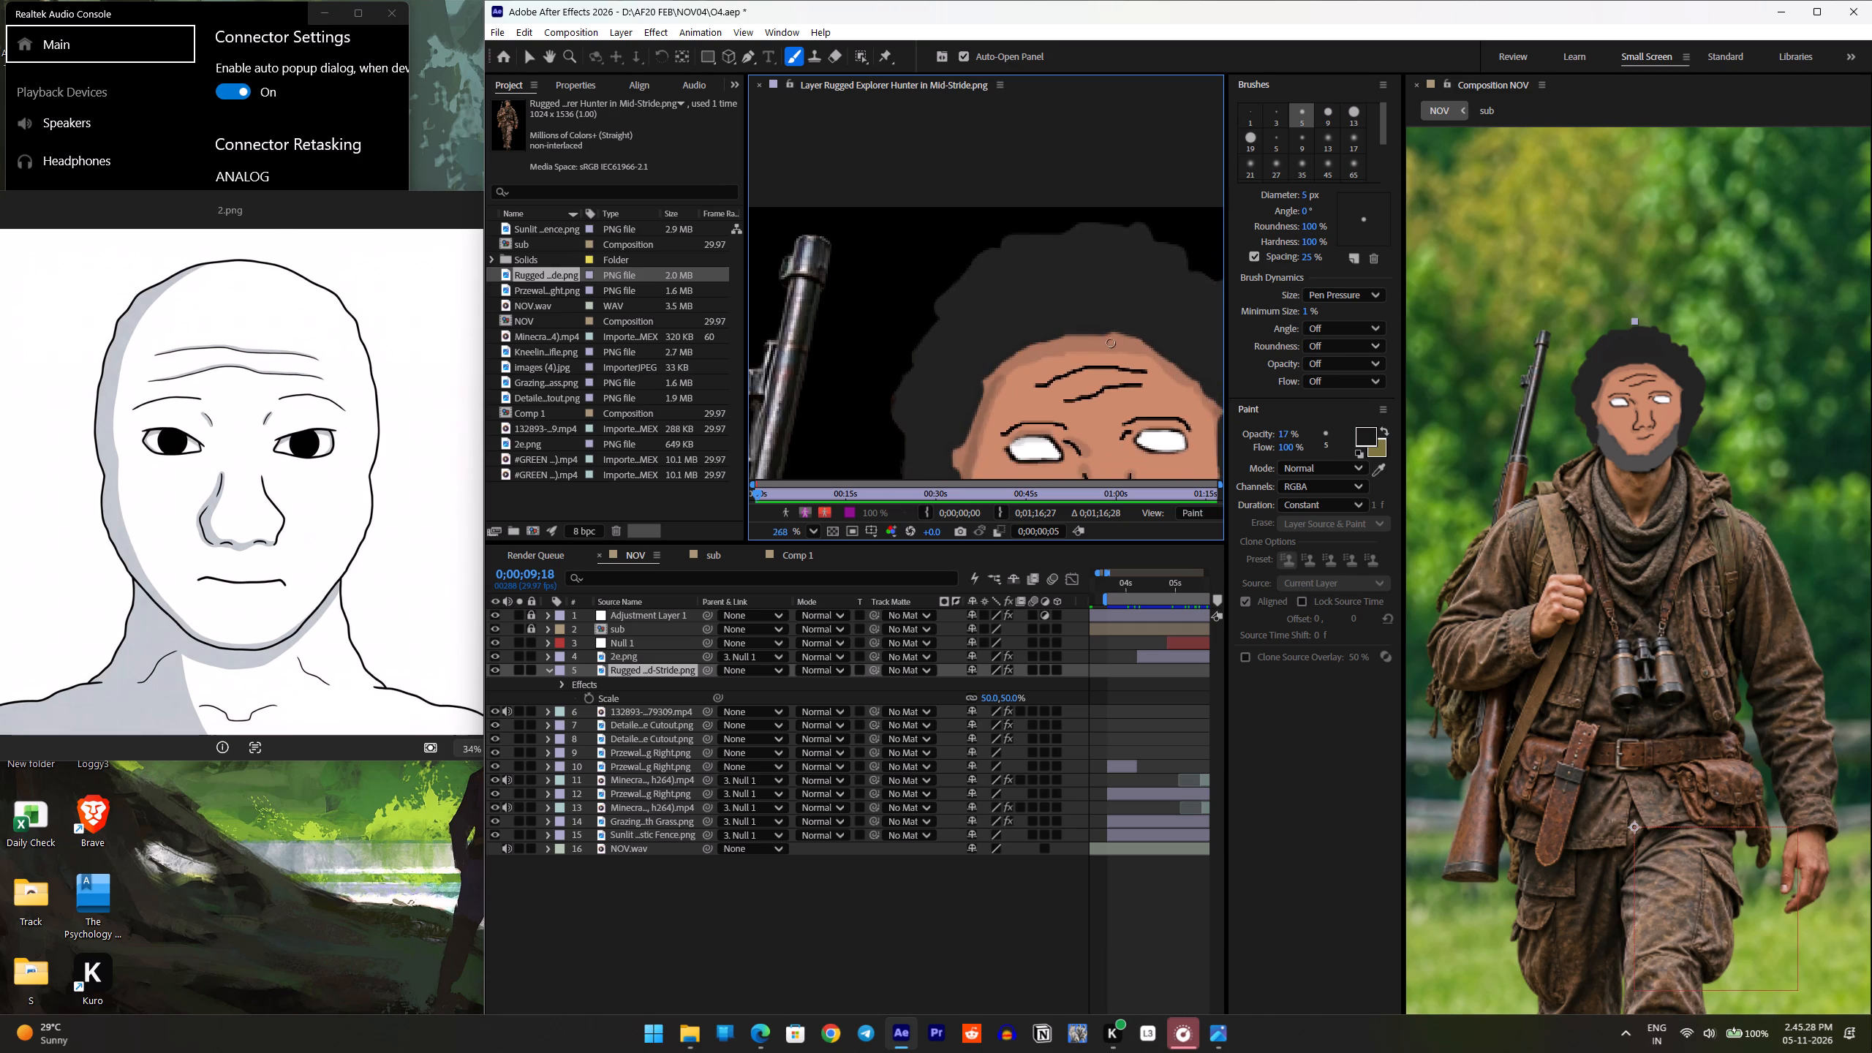
scroll(1110, 342, down, 2)
ctrl+scroll(1088, 363, up, 1)
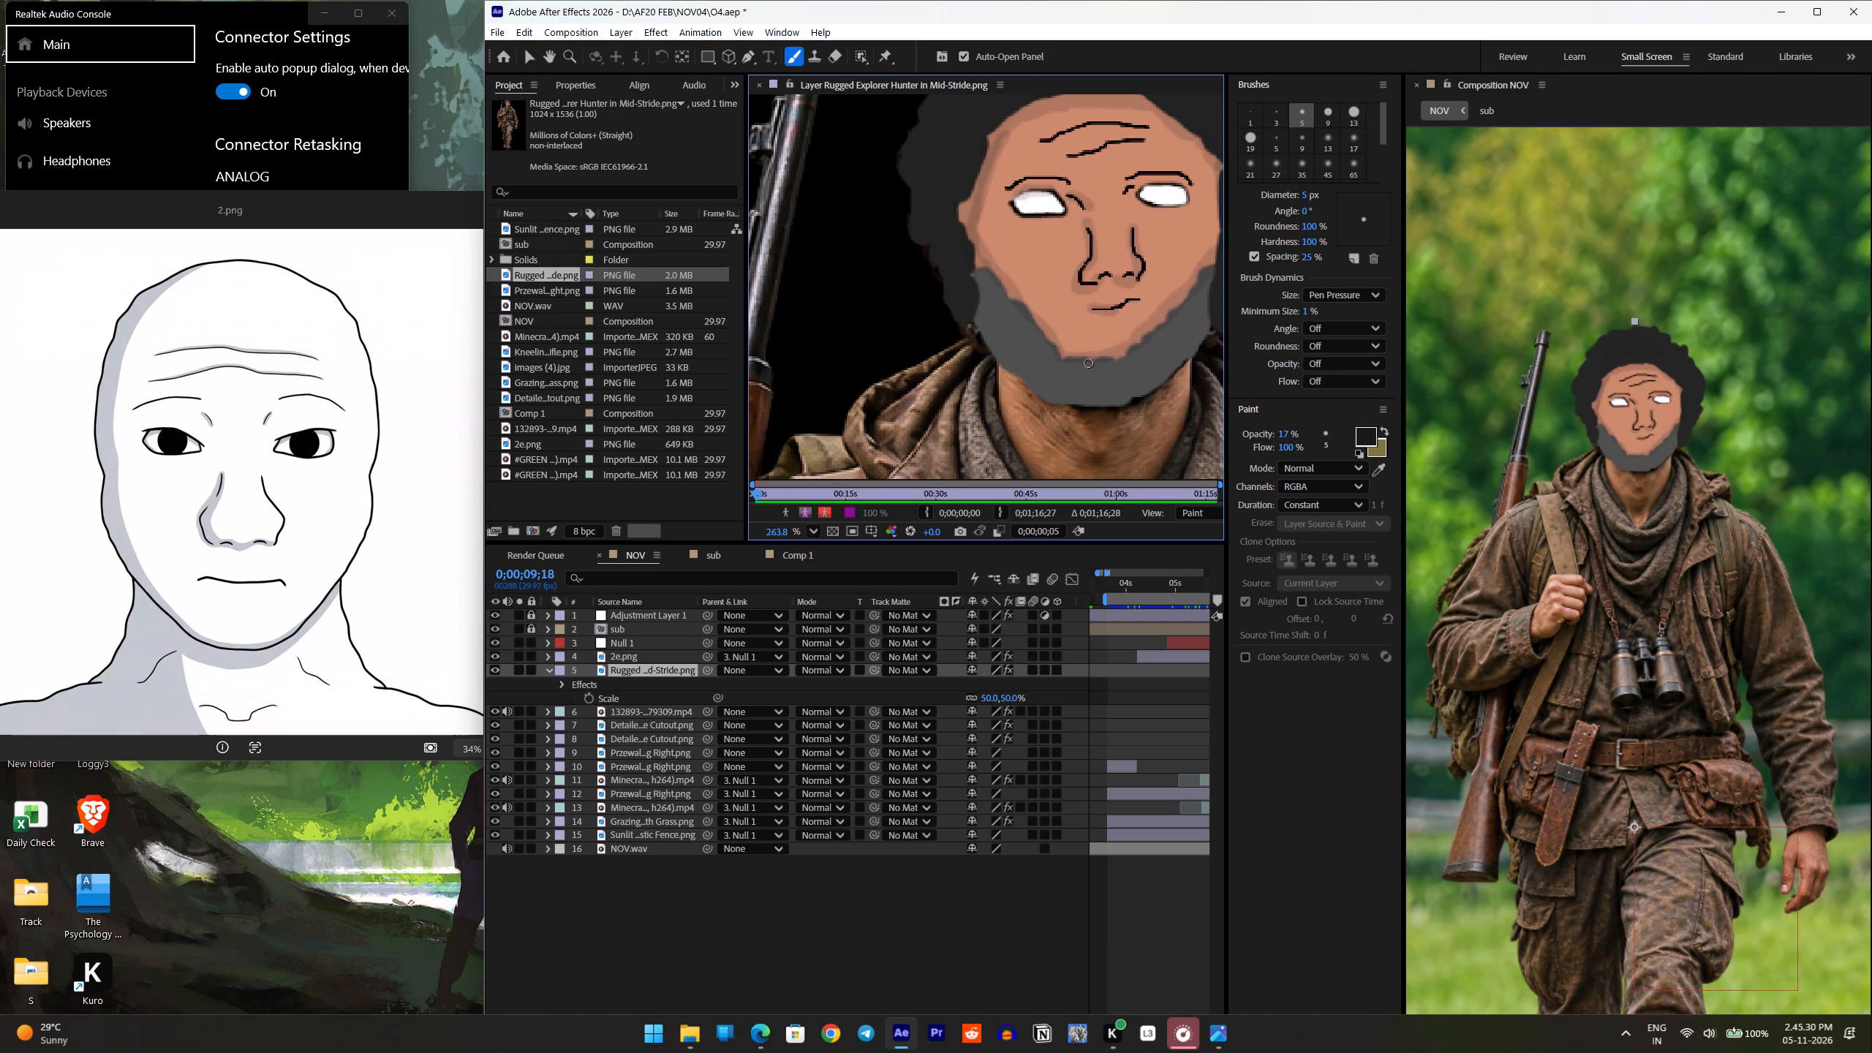
scroll(1088, 363, up, 1)
scroll(1088, 363, down, 1)
ctrl+scroll(1088, 363, up, 3)
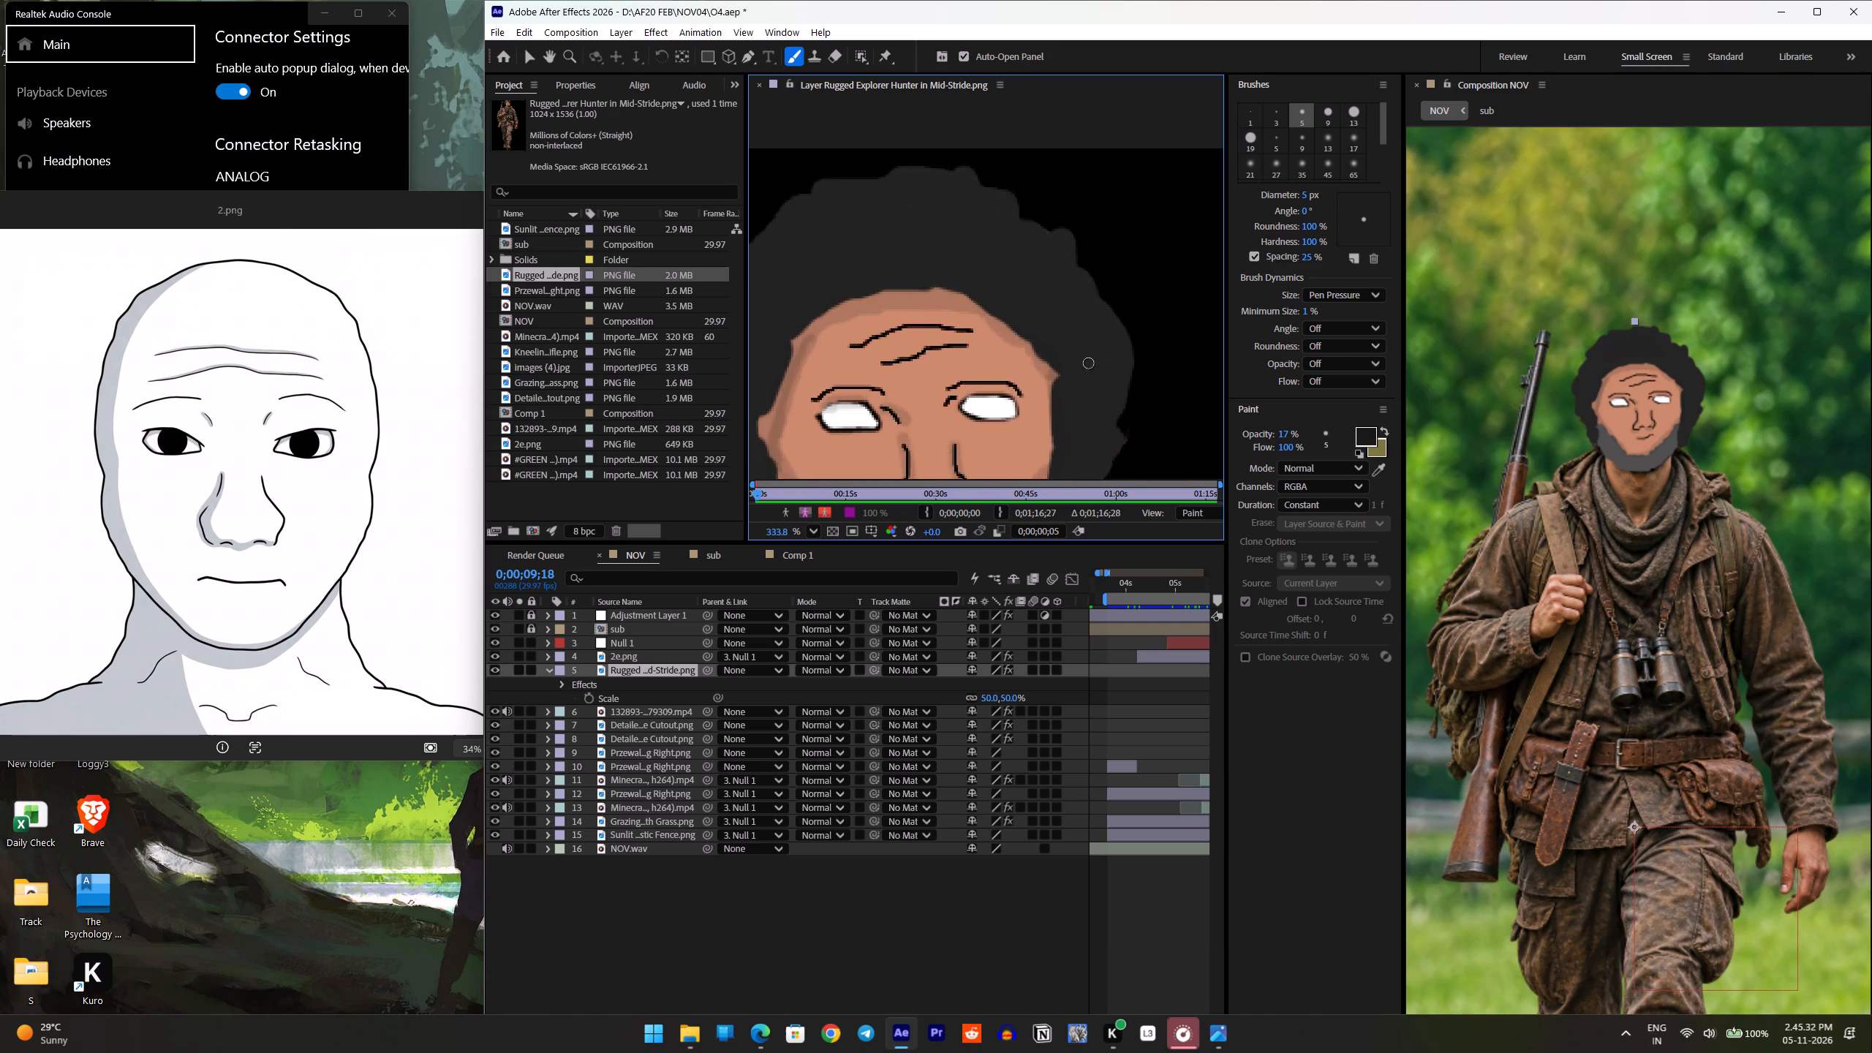
scroll(1088, 363, down, 1)
scroll(1088, 363, up, 1)
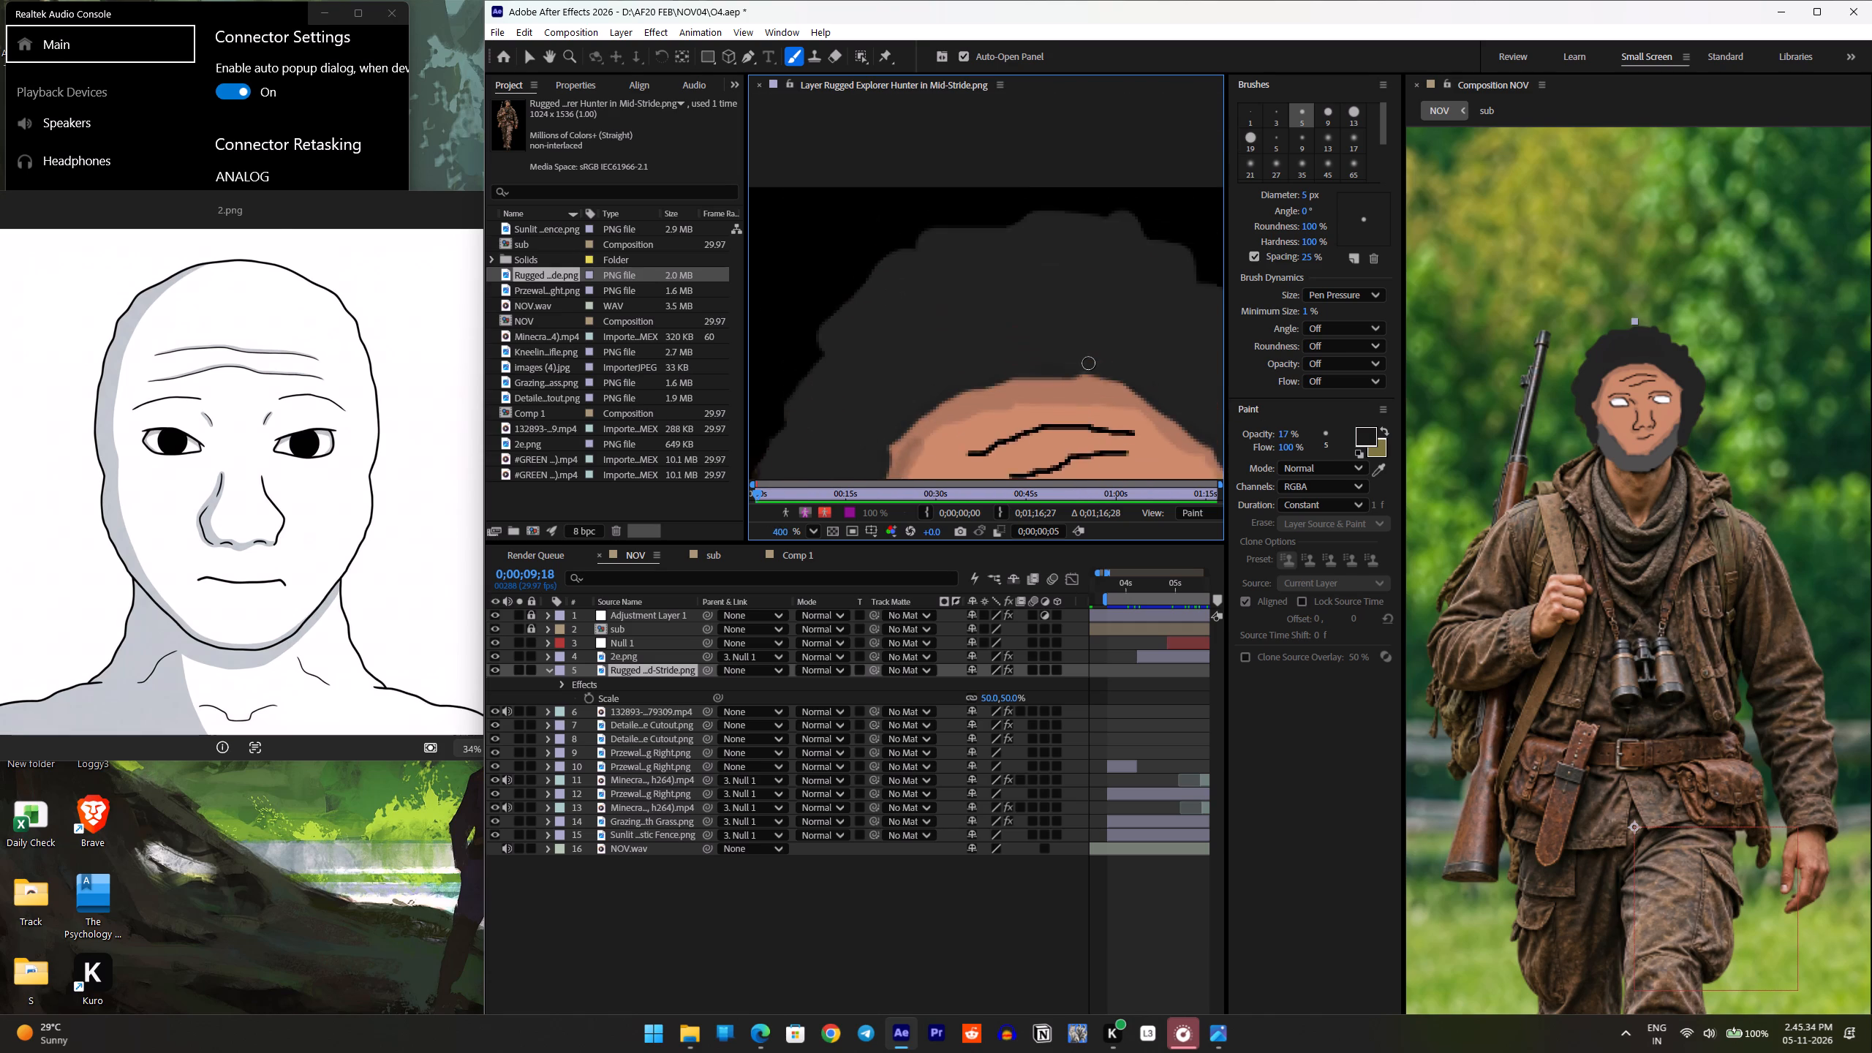
scroll(1088, 363, up, 1)
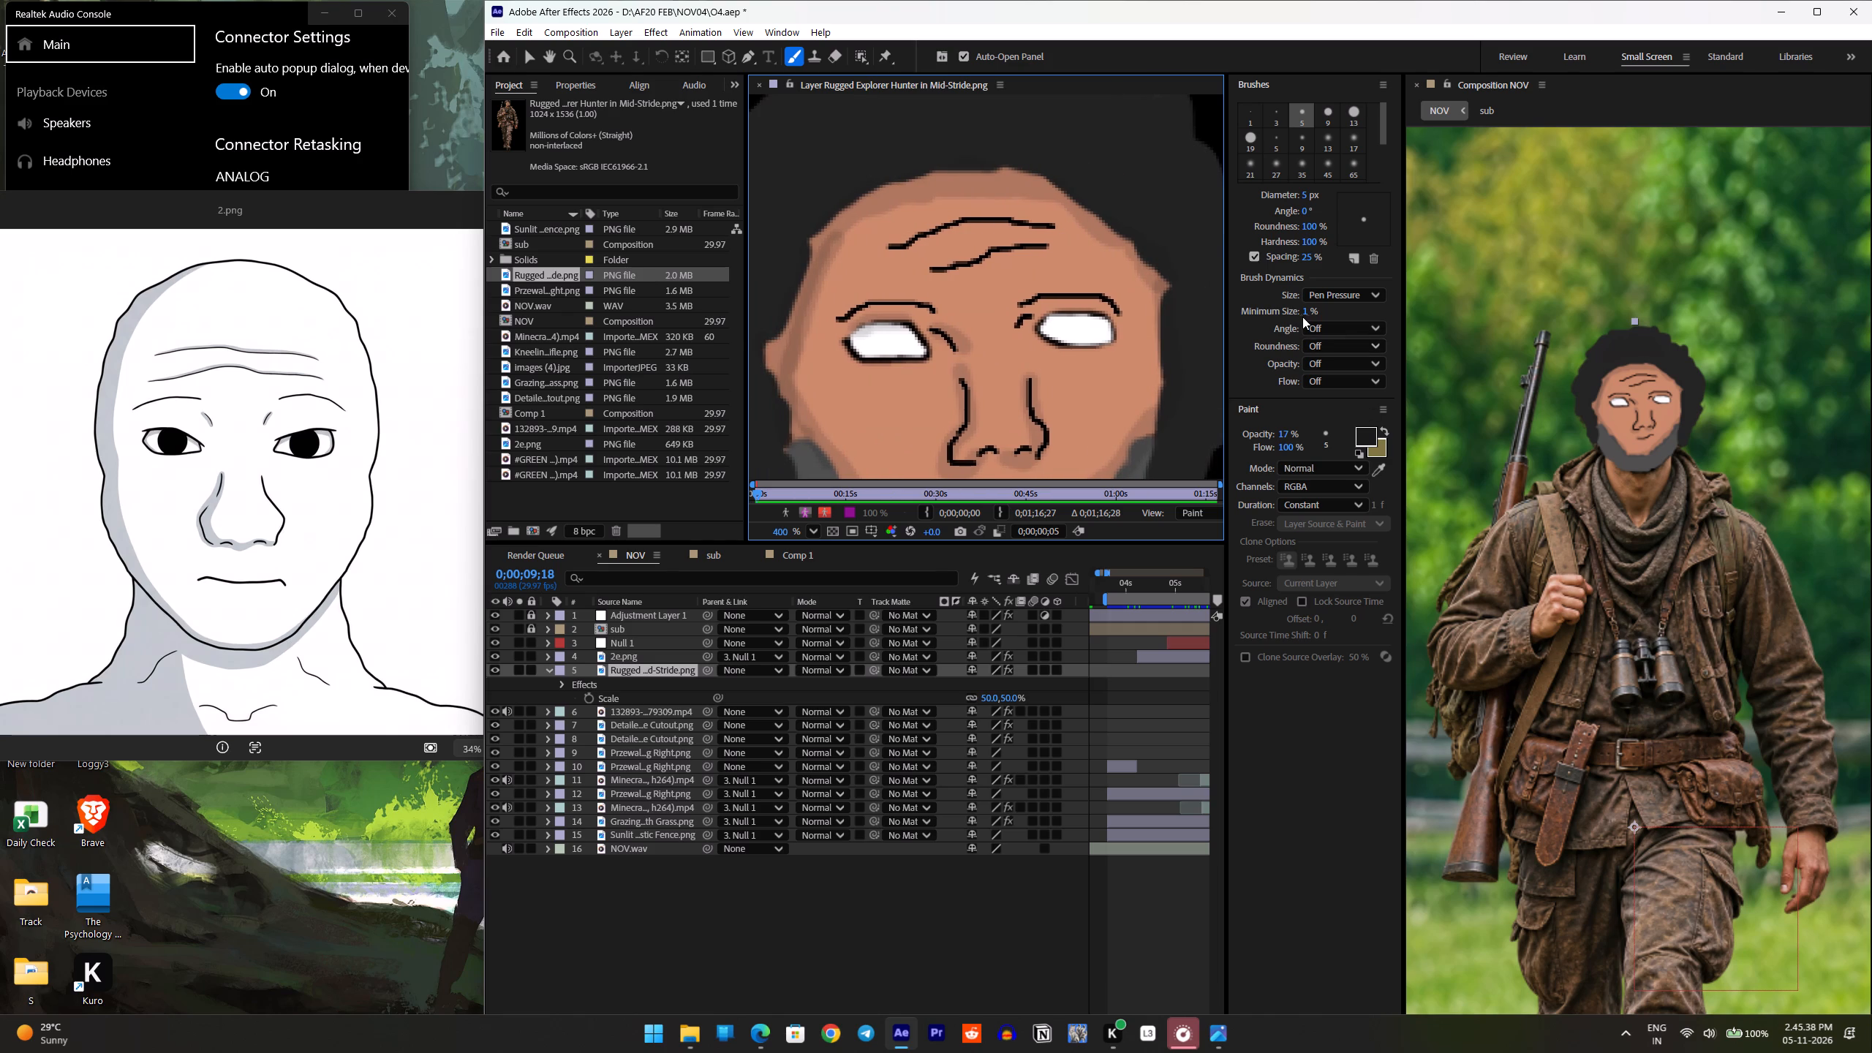
Reinforce the upper lid lines of both eyes with a 3 px hard brush, black 000000, 100% opacity.
drag(1285, 437, 1700, 445)
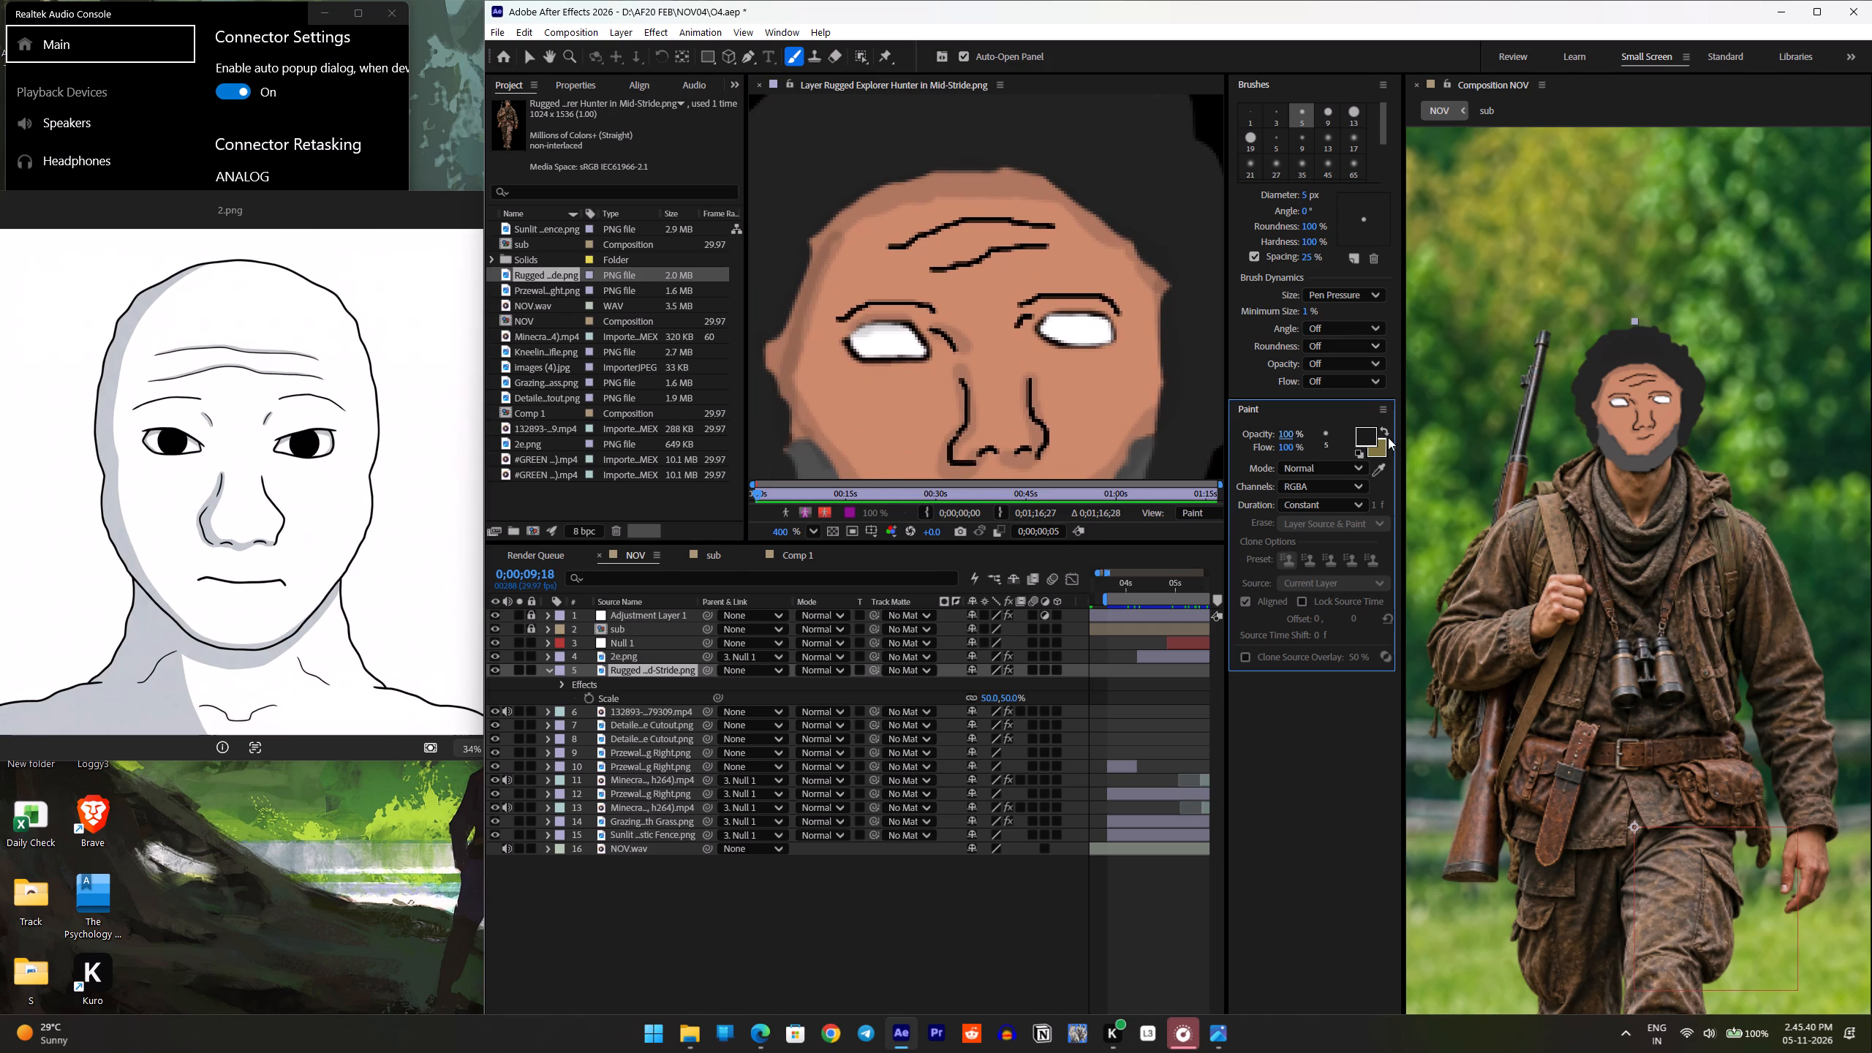
click(1372, 439)
drag(689, 424, 630, 526)
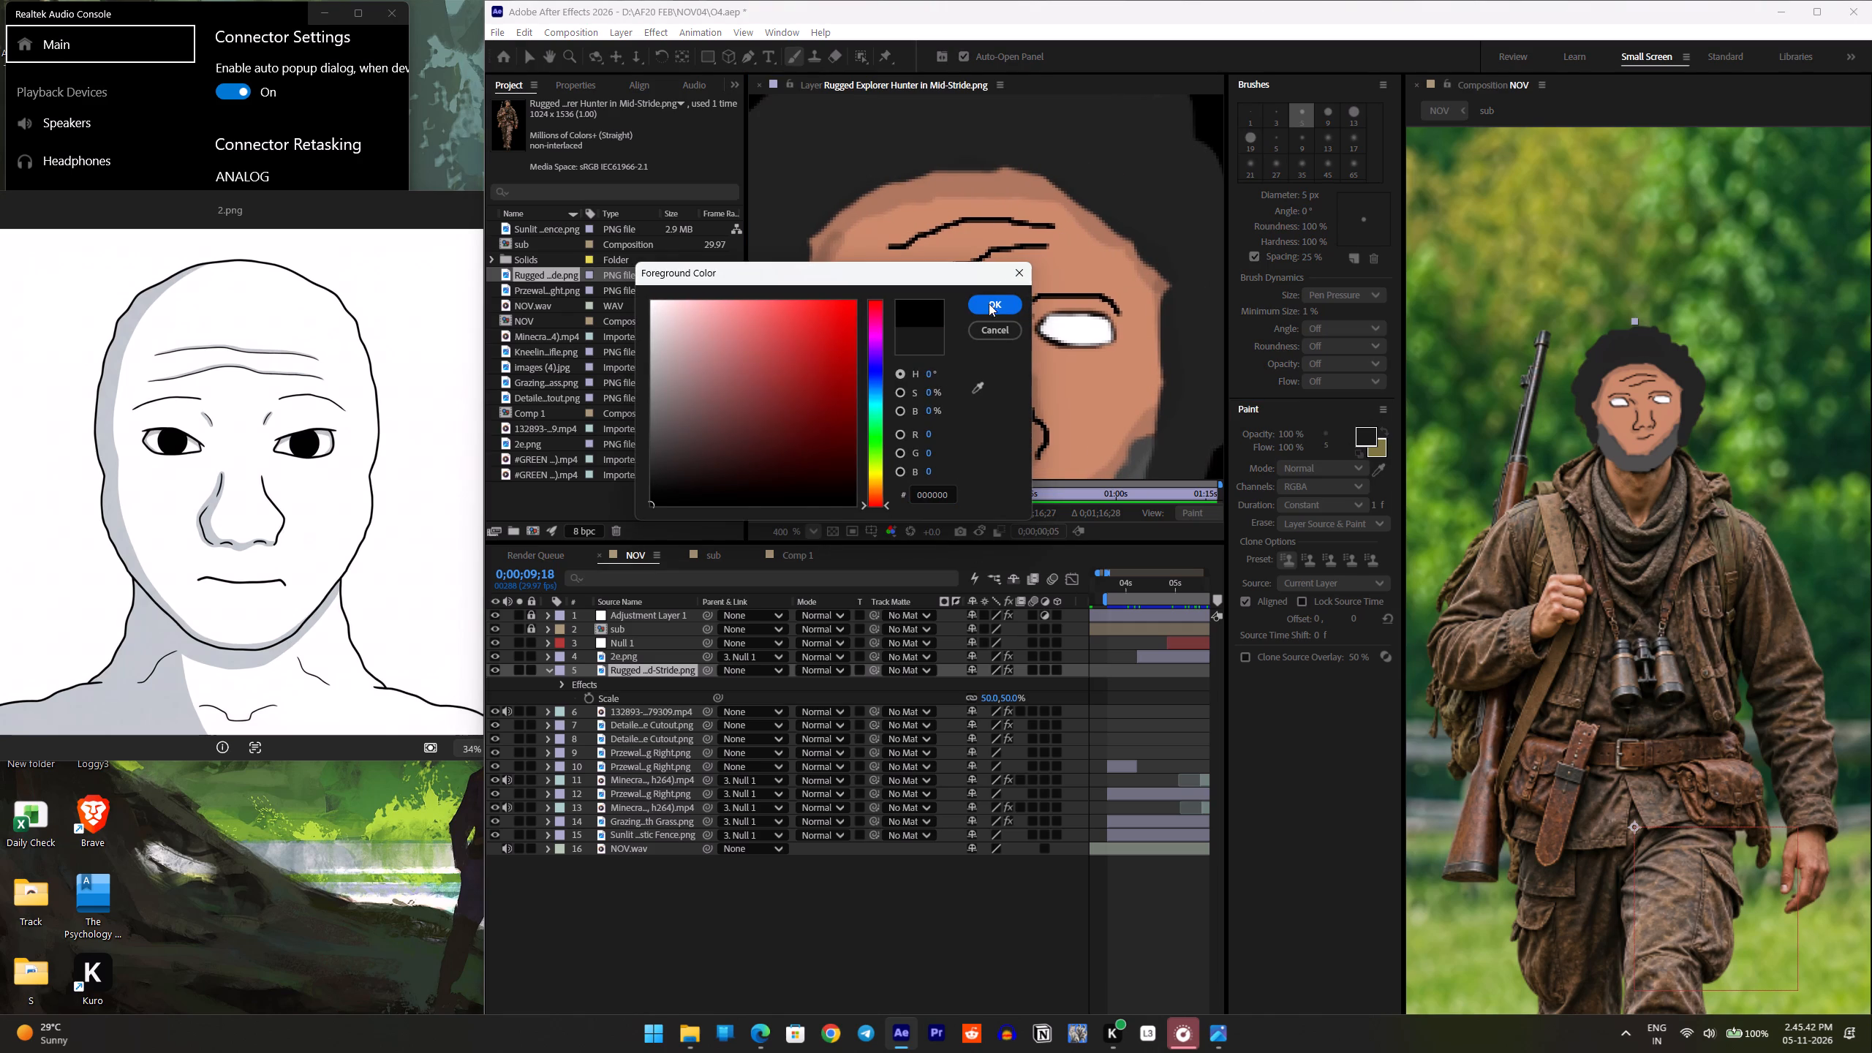
click(992, 301)
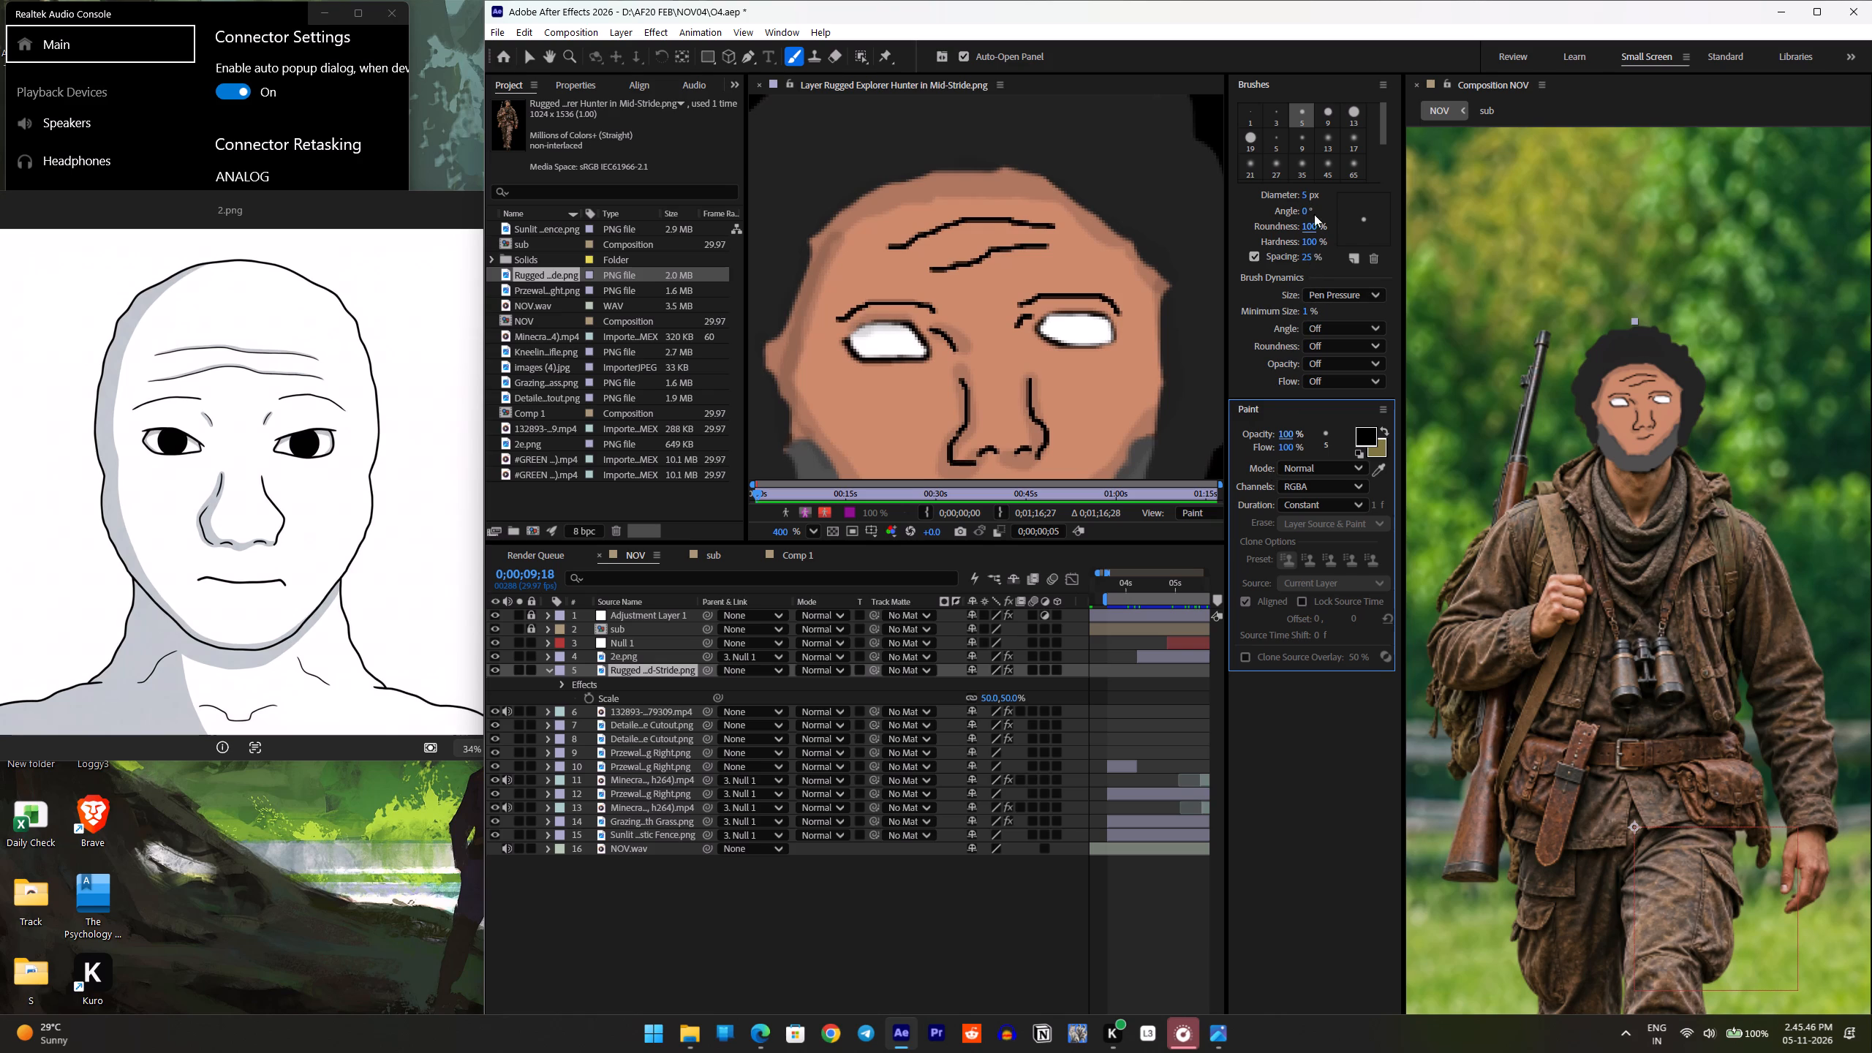
click(1254, 110)
click(1273, 114)
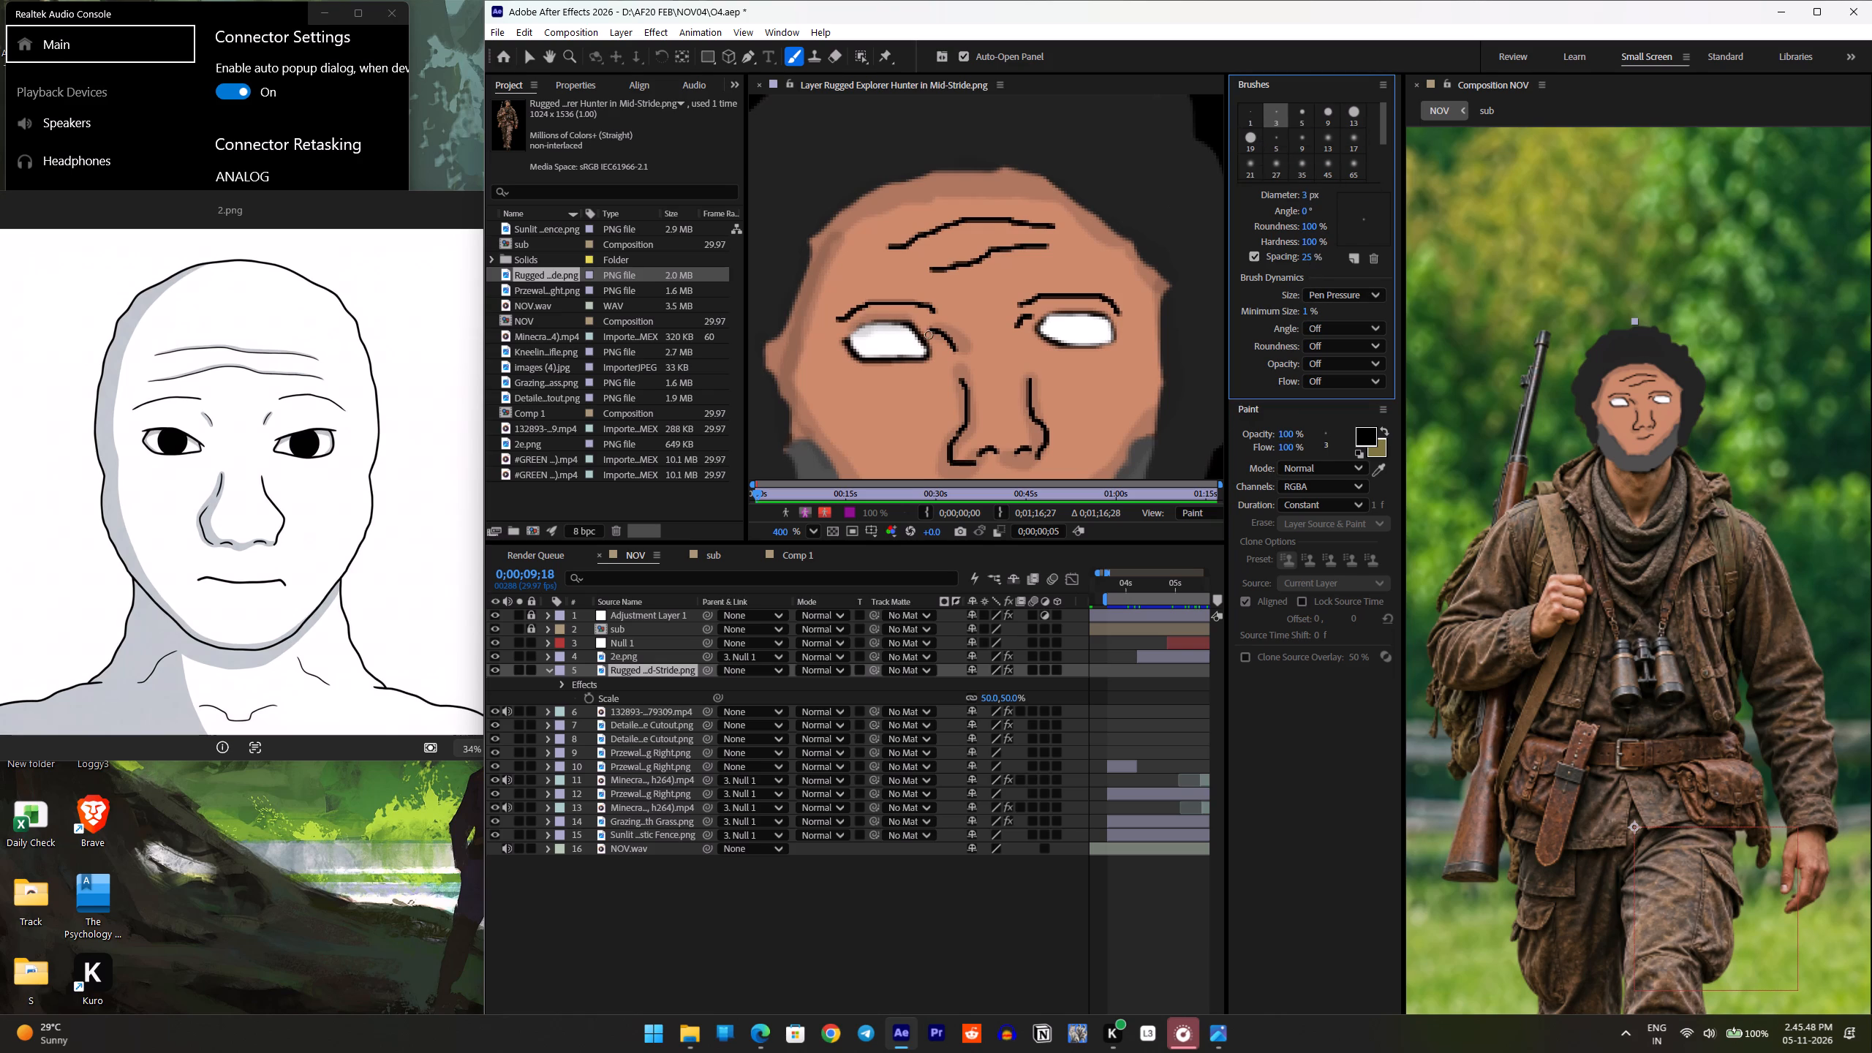
drag(850, 334, 872, 324)
drag(872, 324, 880, 322)
drag(879, 324, 880, 324)
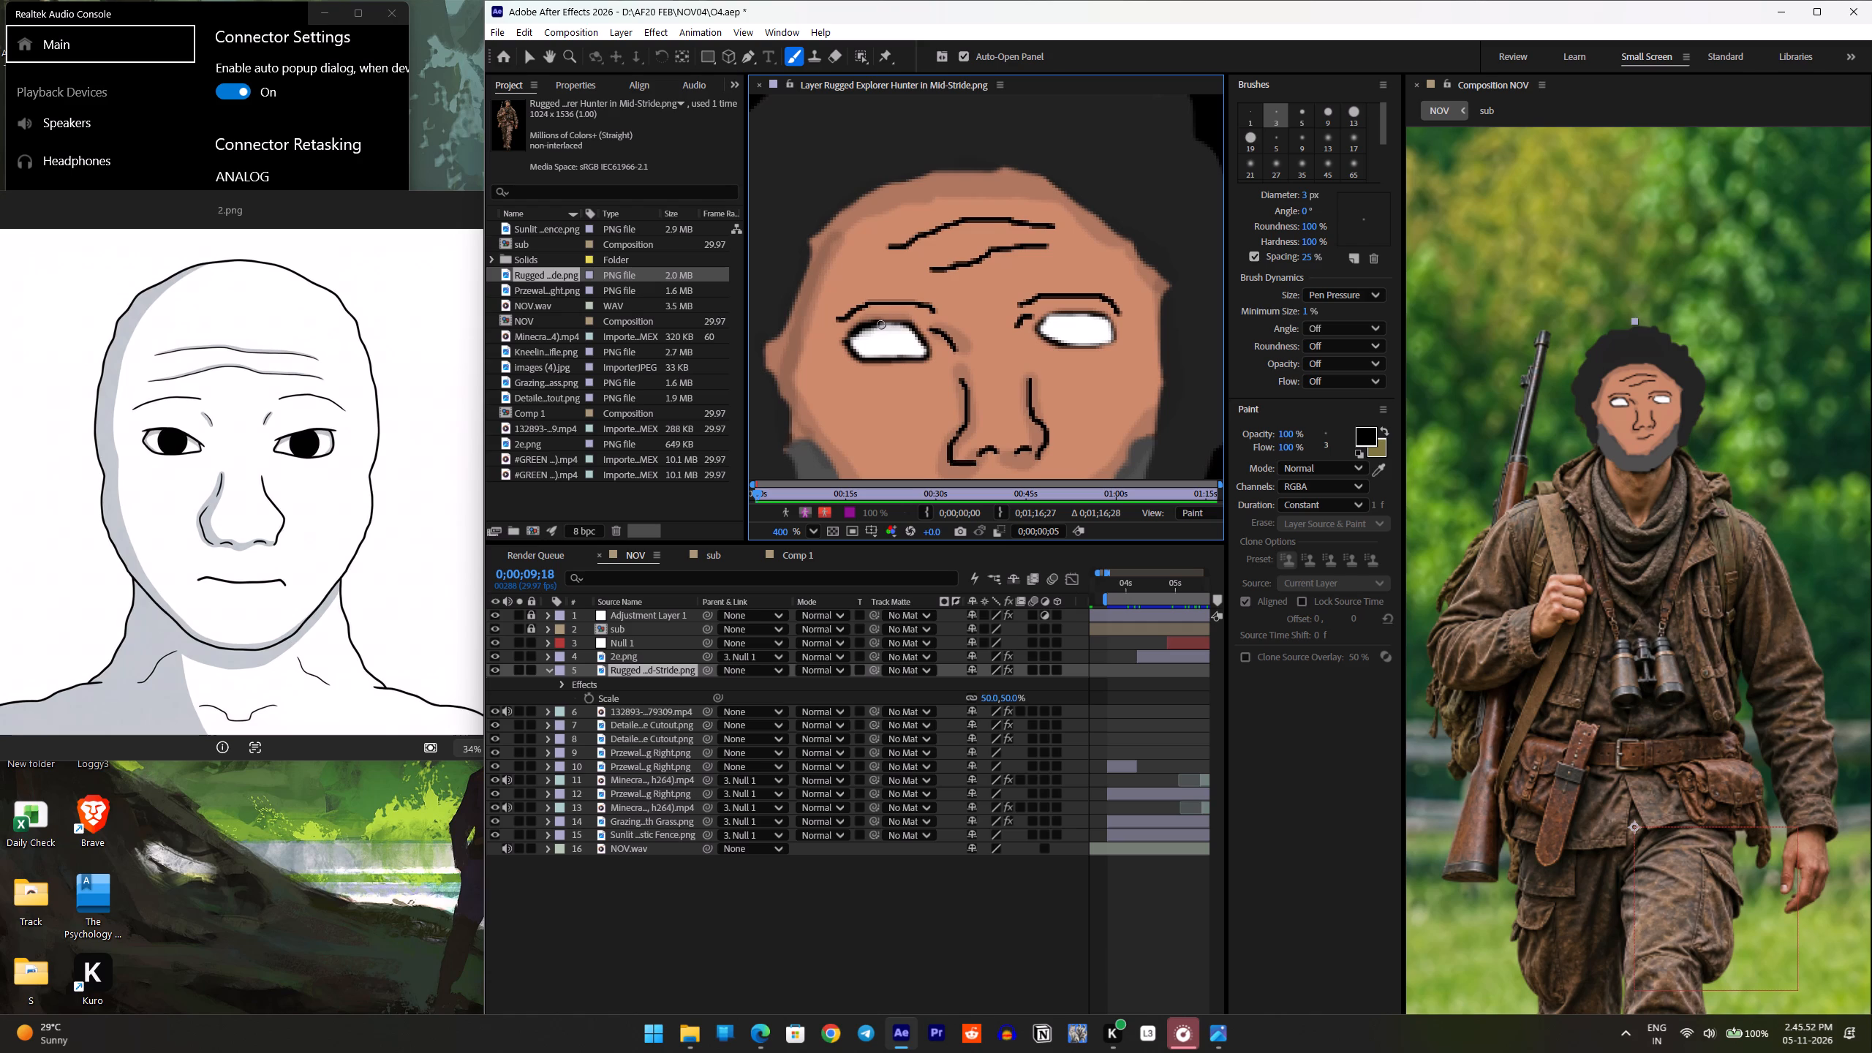
drag(880, 324, 905, 325)
drag(1045, 314, 1061, 314)
Paint solid black pupils in the white of both eyes with the same 3 px black brush, following the reference picture.
drag(882, 343, 892, 332)
drag(892, 332, 891, 338)
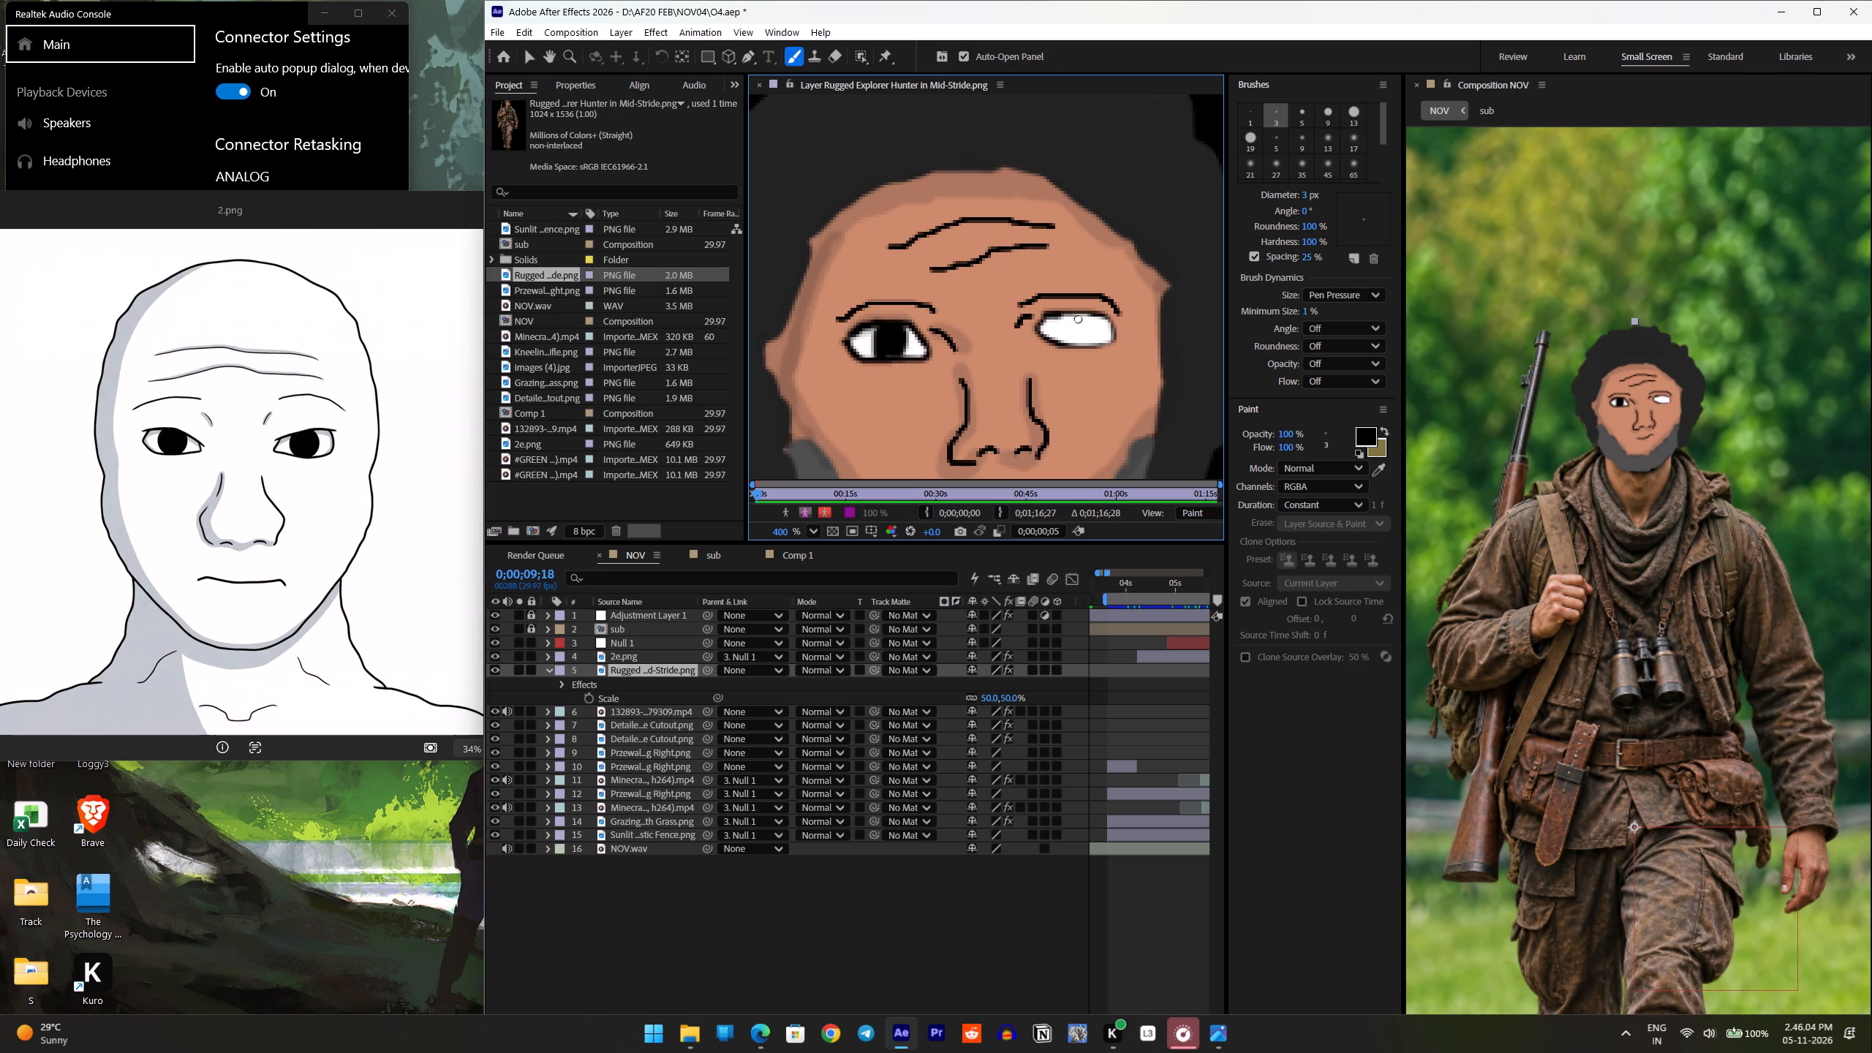
click(1077, 318)
key(ctrl+z)
drag(1078, 315, 1085, 319)
drag(1085, 319, 1077, 322)
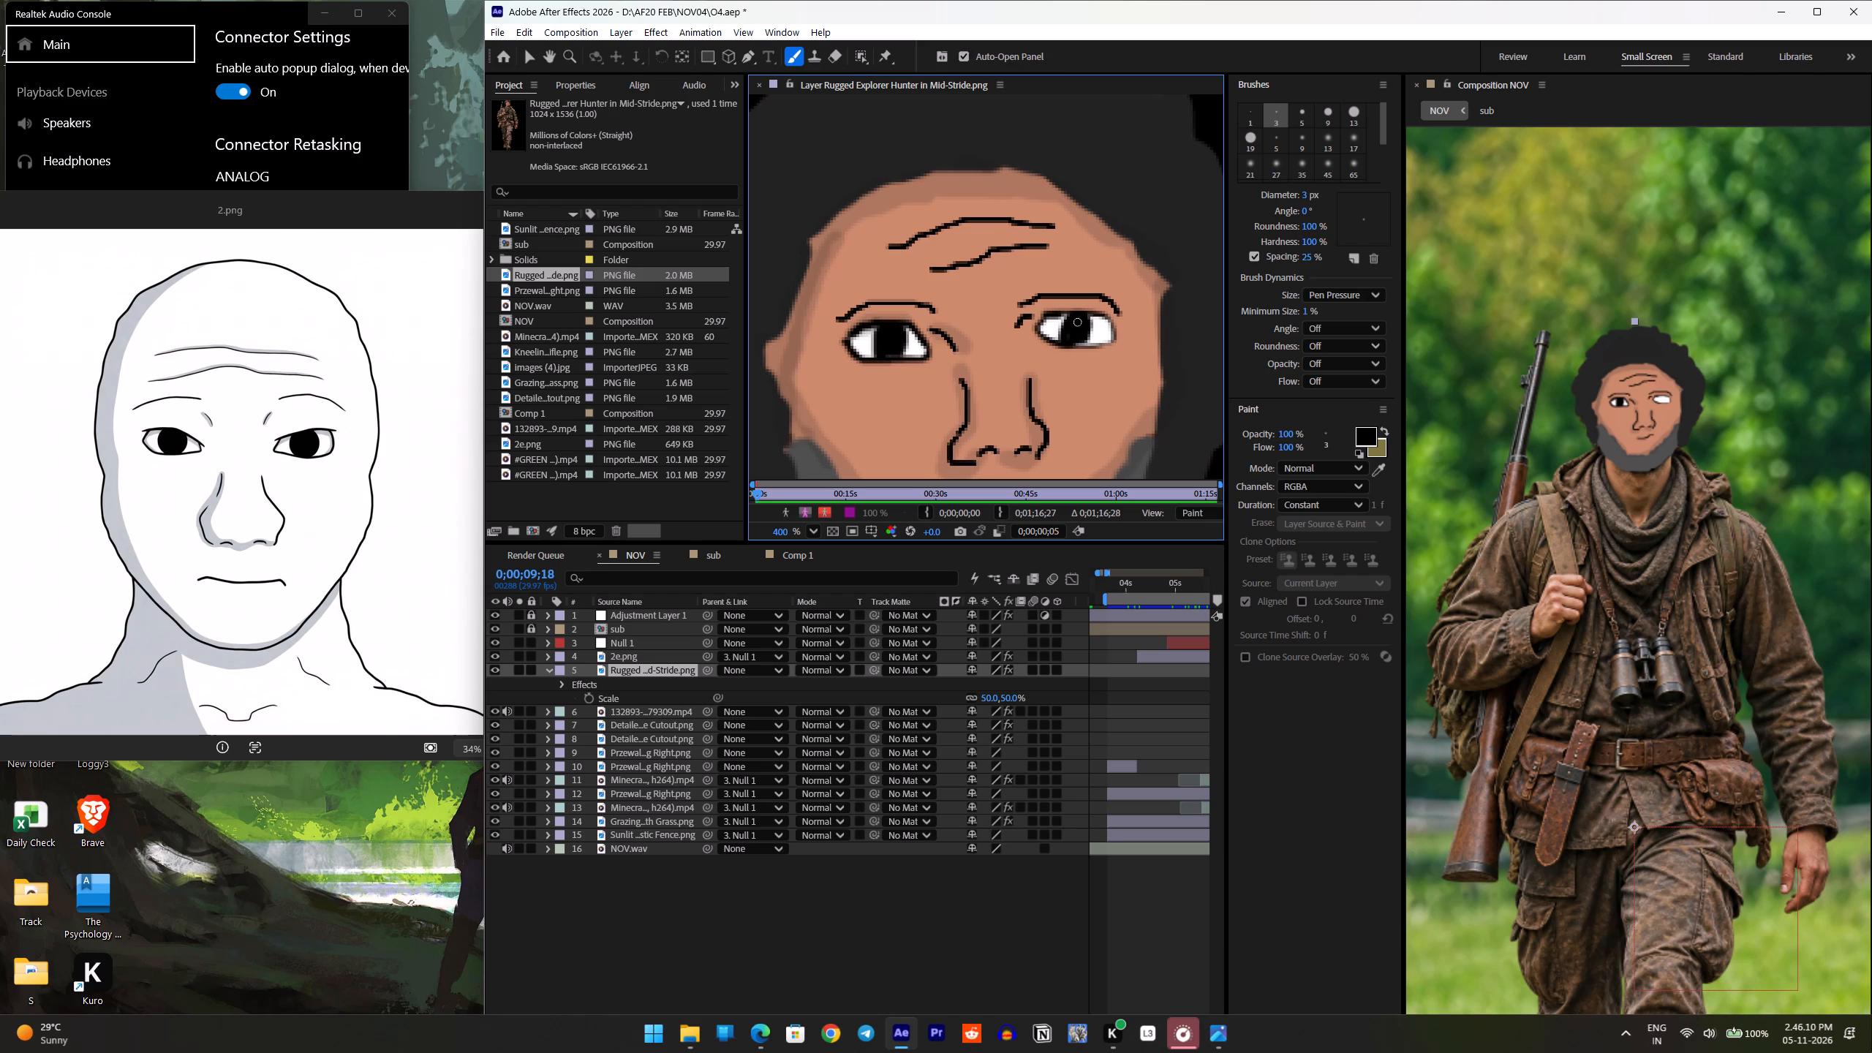
drag(1077, 322, 1089, 318)
drag(1089, 318, 1071, 328)
alt+scroll(1036, 374, down, 5)
alt+scroll(1624, 546, down, 10)
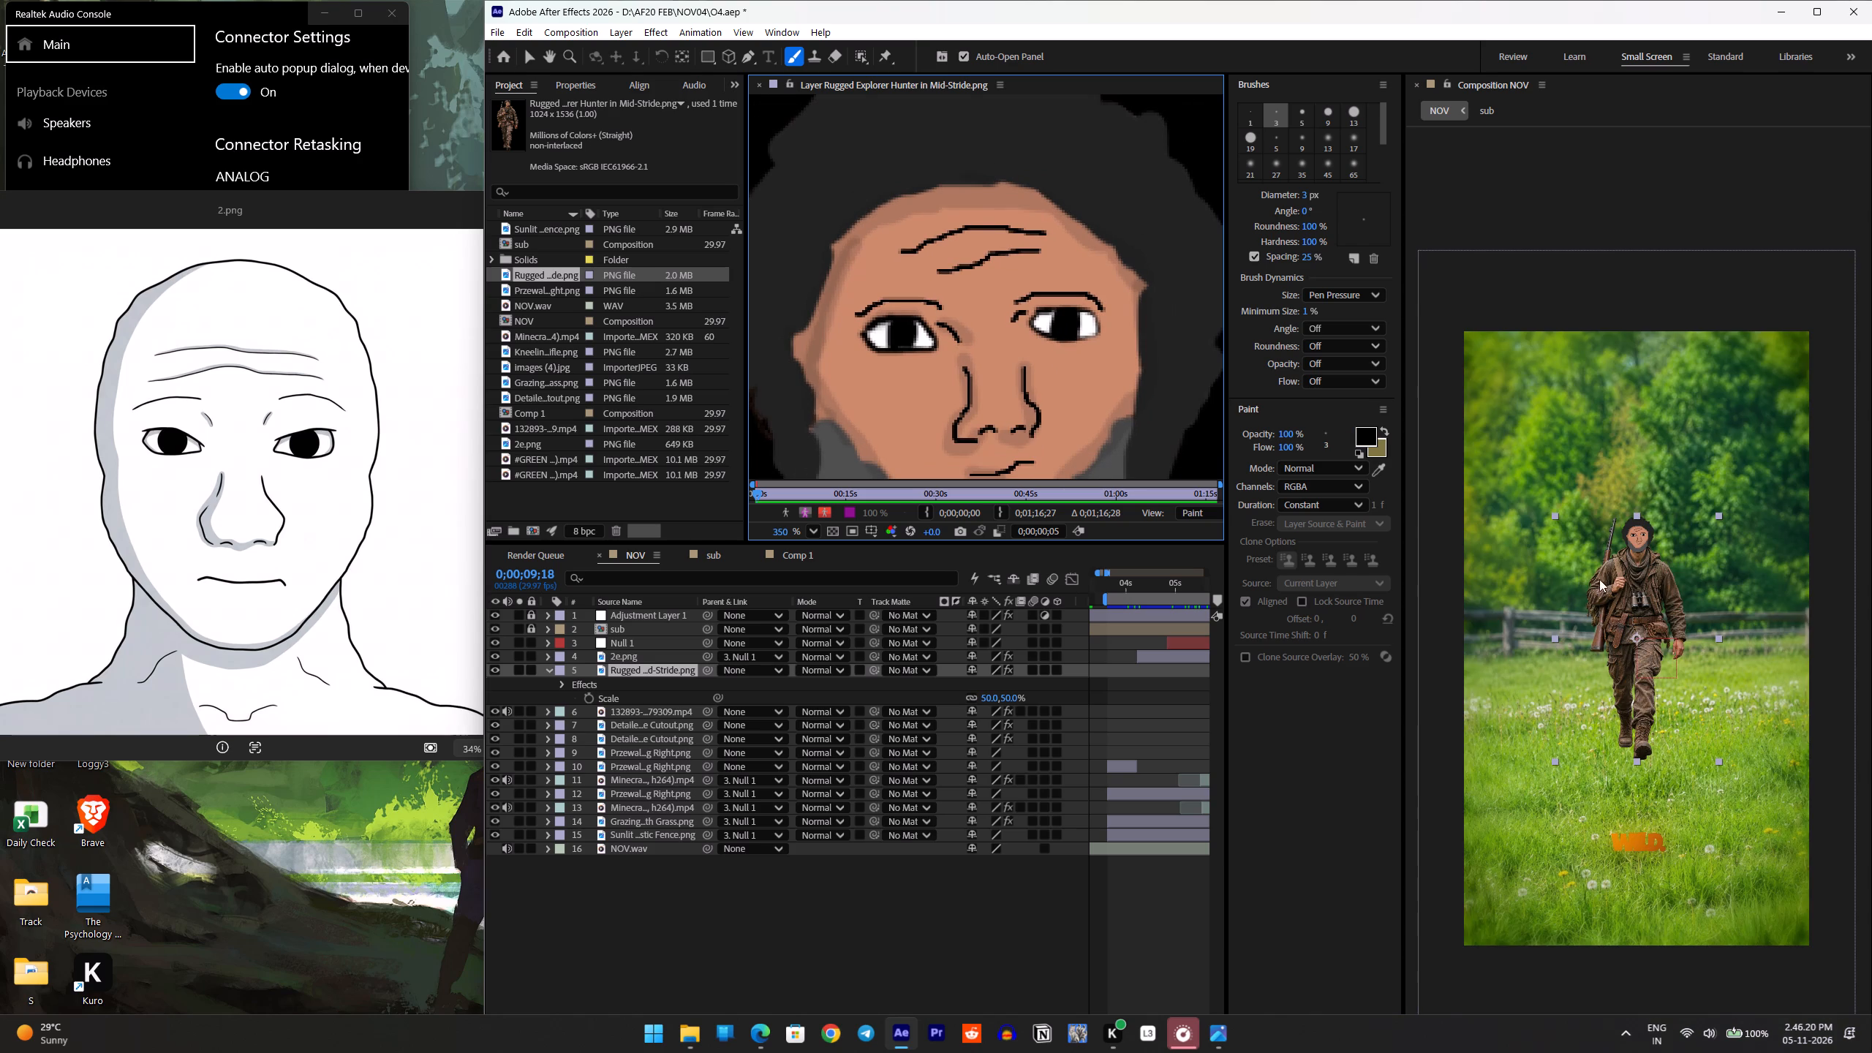
scroll(1660, 552, up, 11)
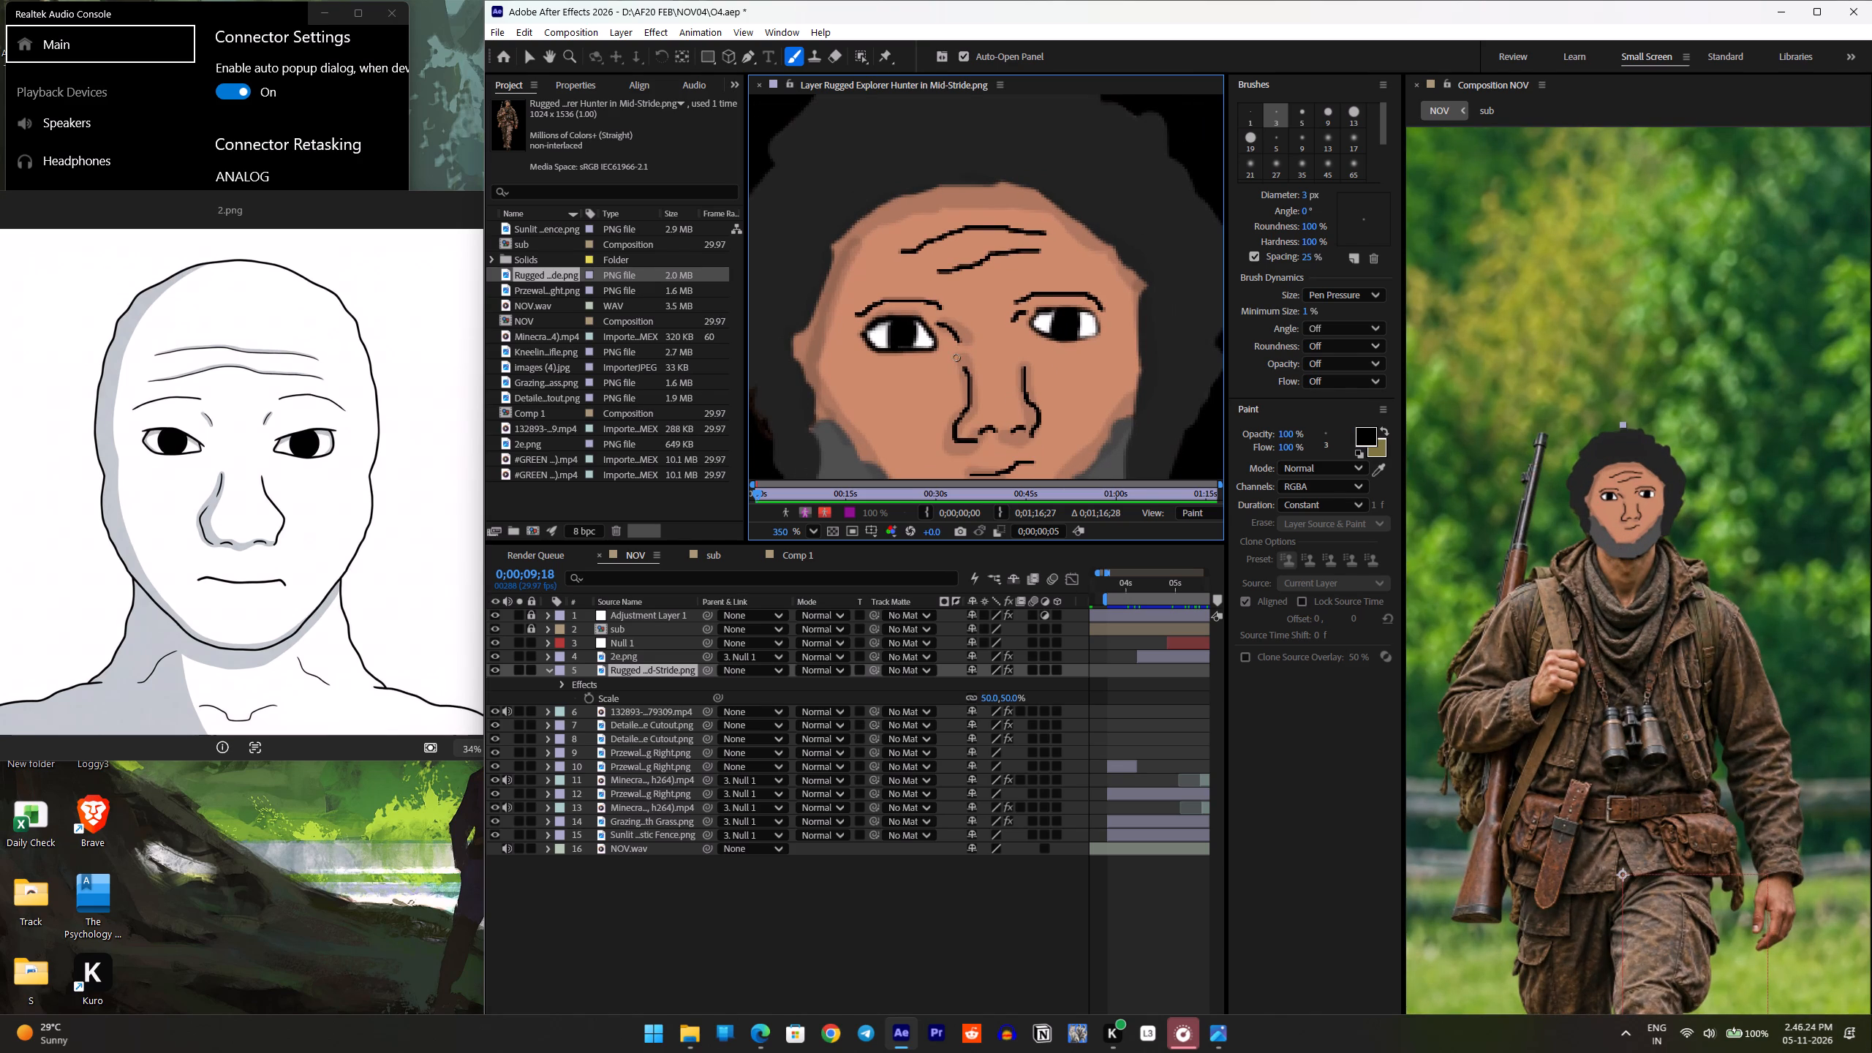
Sample the skin tone CE9072 from the cheek and paint over all the black nose lines with 3 px, then 9 px, hard brushes.
click(1367, 433)
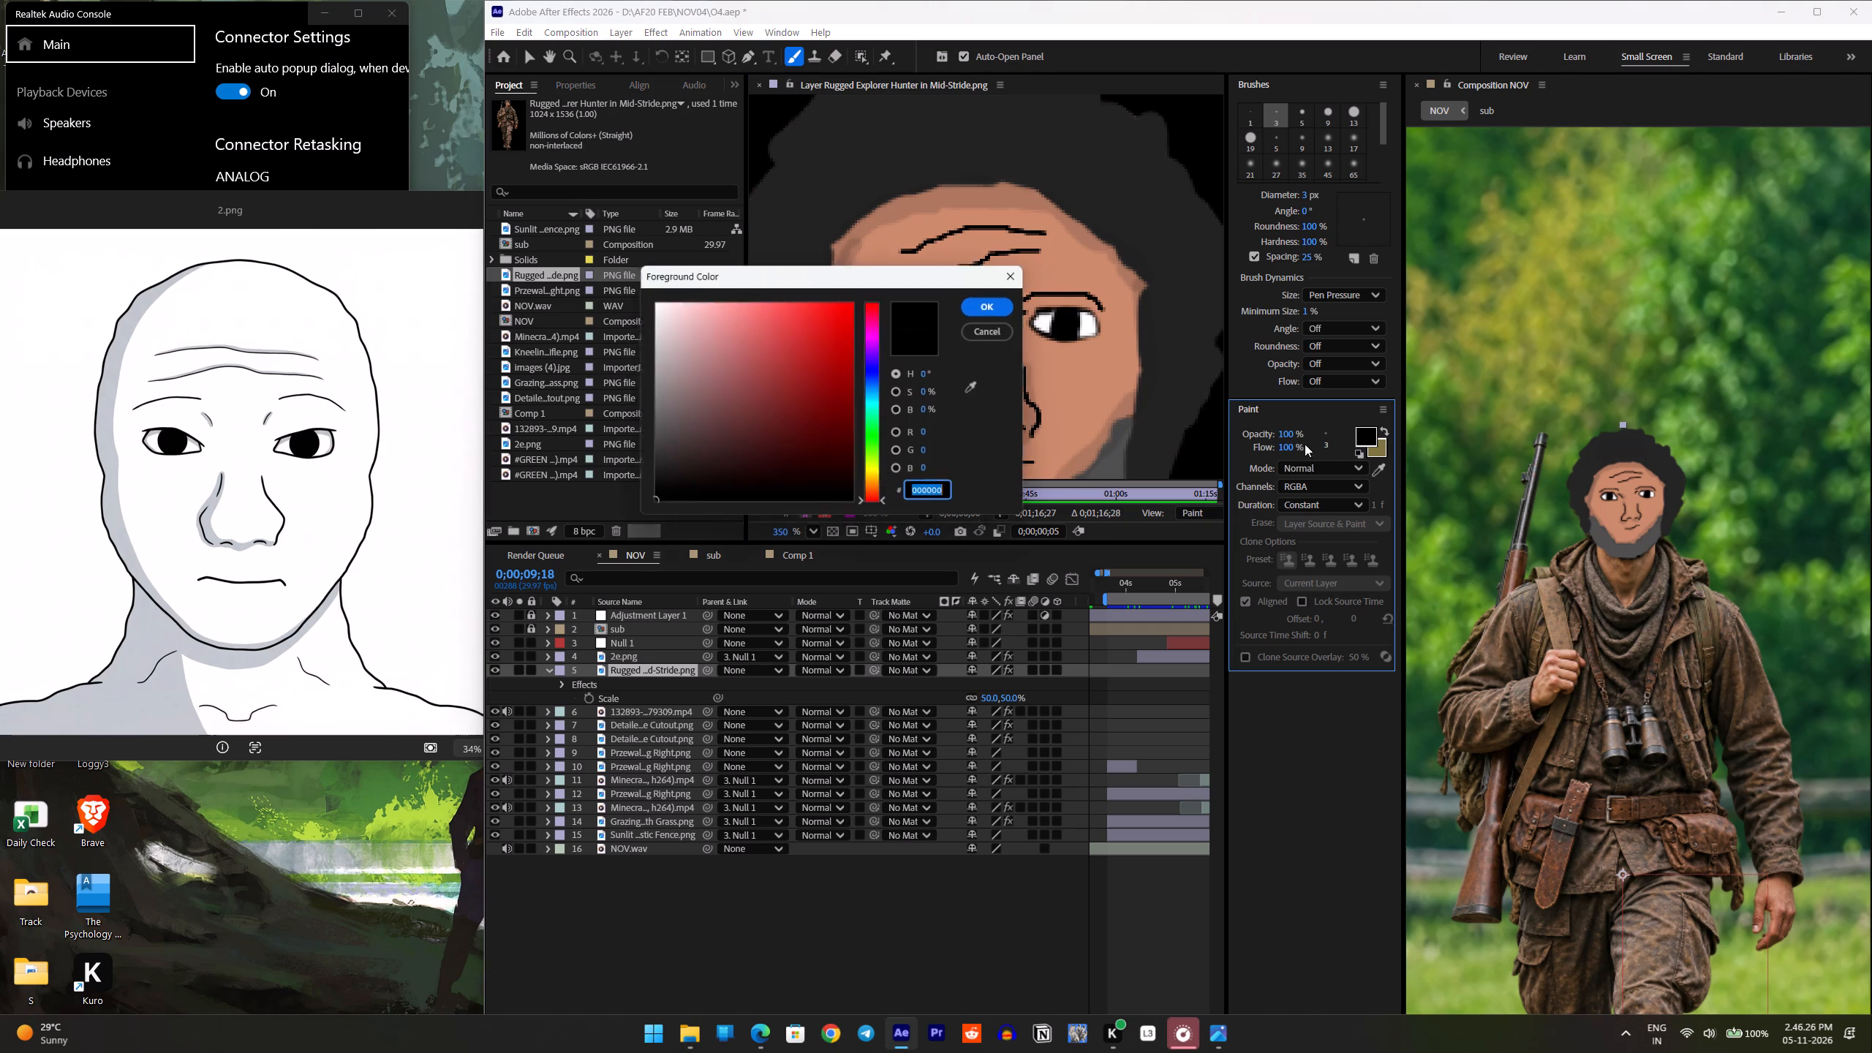
click(972, 386)
click(1094, 369)
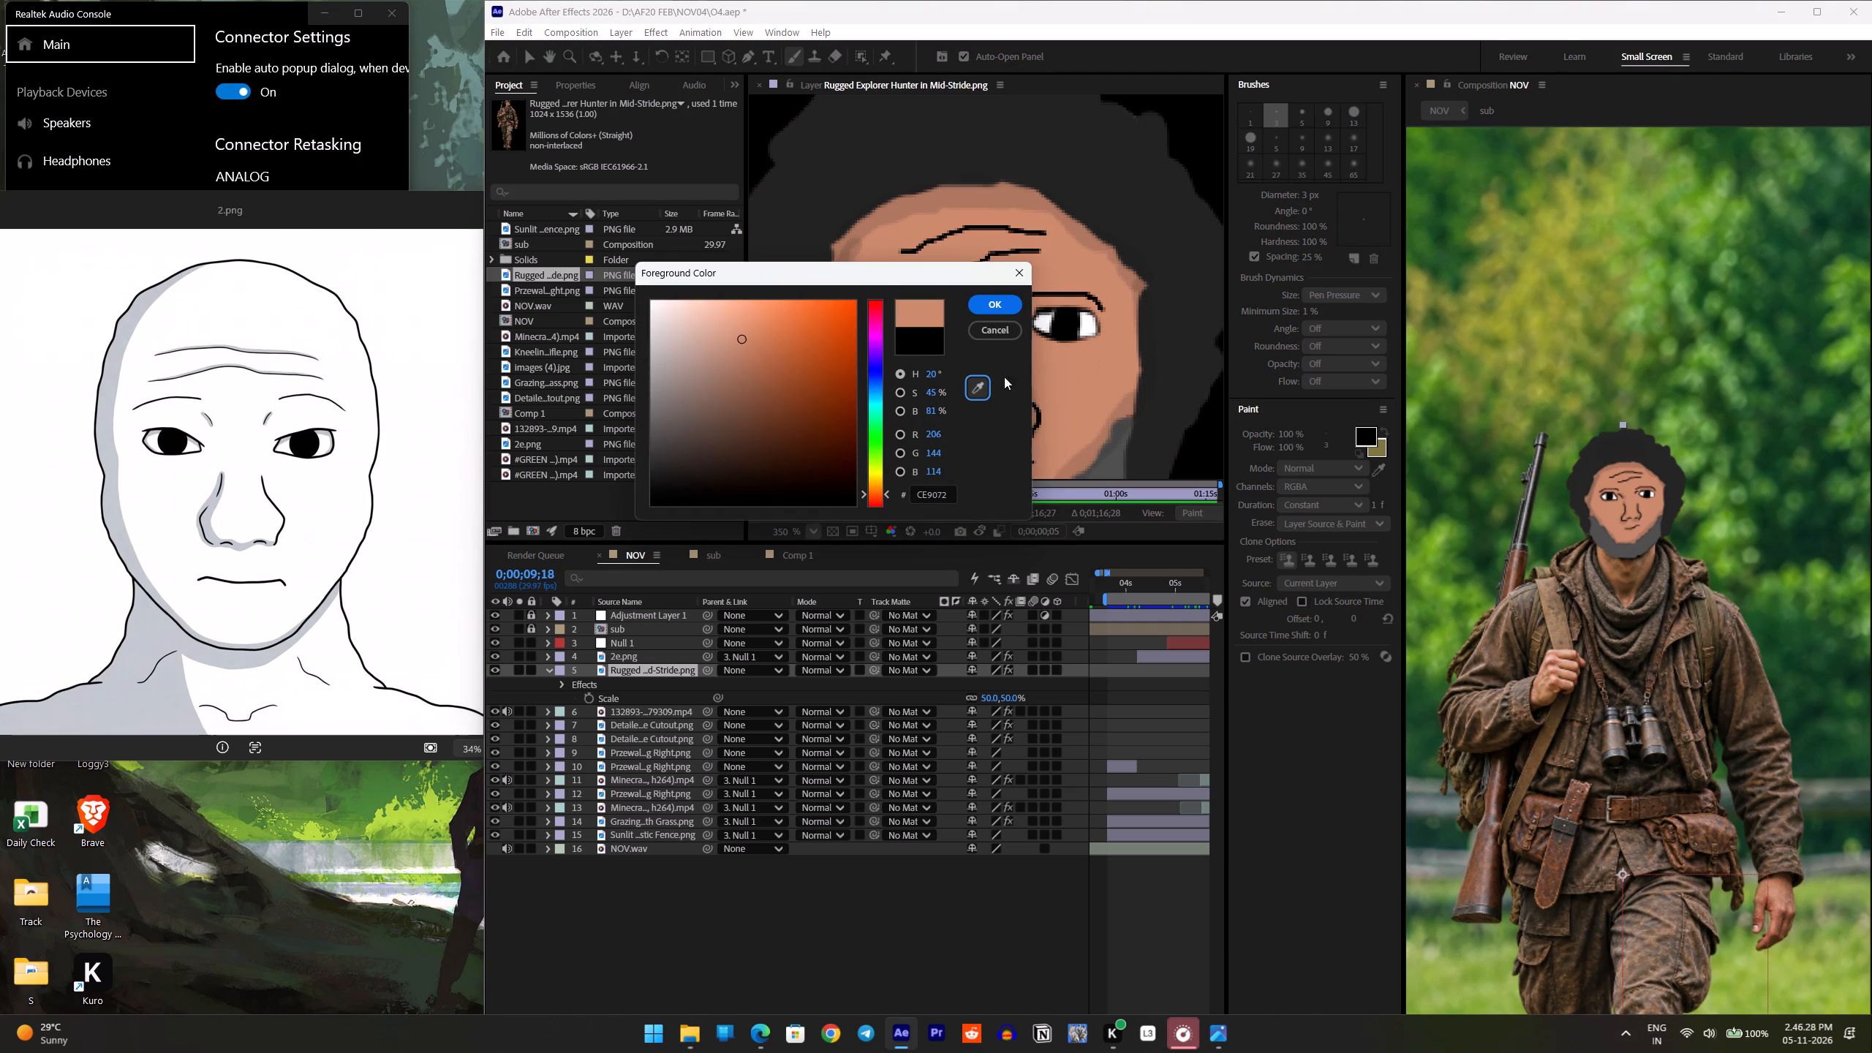
click(1003, 307)
drag(1015, 359, 1022, 393)
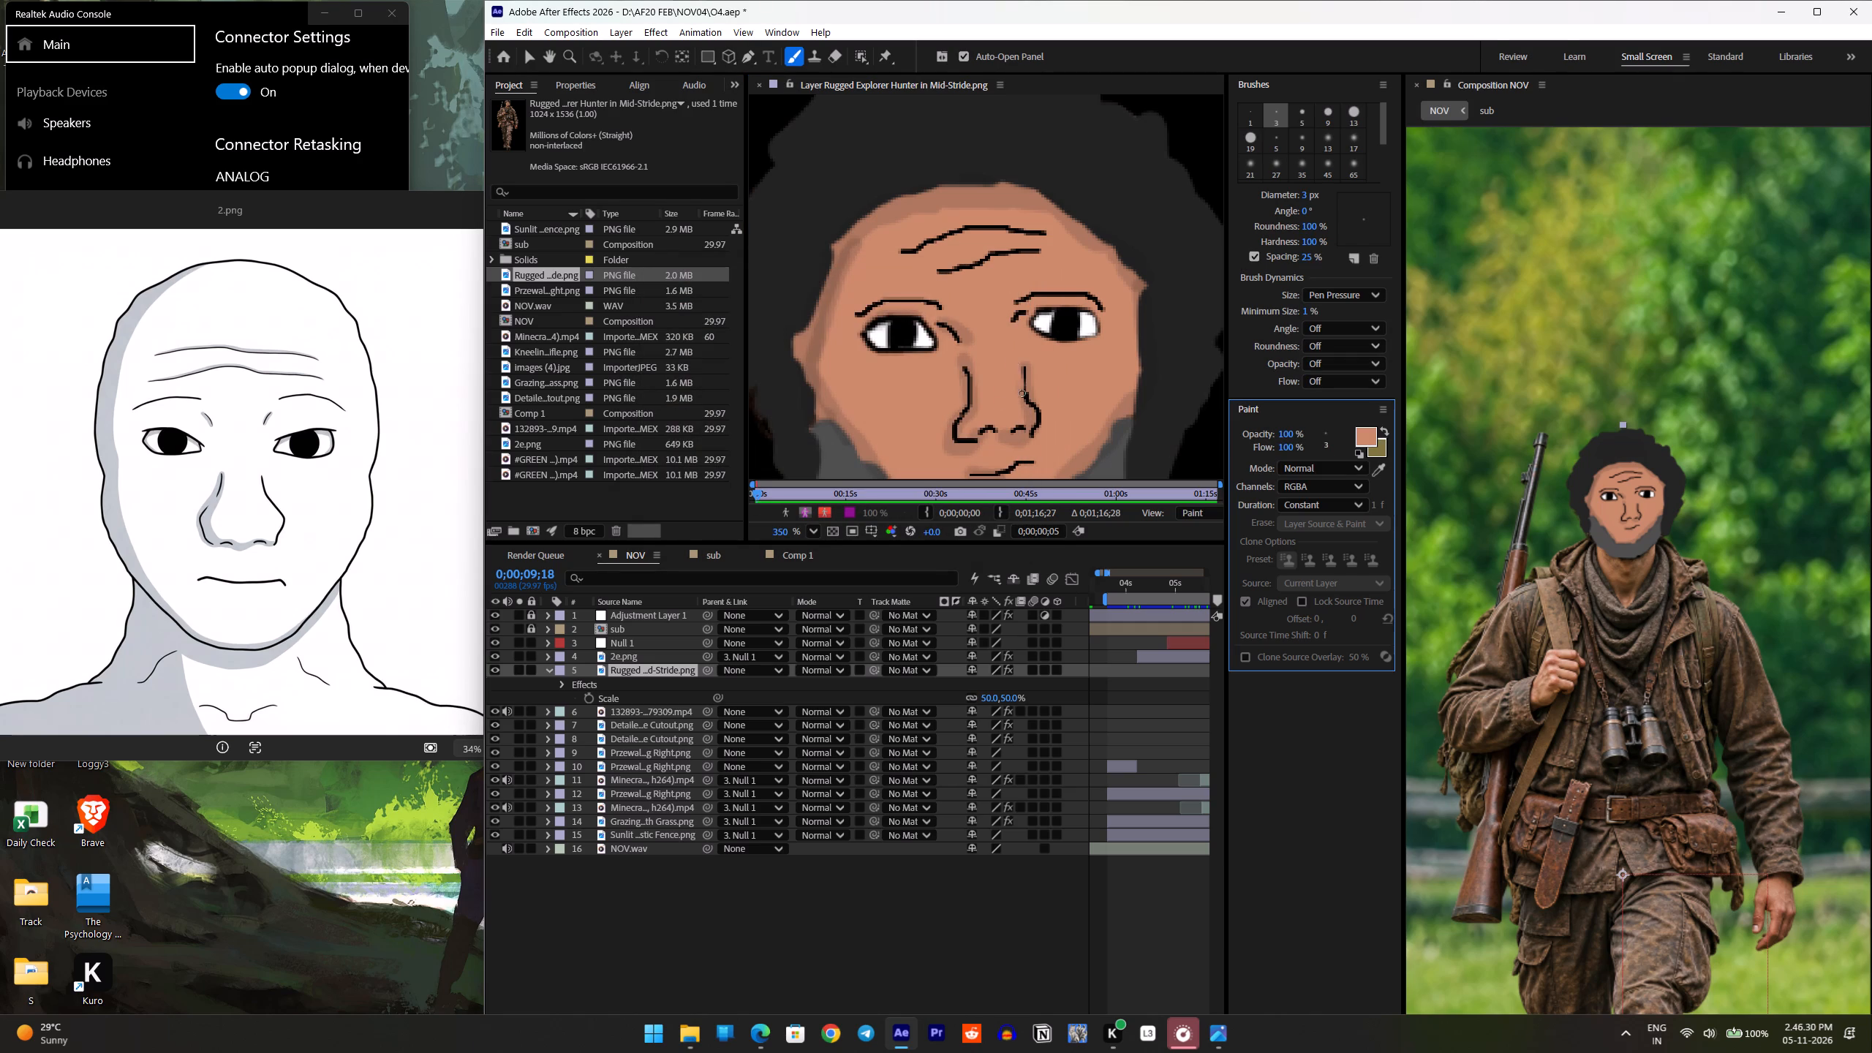
drag(1022, 393, 1035, 403)
drag(1035, 403, 1029, 412)
drag(1029, 412, 1018, 430)
click(1324, 112)
drag(1022, 436, 1023, 418)
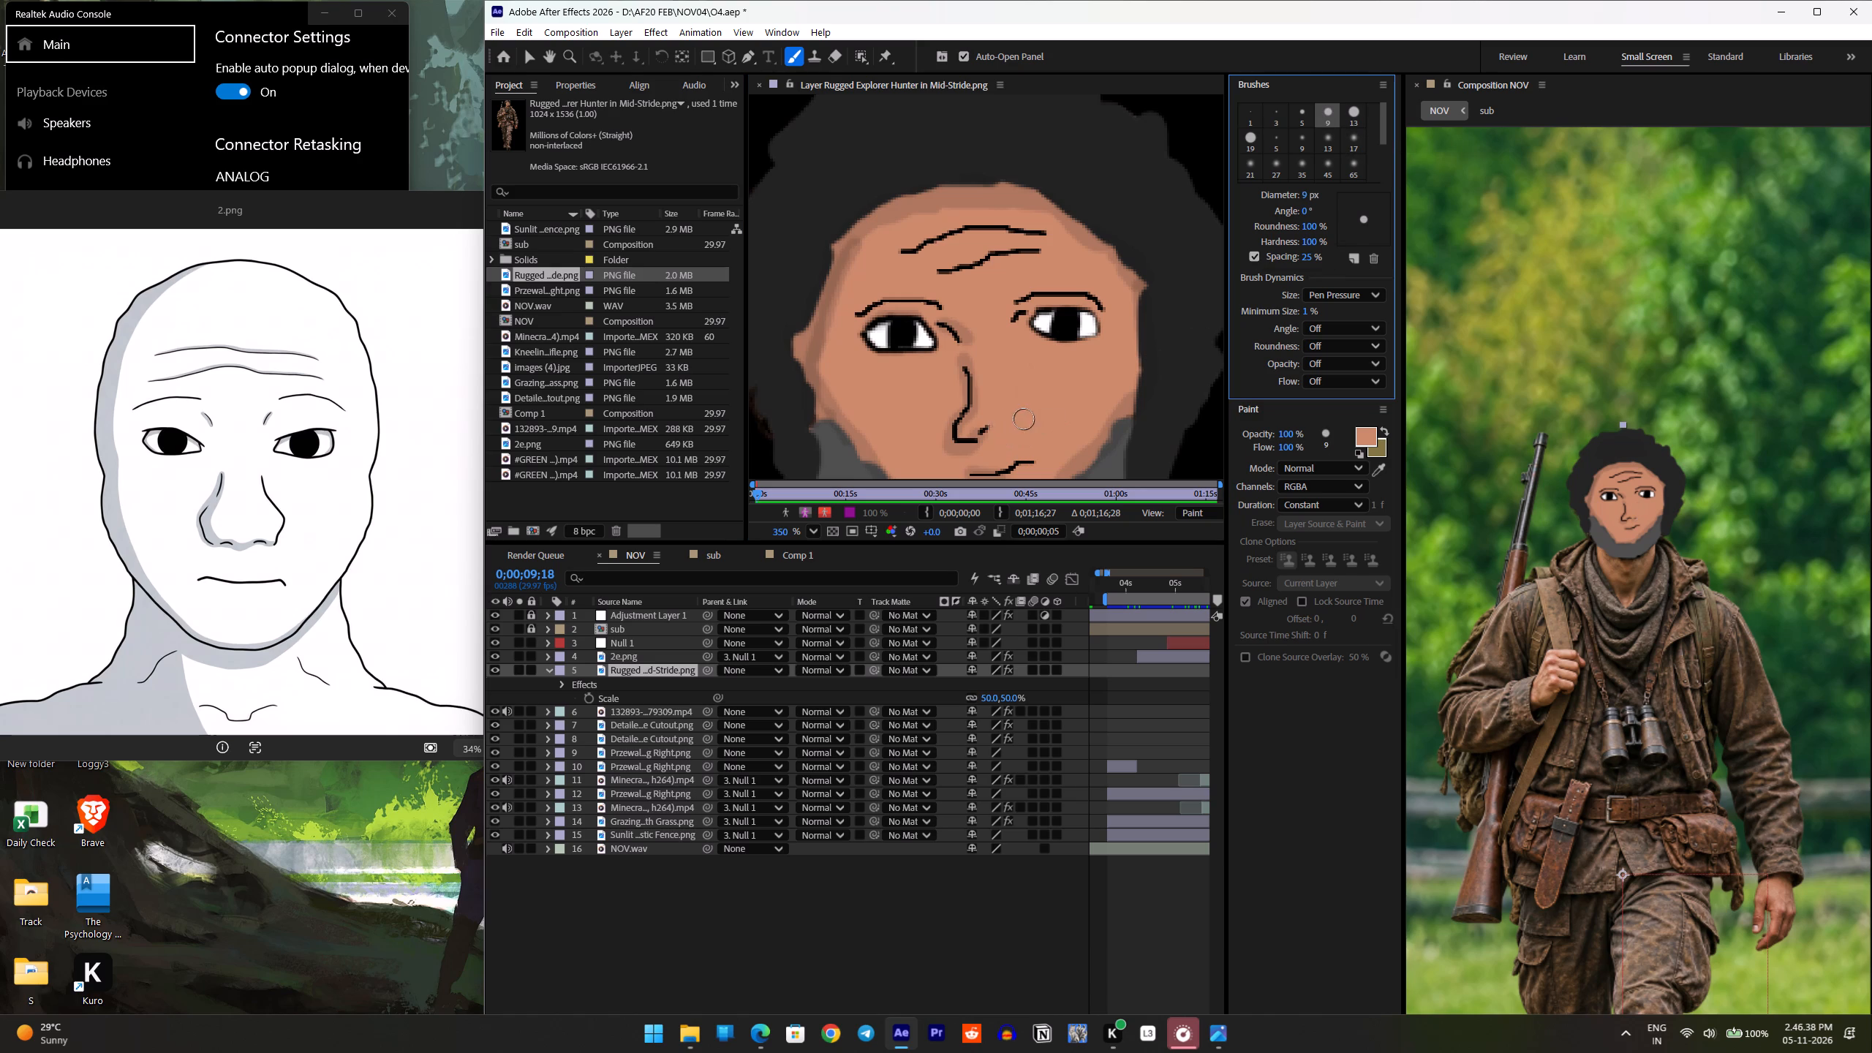
drag(1023, 418, 959, 408)
drag(959, 408, 972, 361)
drag(972, 361, 973, 409)
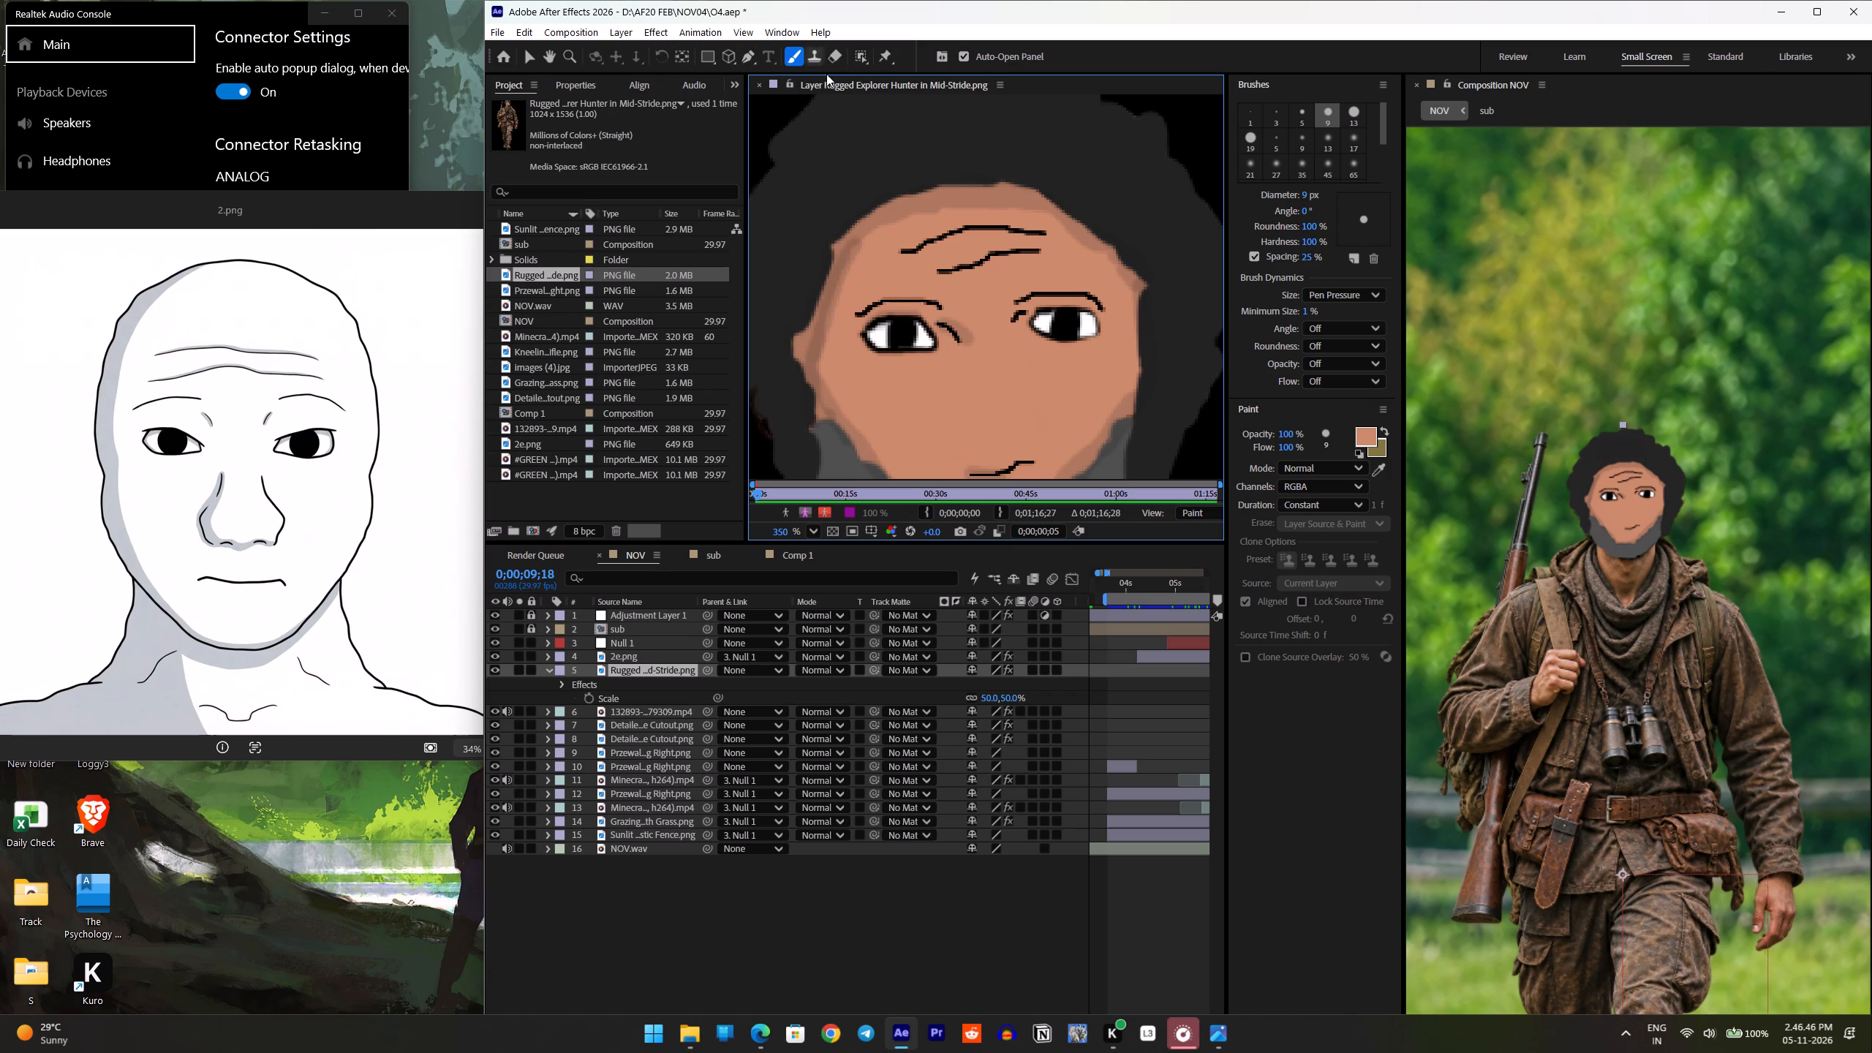
Switch to the 3 px hard round brush and set the foreground colour to black 000000.
click(1275, 115)
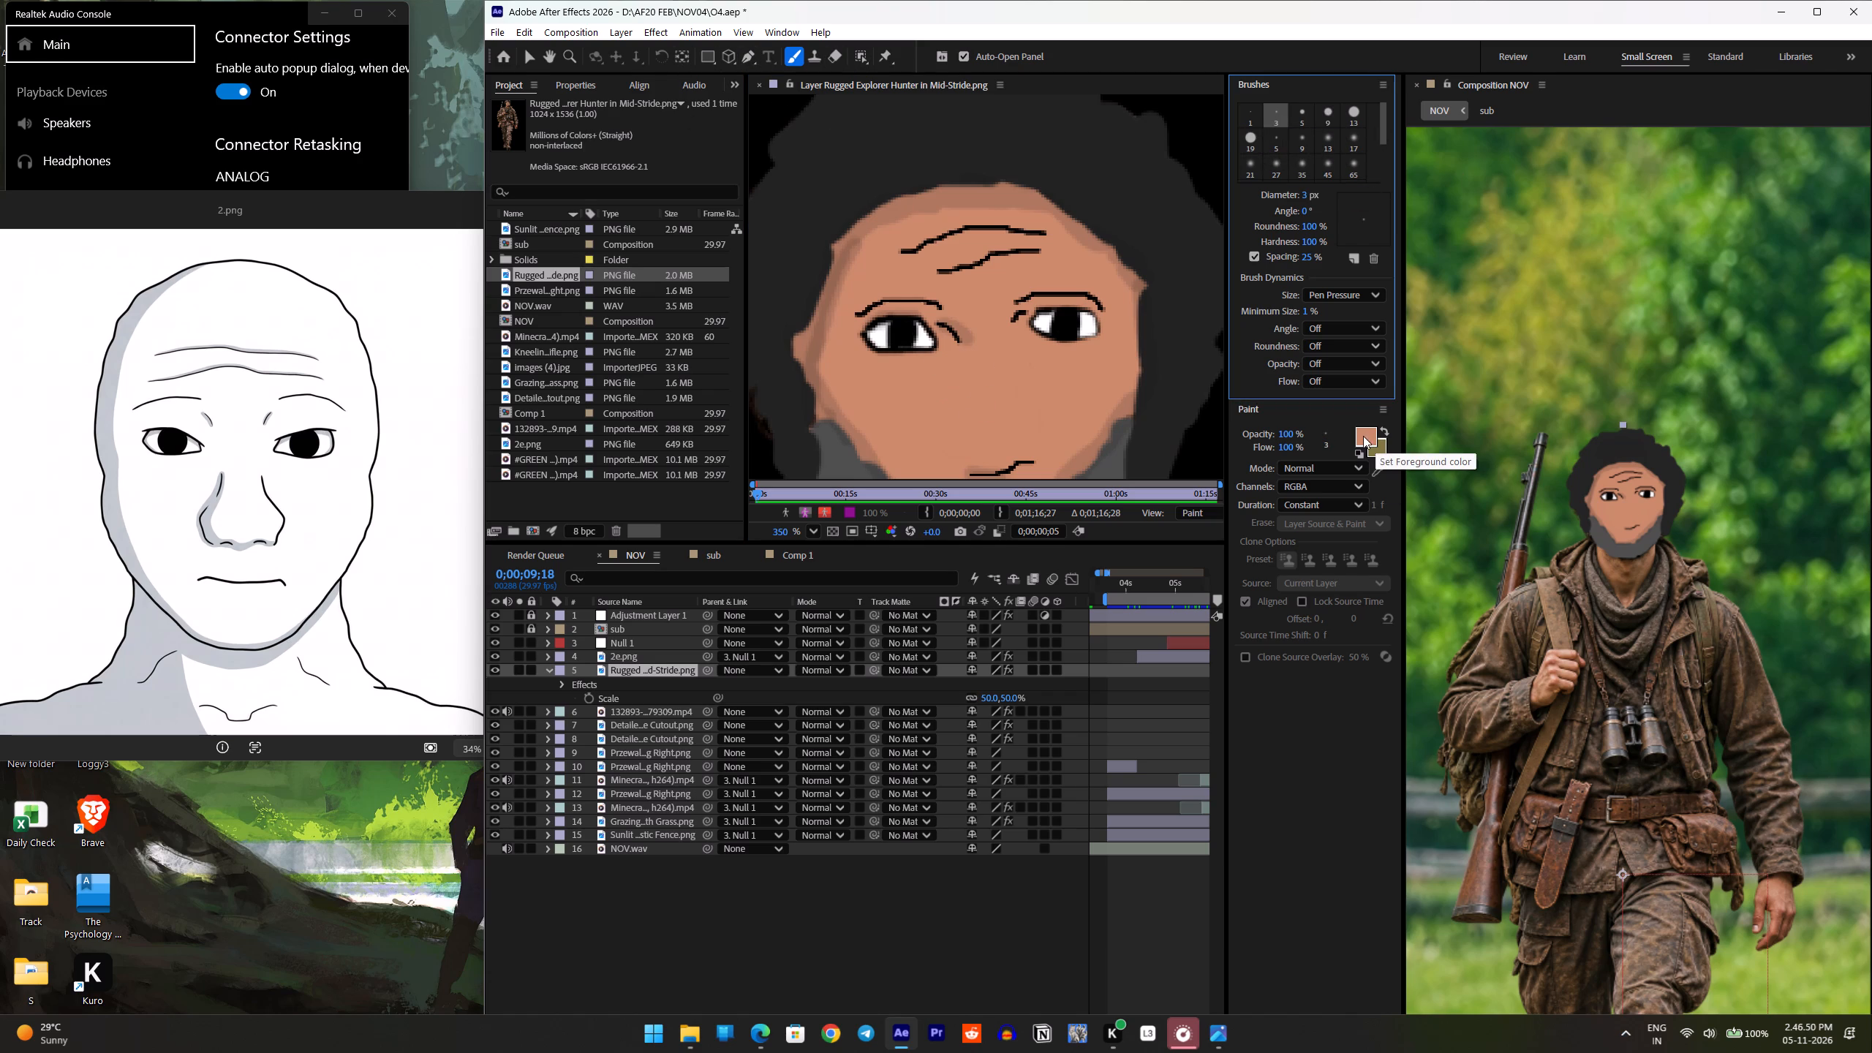
click(1369, 436)
drag(660, 449, 592, 529)
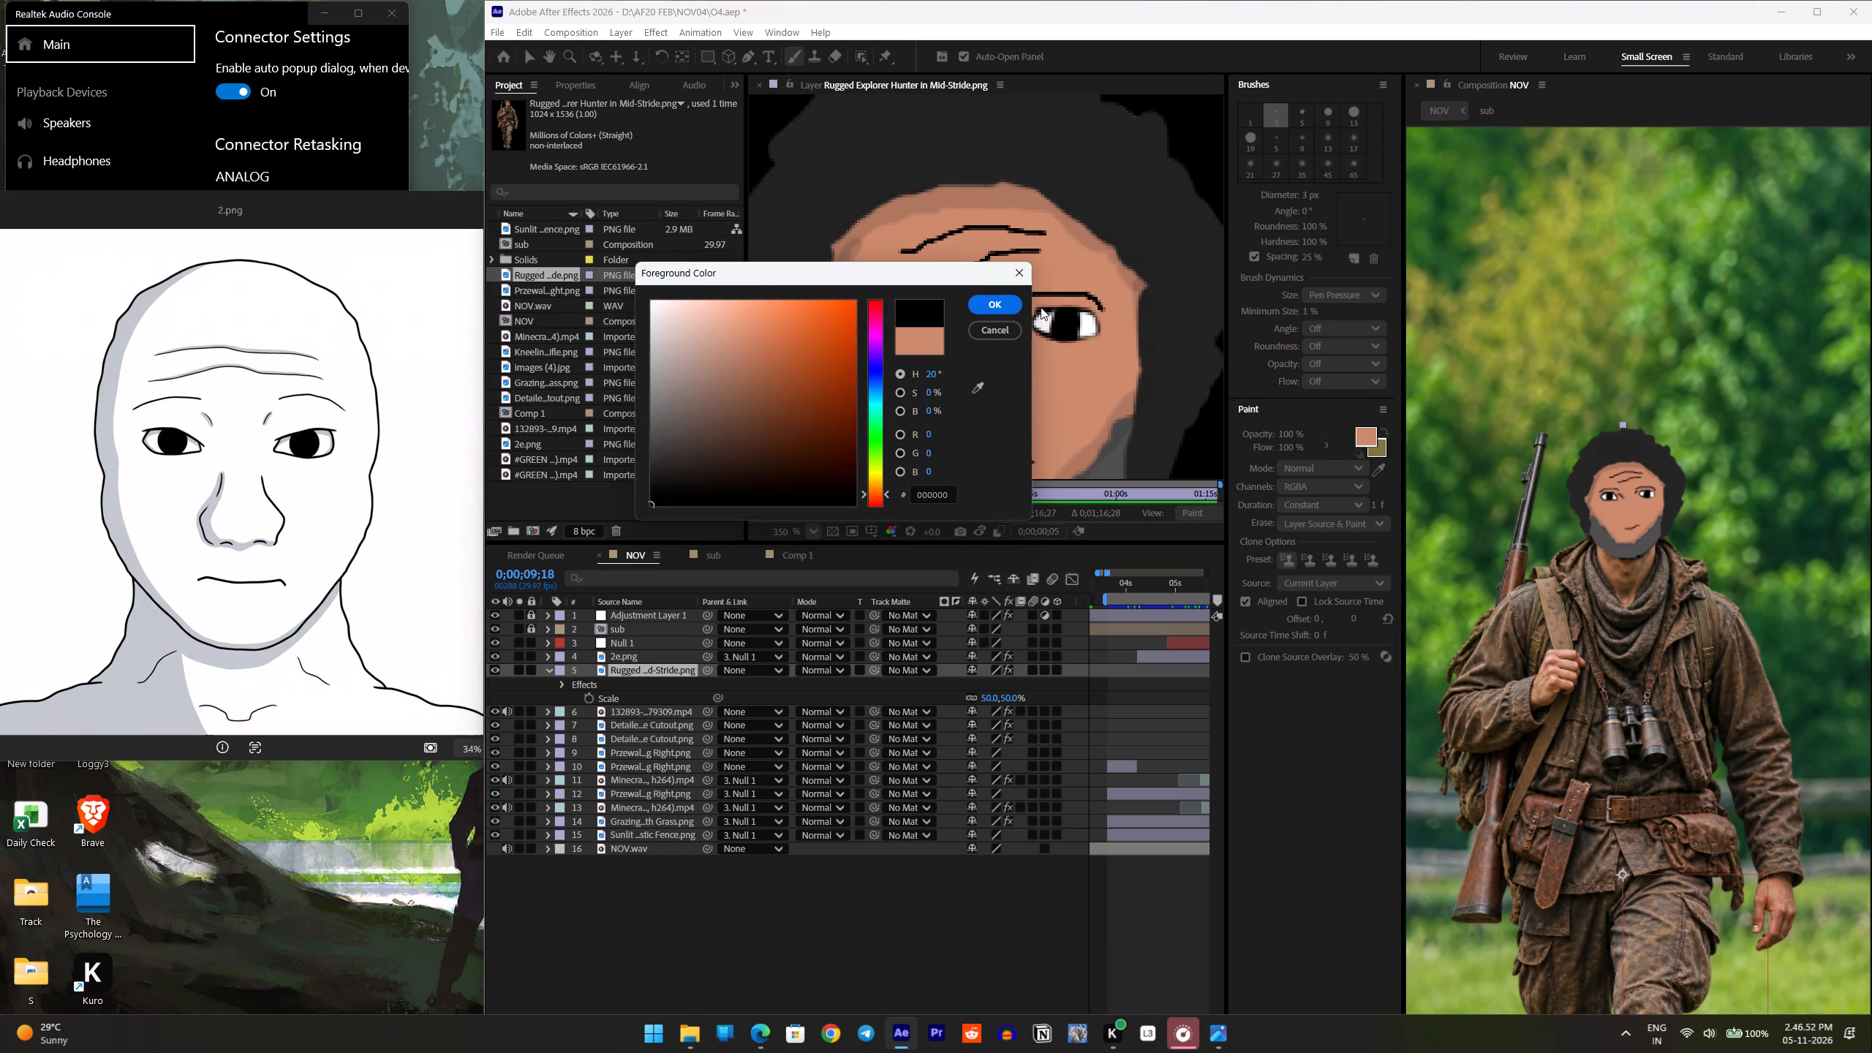
click(1000, 303)
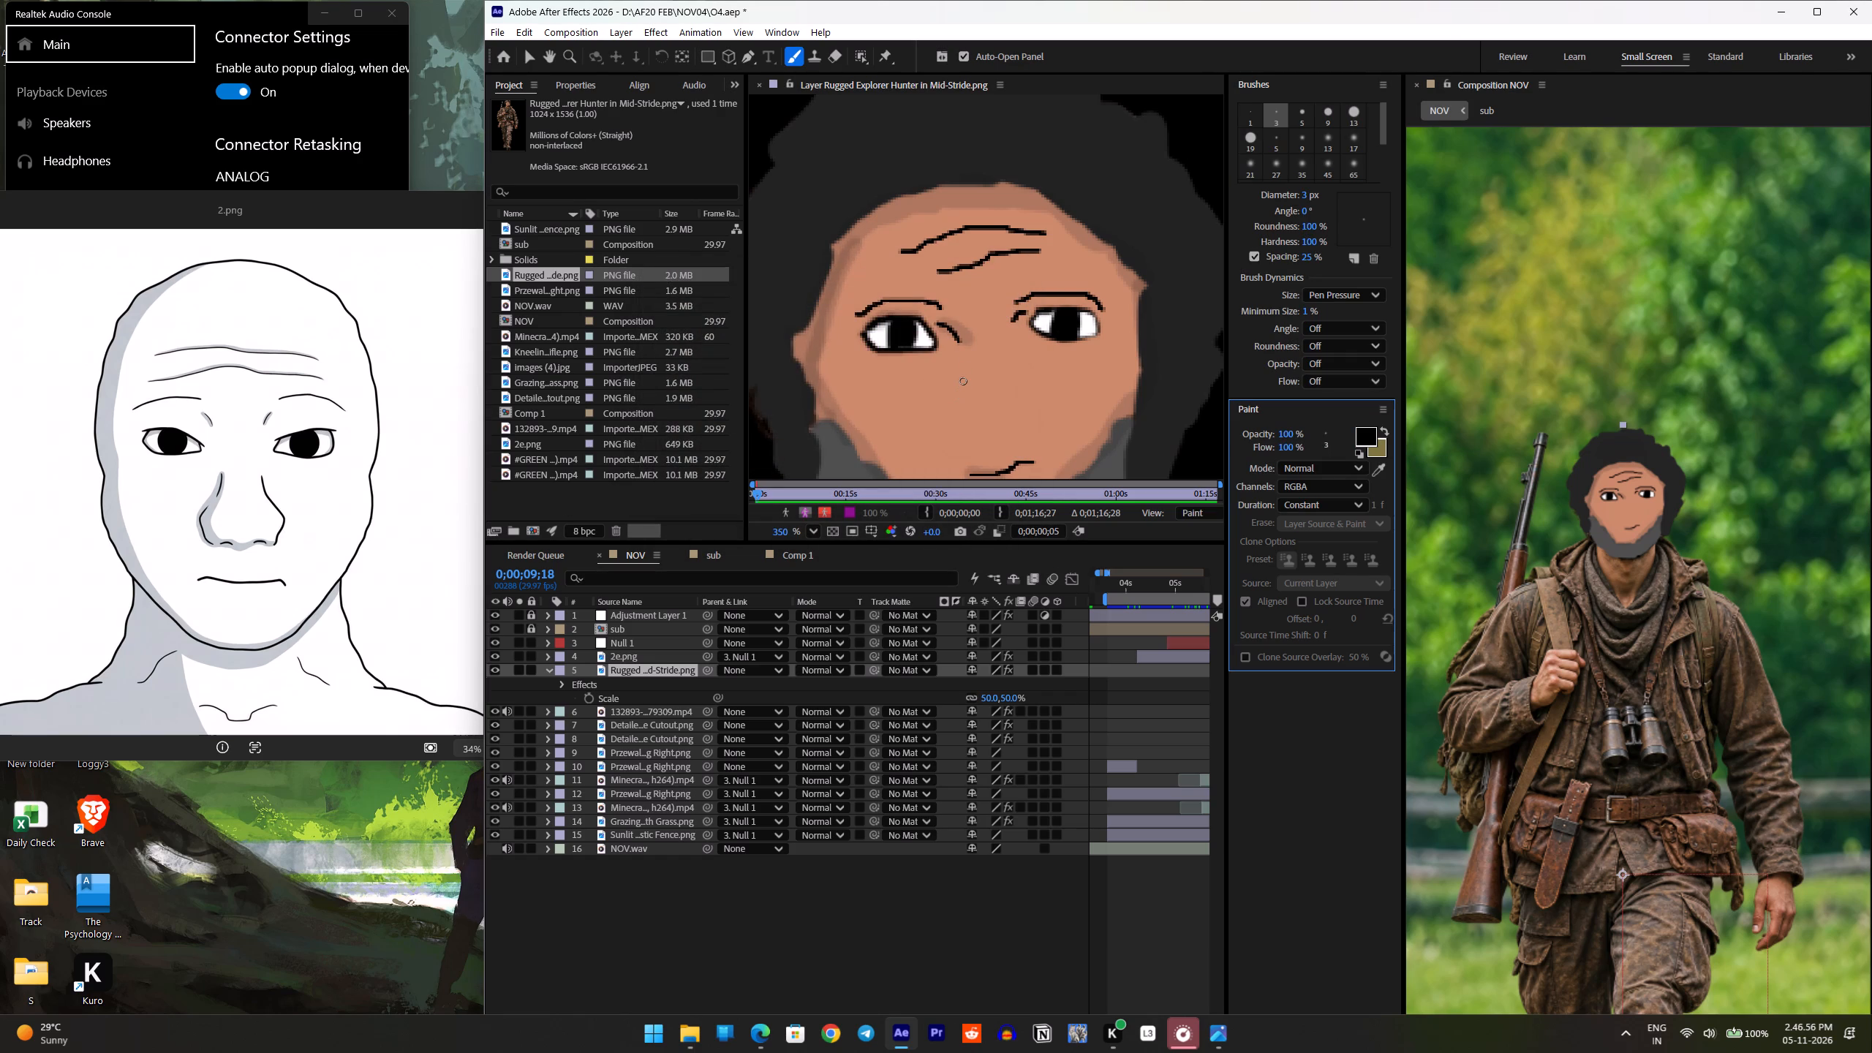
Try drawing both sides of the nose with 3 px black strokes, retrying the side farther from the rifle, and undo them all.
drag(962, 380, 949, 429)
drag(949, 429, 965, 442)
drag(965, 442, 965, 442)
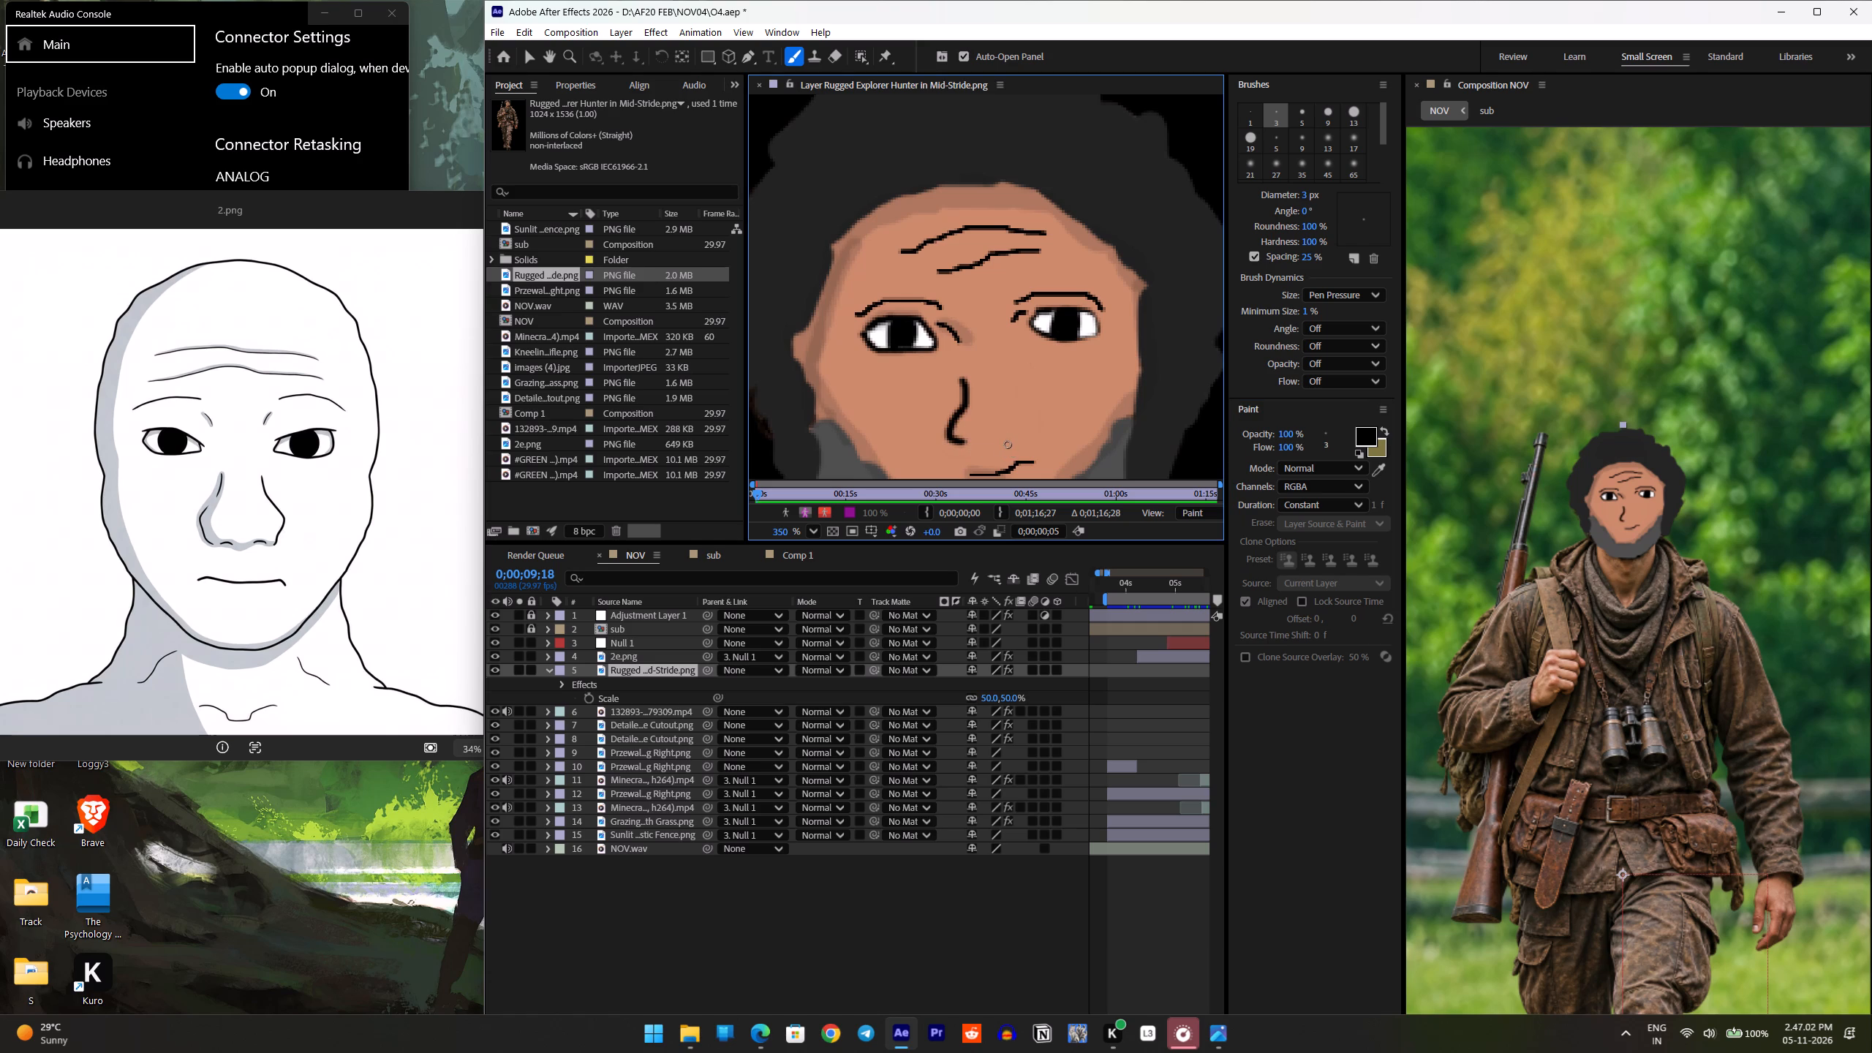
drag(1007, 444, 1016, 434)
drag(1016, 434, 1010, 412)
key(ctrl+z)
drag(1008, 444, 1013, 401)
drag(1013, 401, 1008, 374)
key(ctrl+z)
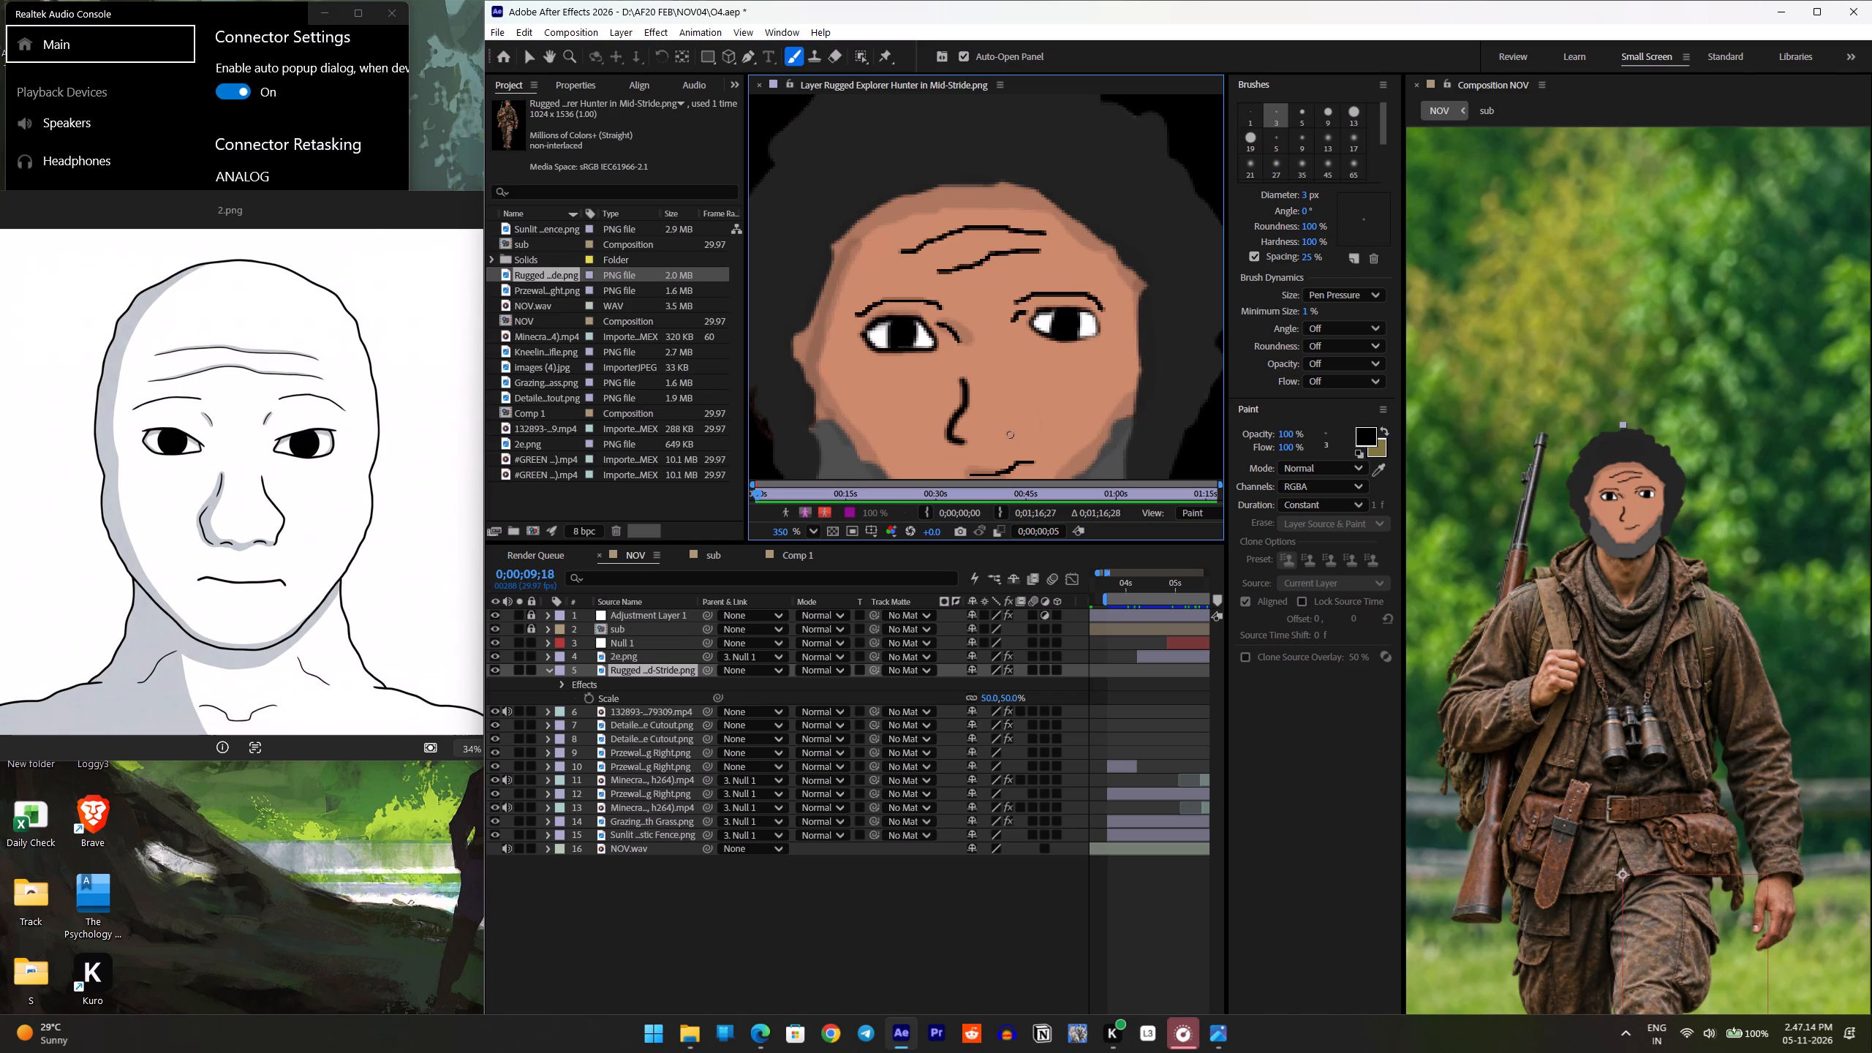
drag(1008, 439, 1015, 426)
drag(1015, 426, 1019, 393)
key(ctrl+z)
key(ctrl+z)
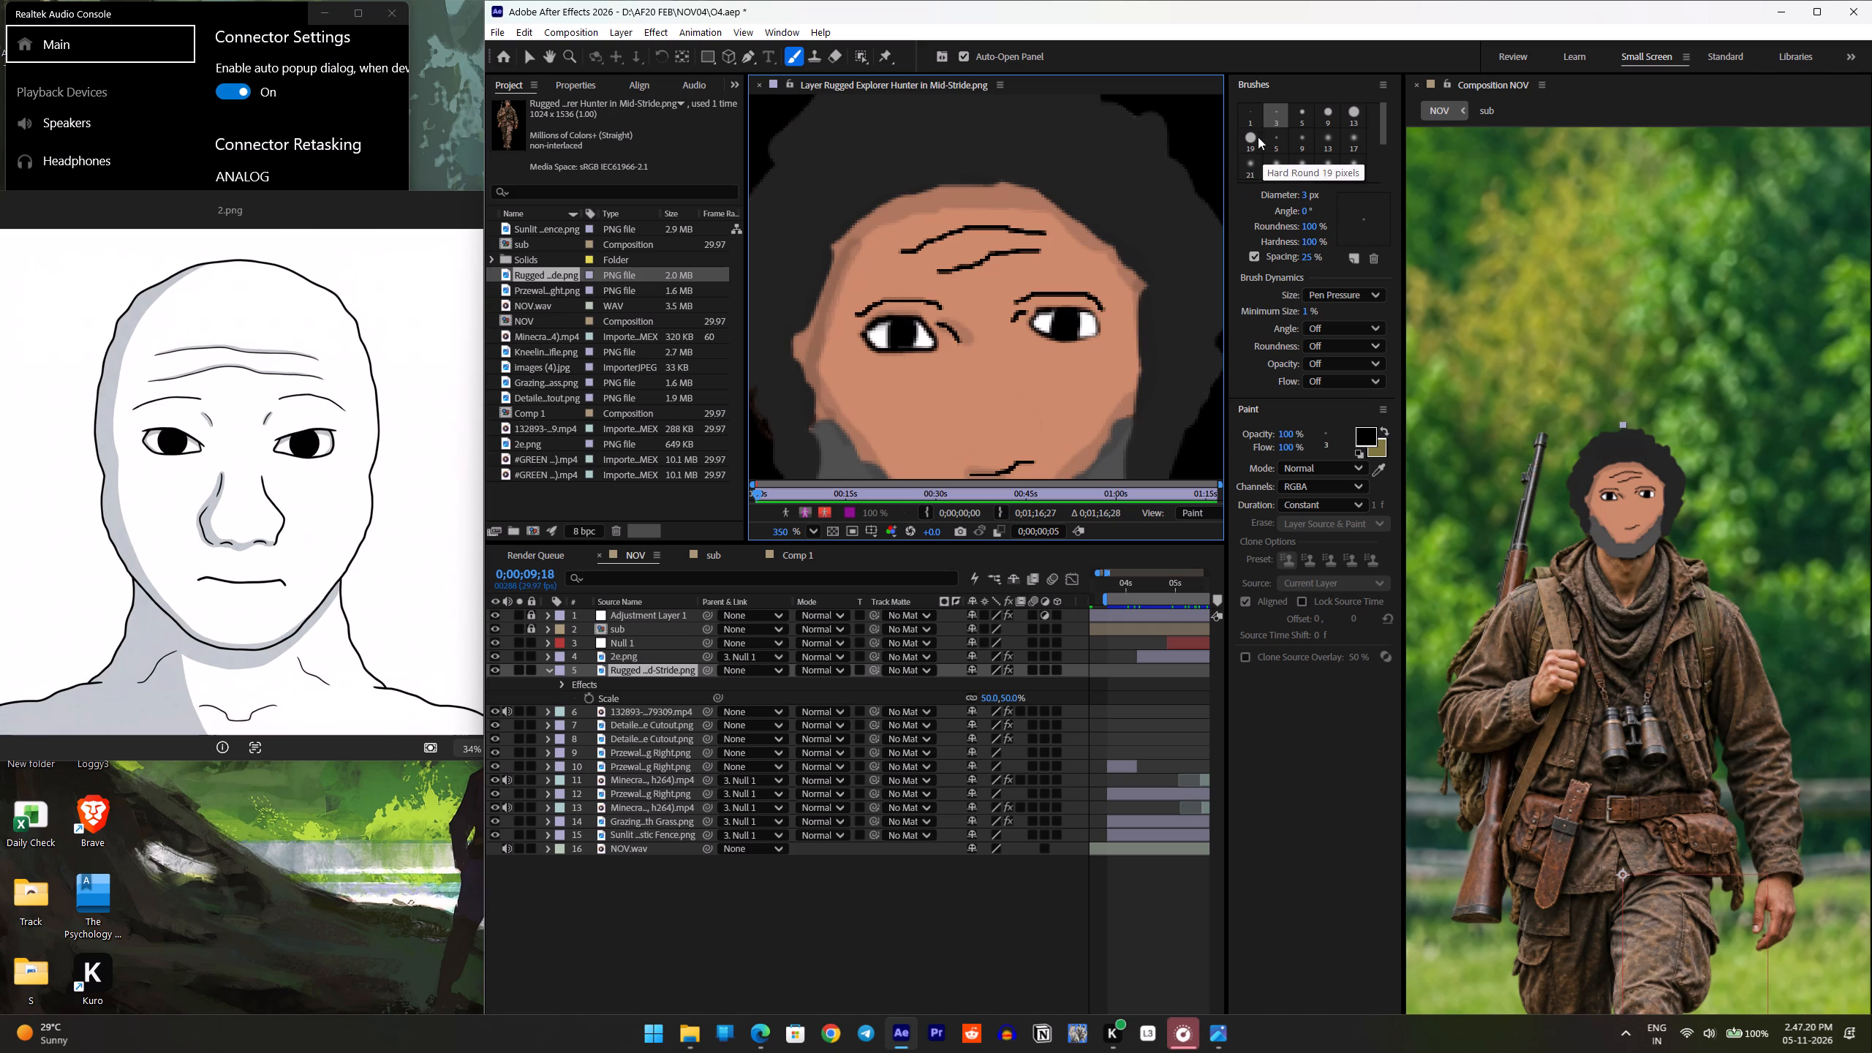
Draw the nose's rifle-side line and nostril curve with a 1 px hard black brush, undoing two trial strokes before the final one.
click(1248, 110)
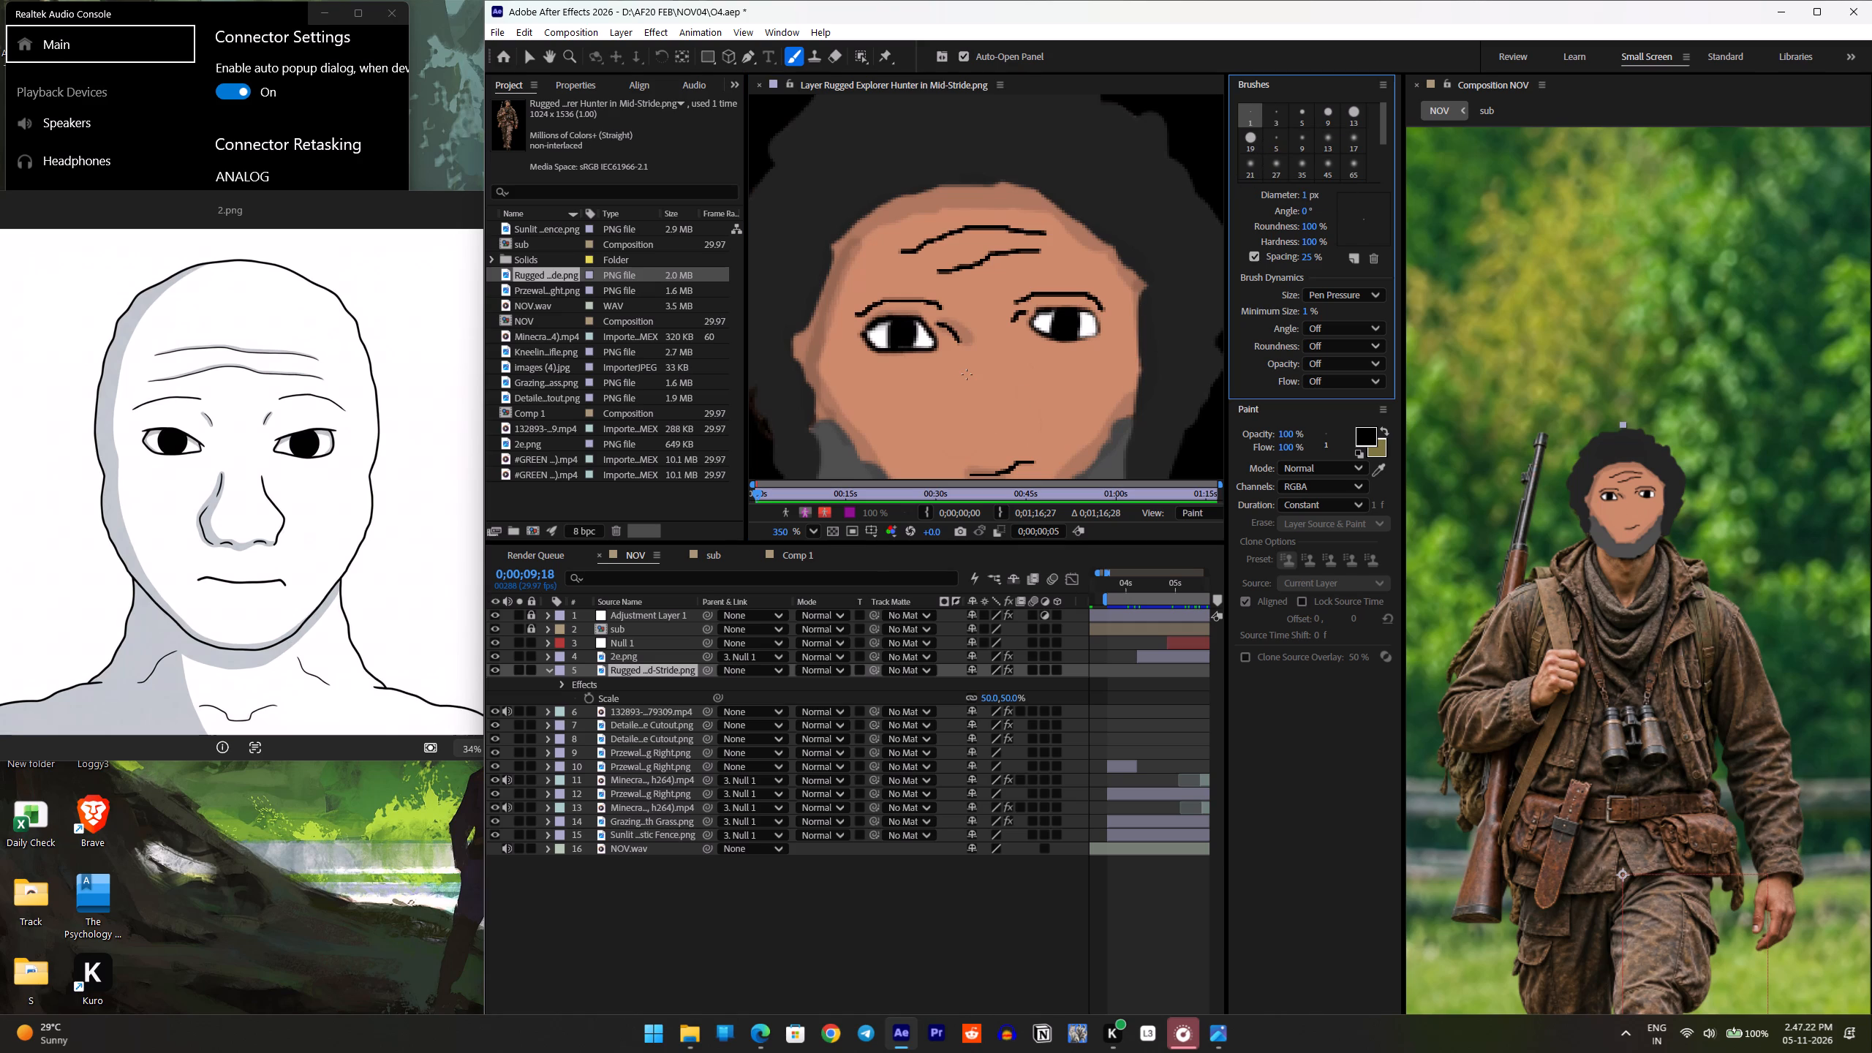
drag(966, 374, 965, 405)
drag(965, 405, 979, 425)
drag(979, 425, 980, 425)
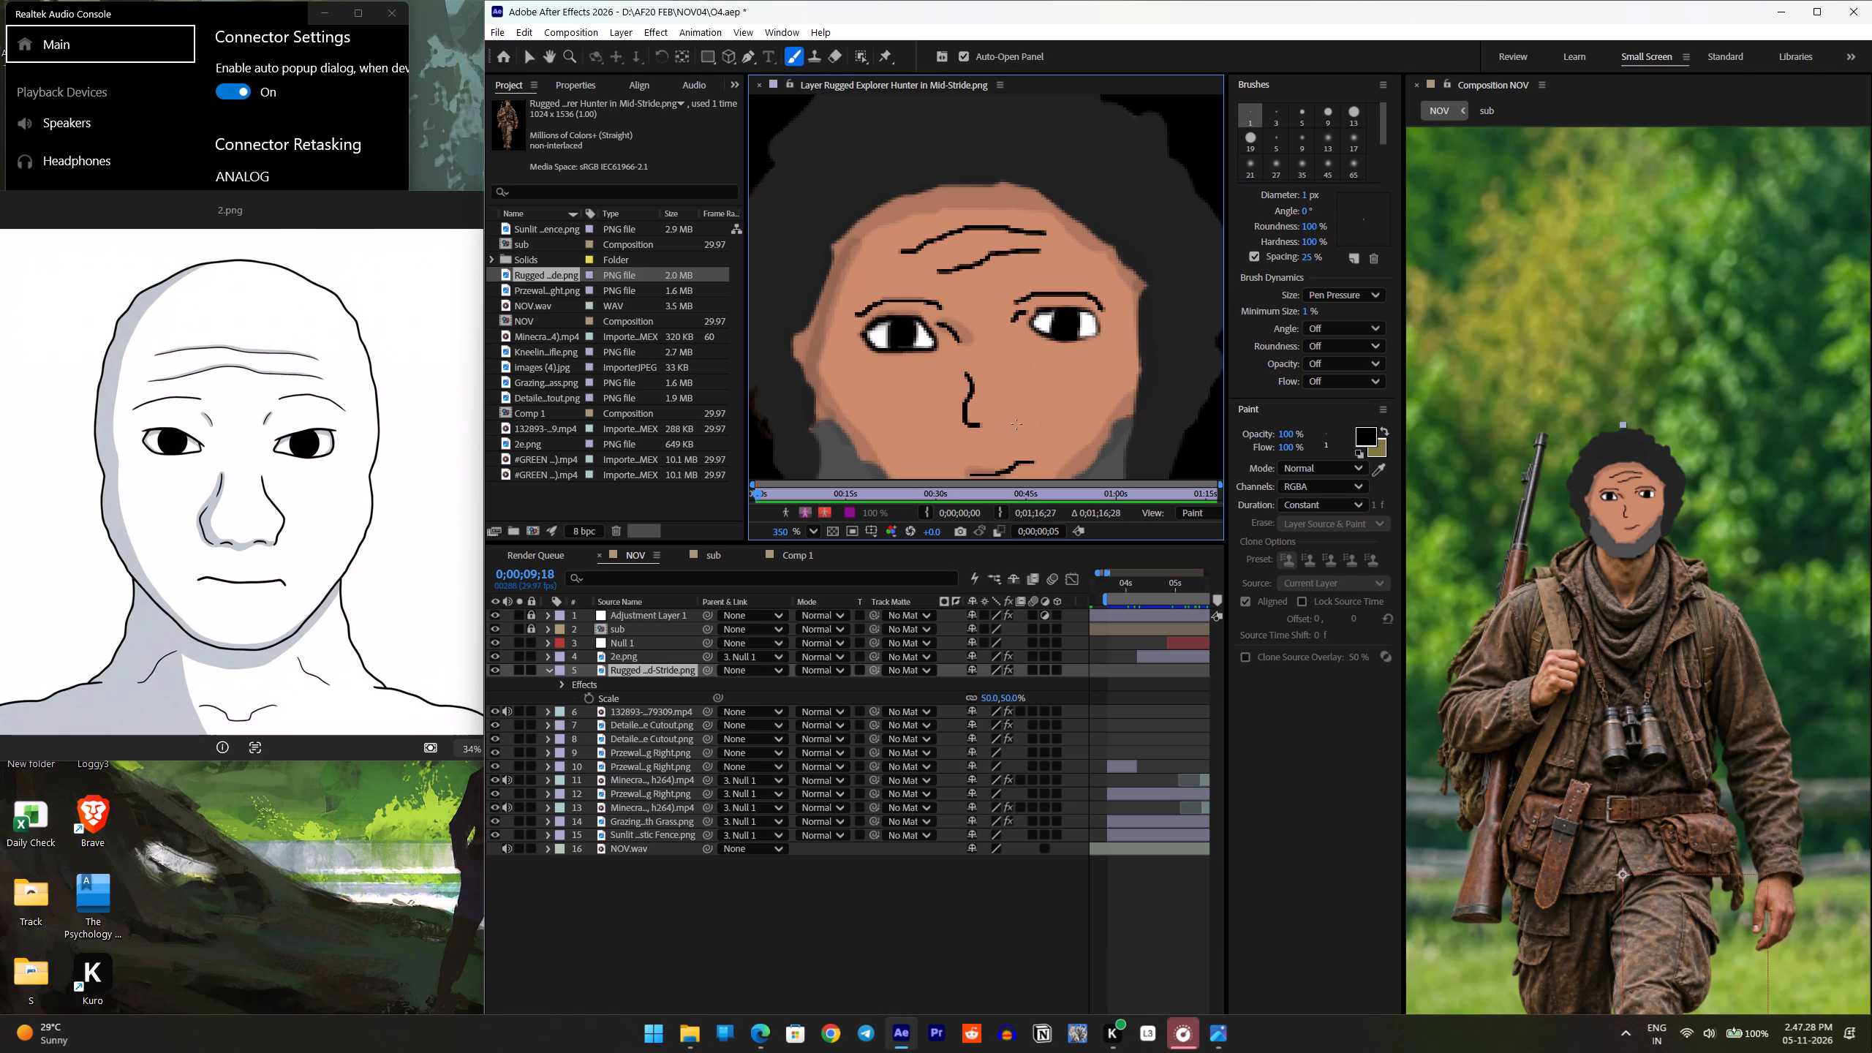
key(ctrl+z)
drag(975, 421, 980, 357)
key(ctrl+z)
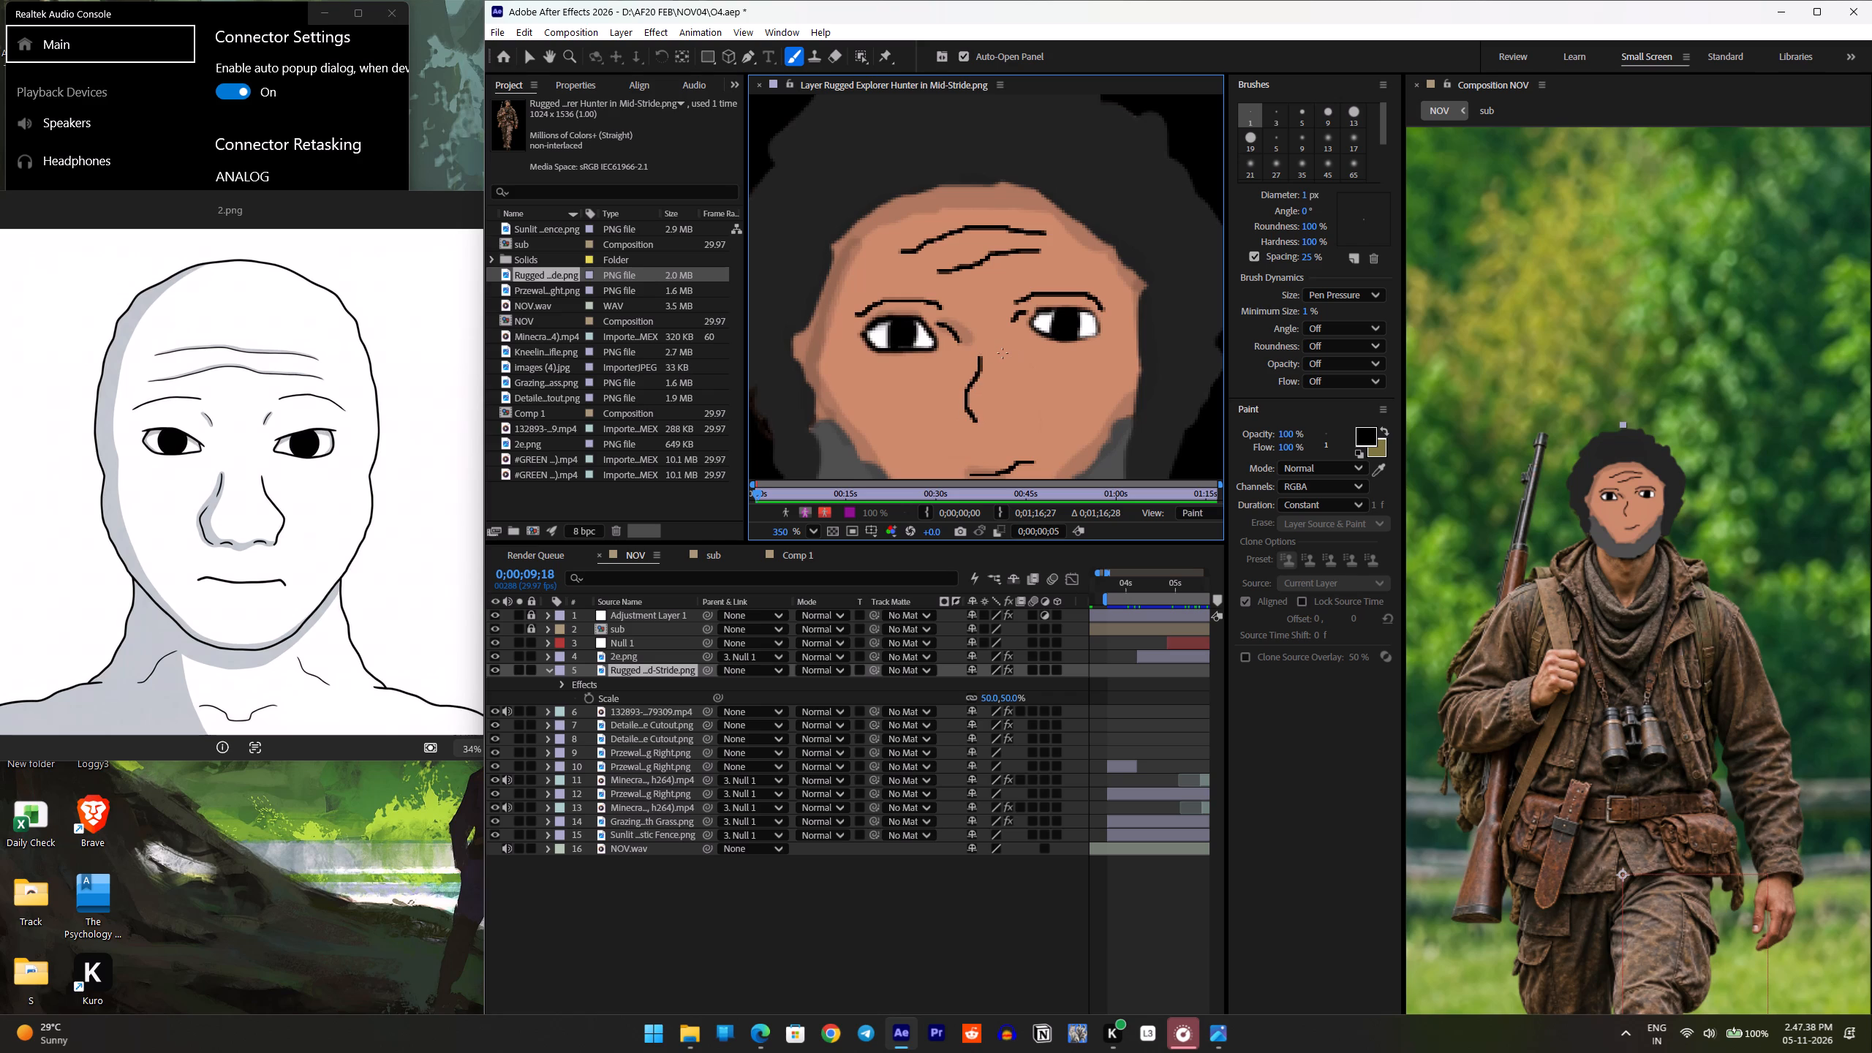
drag(980, 359, 980, 371)
drag(980, 371, 957, 420)
drag(957, 420, 970, 426)
Redraw the nose's rifle-side line and nostril curve with 1 px black strokes, undoing the previous version and the trial strokes.
key(ctrl+z)
drag(972, 360, 980, 367)
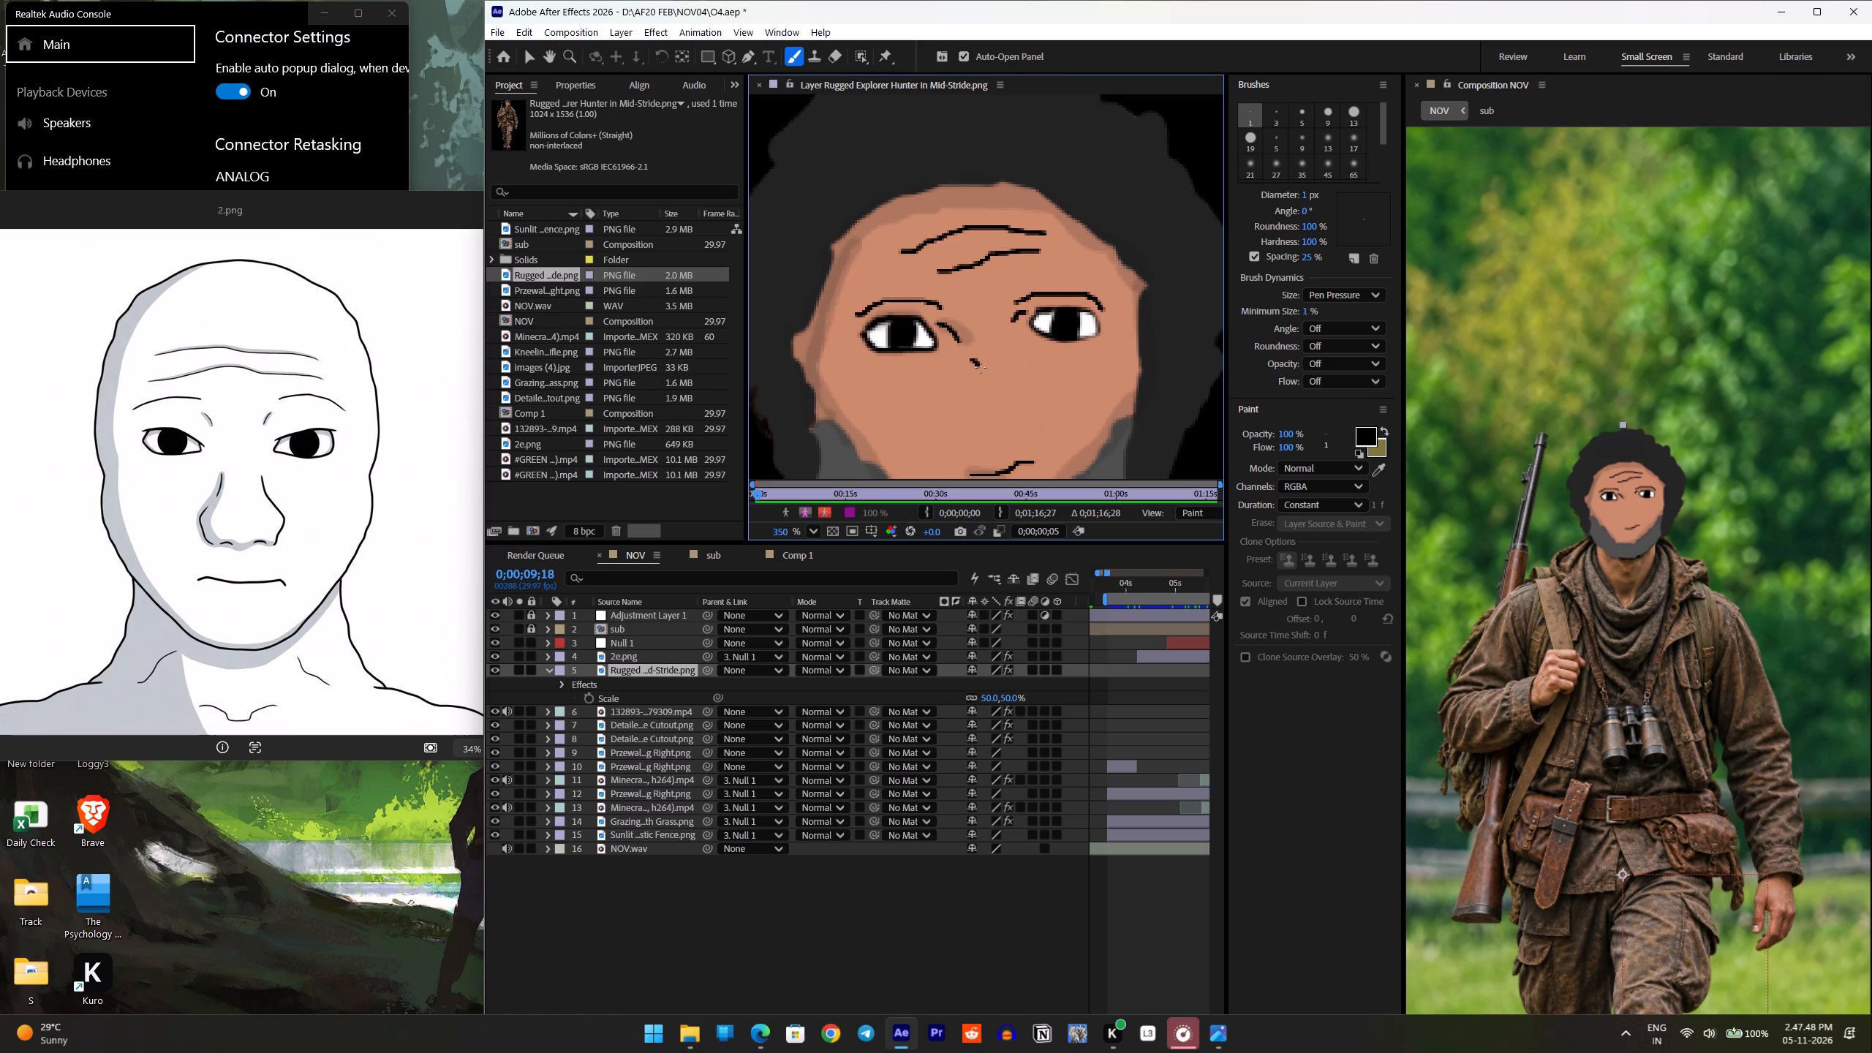
drag(980, 367, 975, 419)
key(ctrl+z)
drag(965, 363, 972, 391)
drag(969, 399, 959, 409)
drag(959, 409, 975, 426)
key(ctrl+z)
drag(973, 396, 975, 424)
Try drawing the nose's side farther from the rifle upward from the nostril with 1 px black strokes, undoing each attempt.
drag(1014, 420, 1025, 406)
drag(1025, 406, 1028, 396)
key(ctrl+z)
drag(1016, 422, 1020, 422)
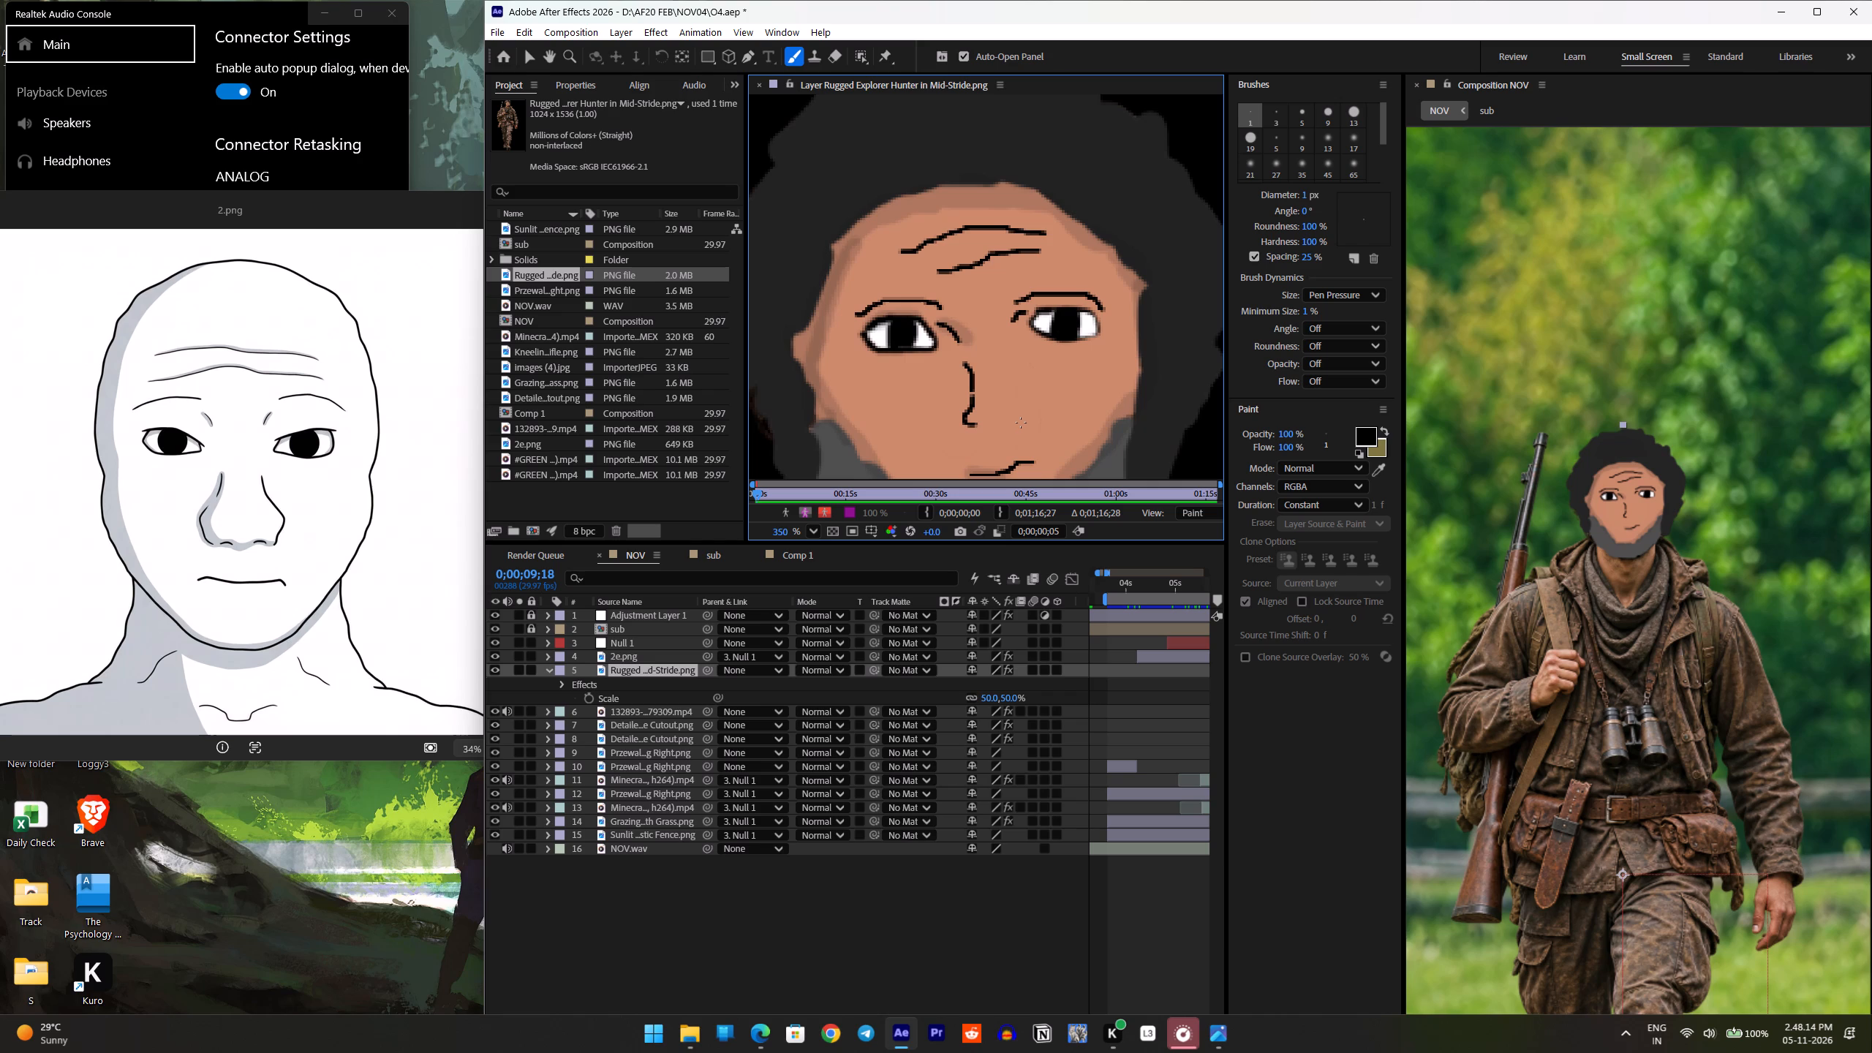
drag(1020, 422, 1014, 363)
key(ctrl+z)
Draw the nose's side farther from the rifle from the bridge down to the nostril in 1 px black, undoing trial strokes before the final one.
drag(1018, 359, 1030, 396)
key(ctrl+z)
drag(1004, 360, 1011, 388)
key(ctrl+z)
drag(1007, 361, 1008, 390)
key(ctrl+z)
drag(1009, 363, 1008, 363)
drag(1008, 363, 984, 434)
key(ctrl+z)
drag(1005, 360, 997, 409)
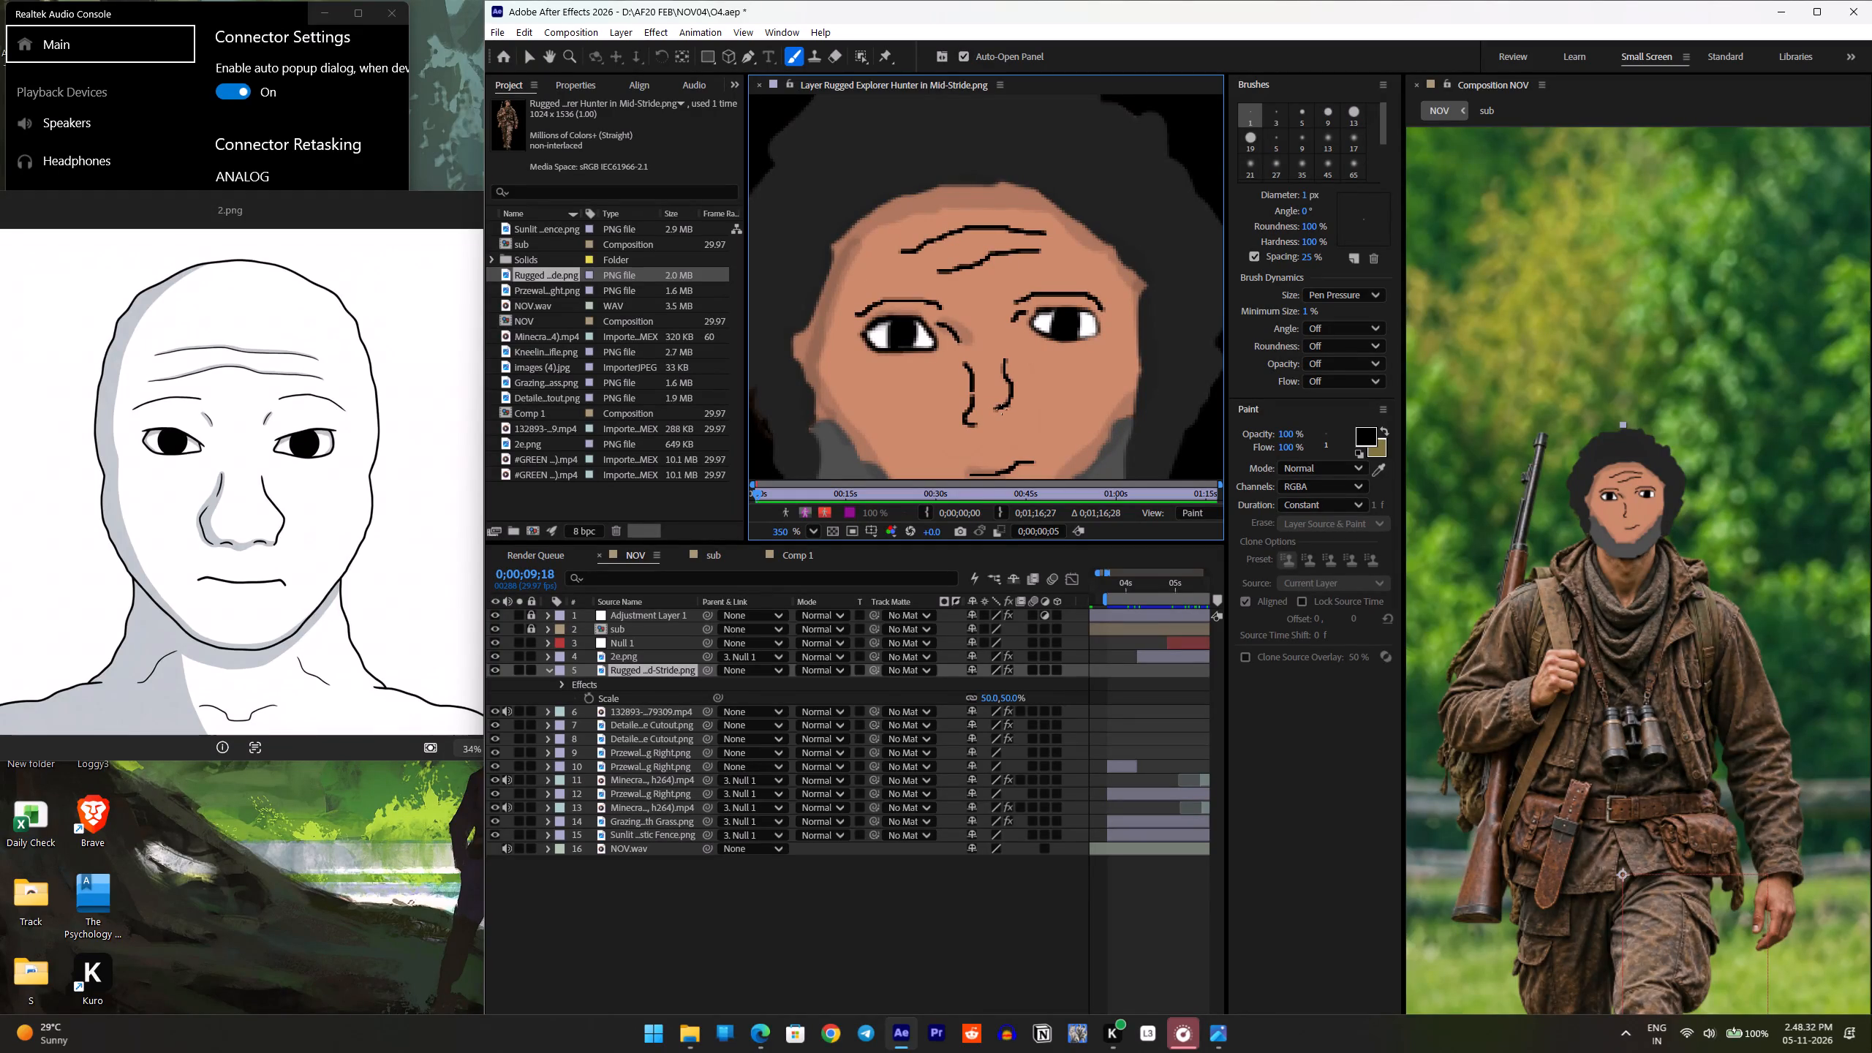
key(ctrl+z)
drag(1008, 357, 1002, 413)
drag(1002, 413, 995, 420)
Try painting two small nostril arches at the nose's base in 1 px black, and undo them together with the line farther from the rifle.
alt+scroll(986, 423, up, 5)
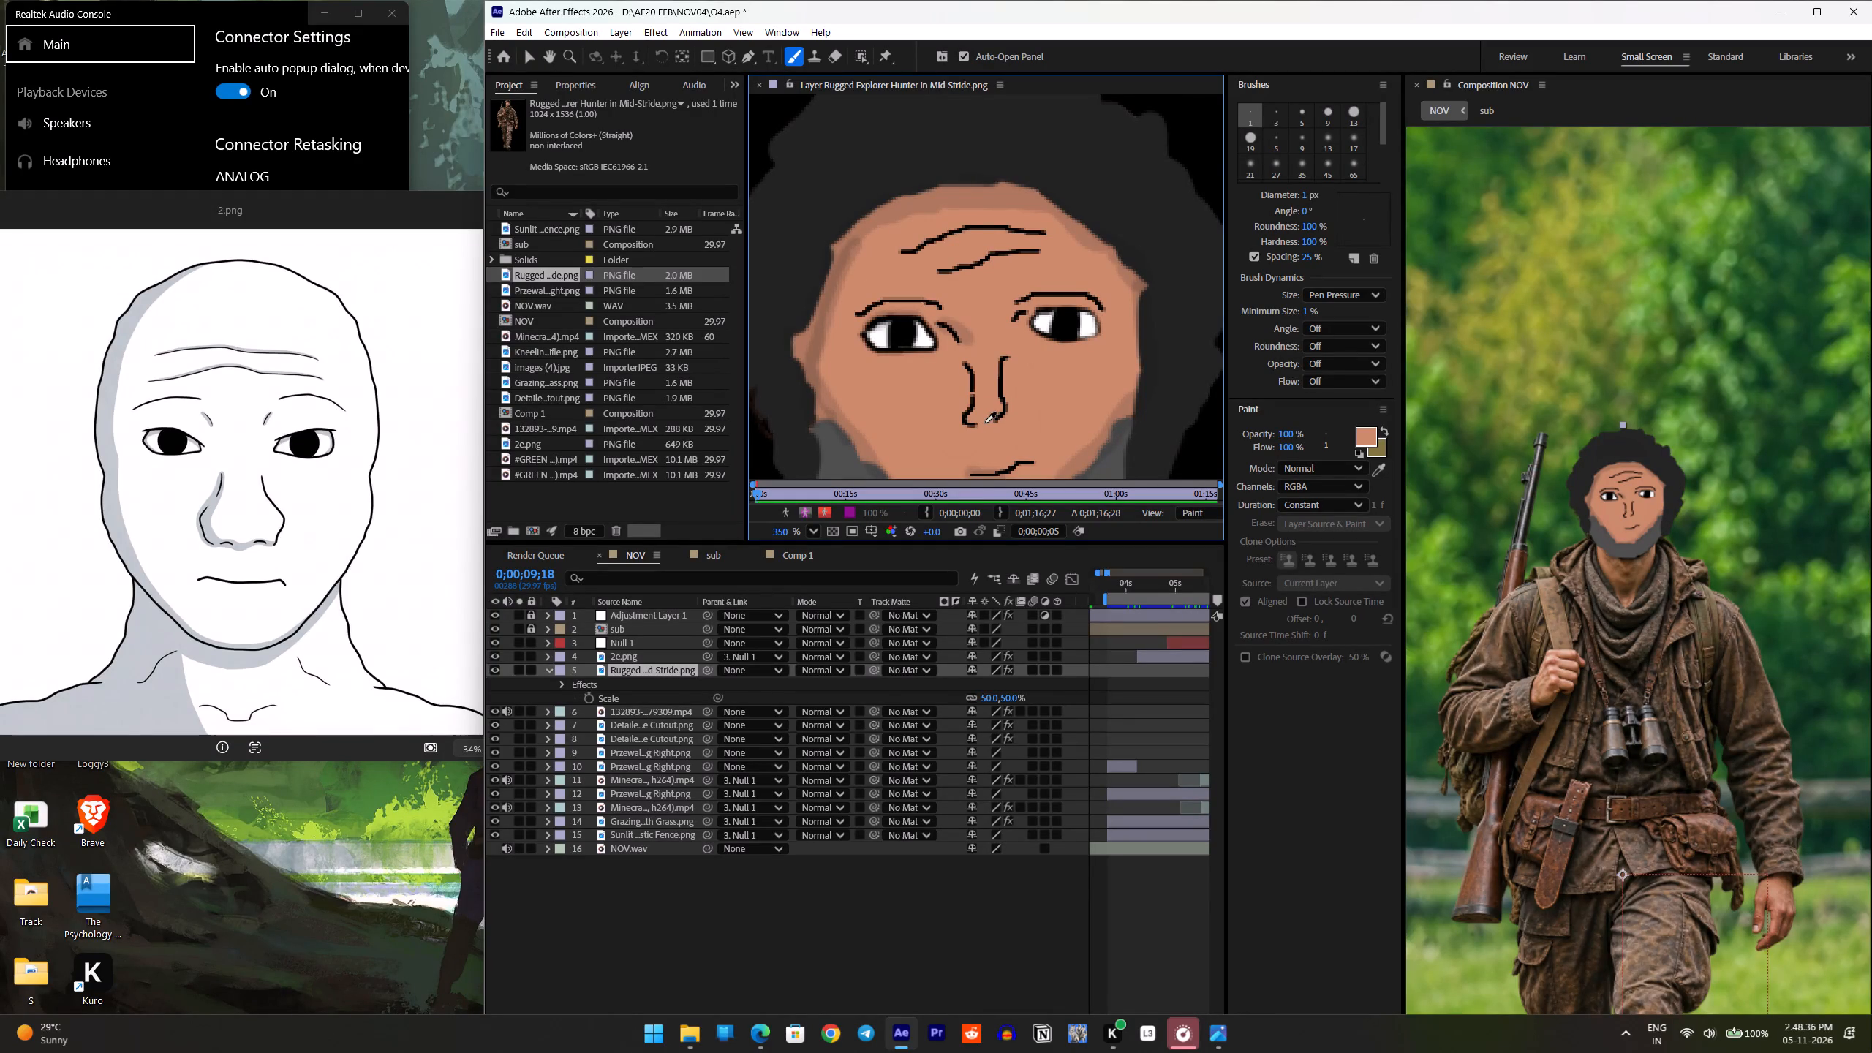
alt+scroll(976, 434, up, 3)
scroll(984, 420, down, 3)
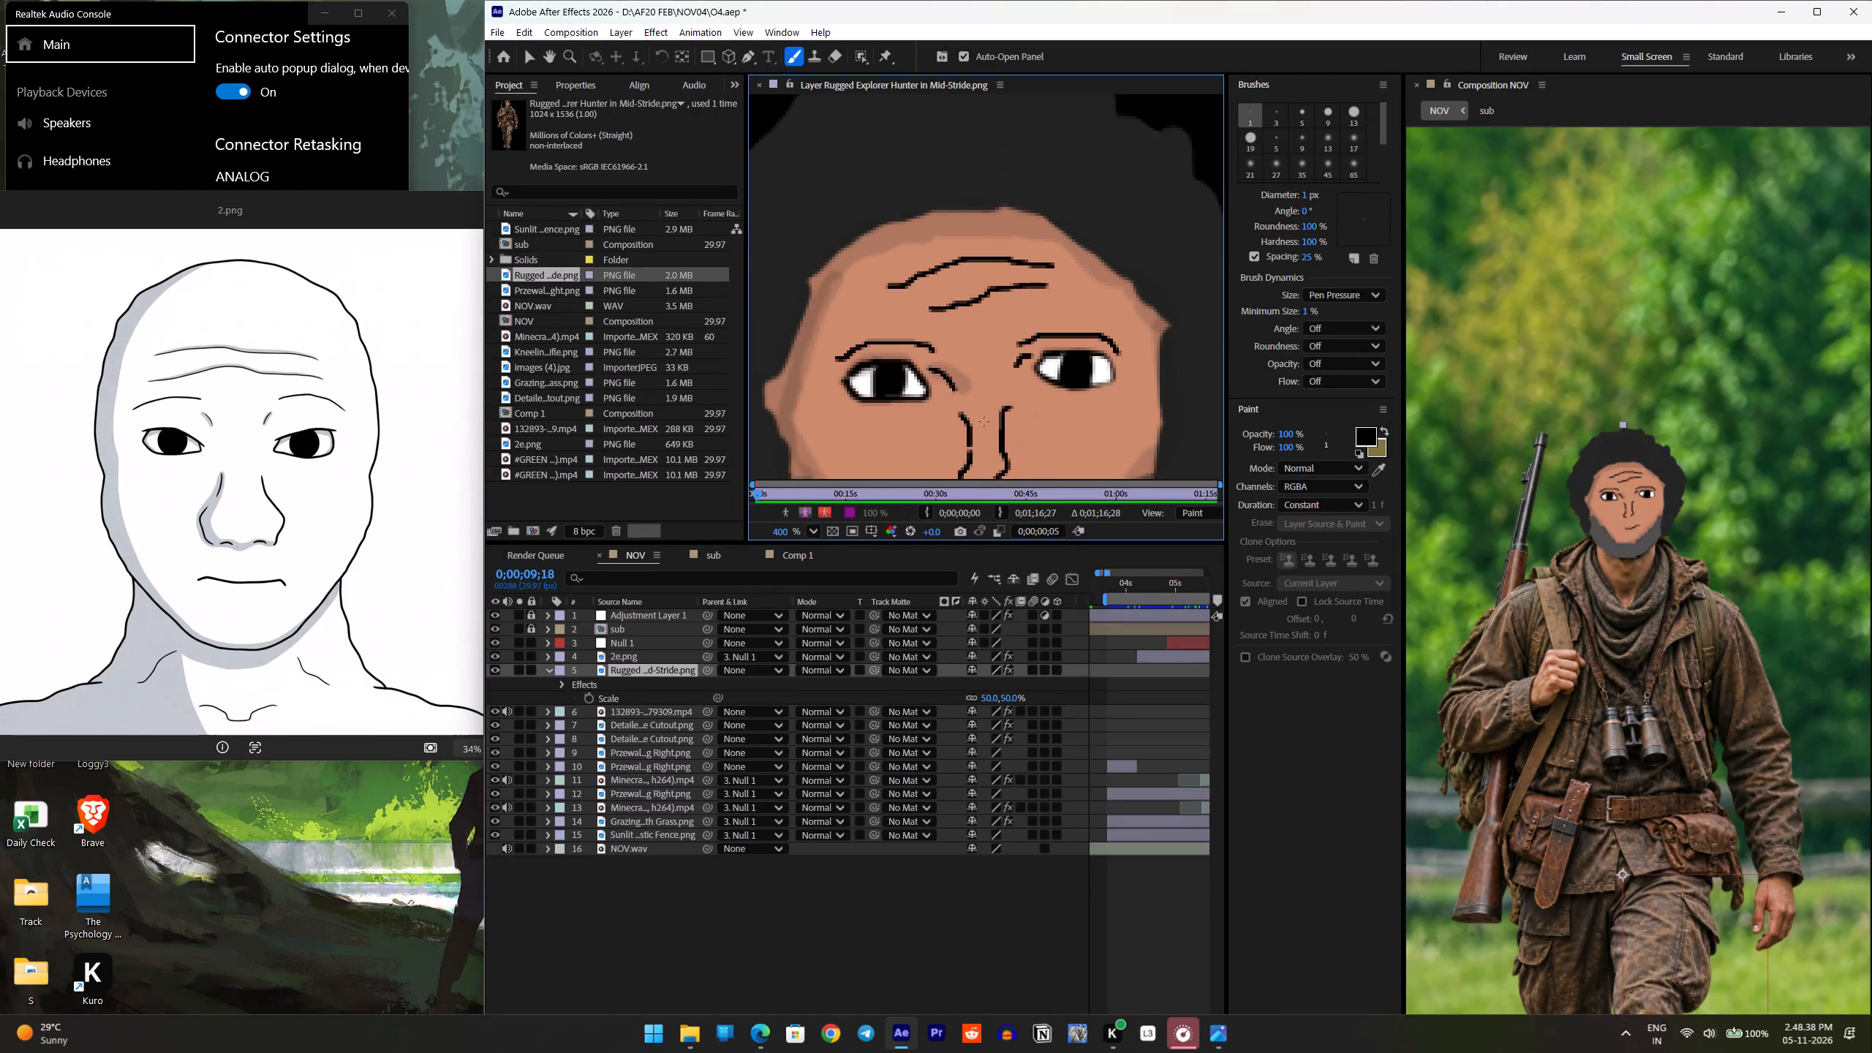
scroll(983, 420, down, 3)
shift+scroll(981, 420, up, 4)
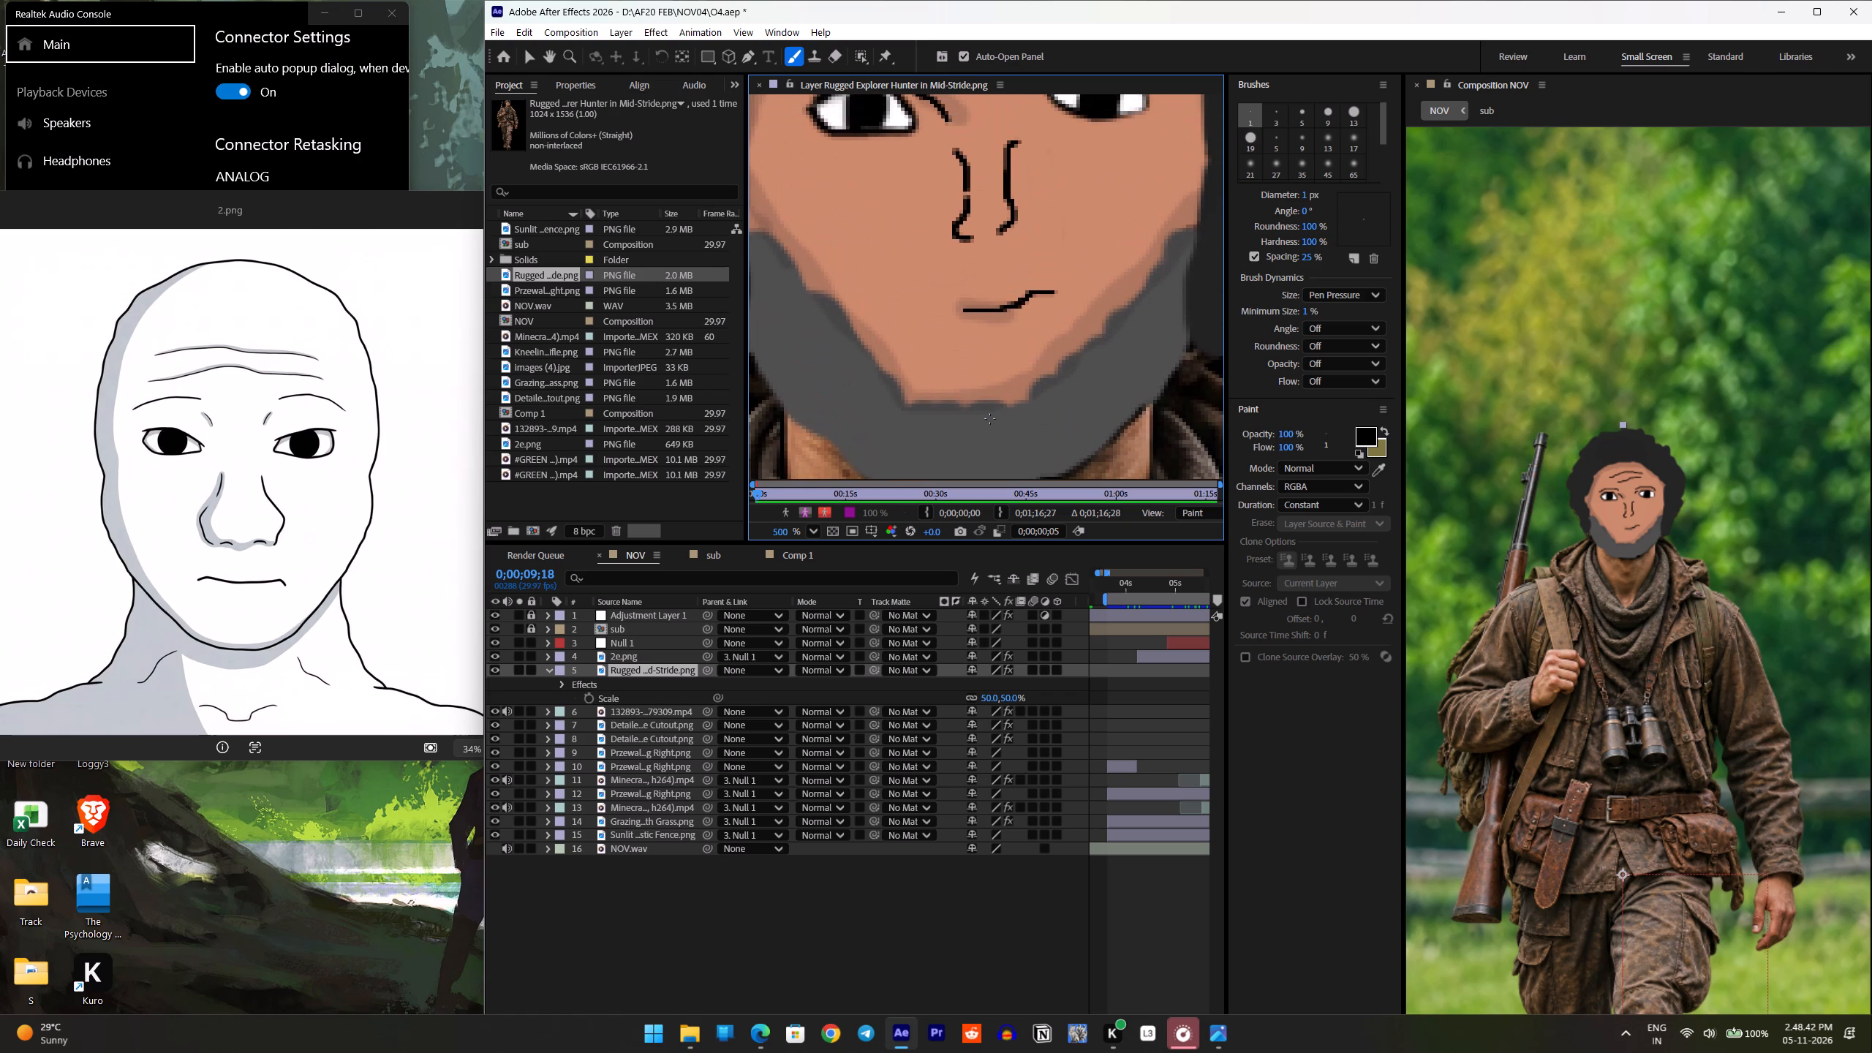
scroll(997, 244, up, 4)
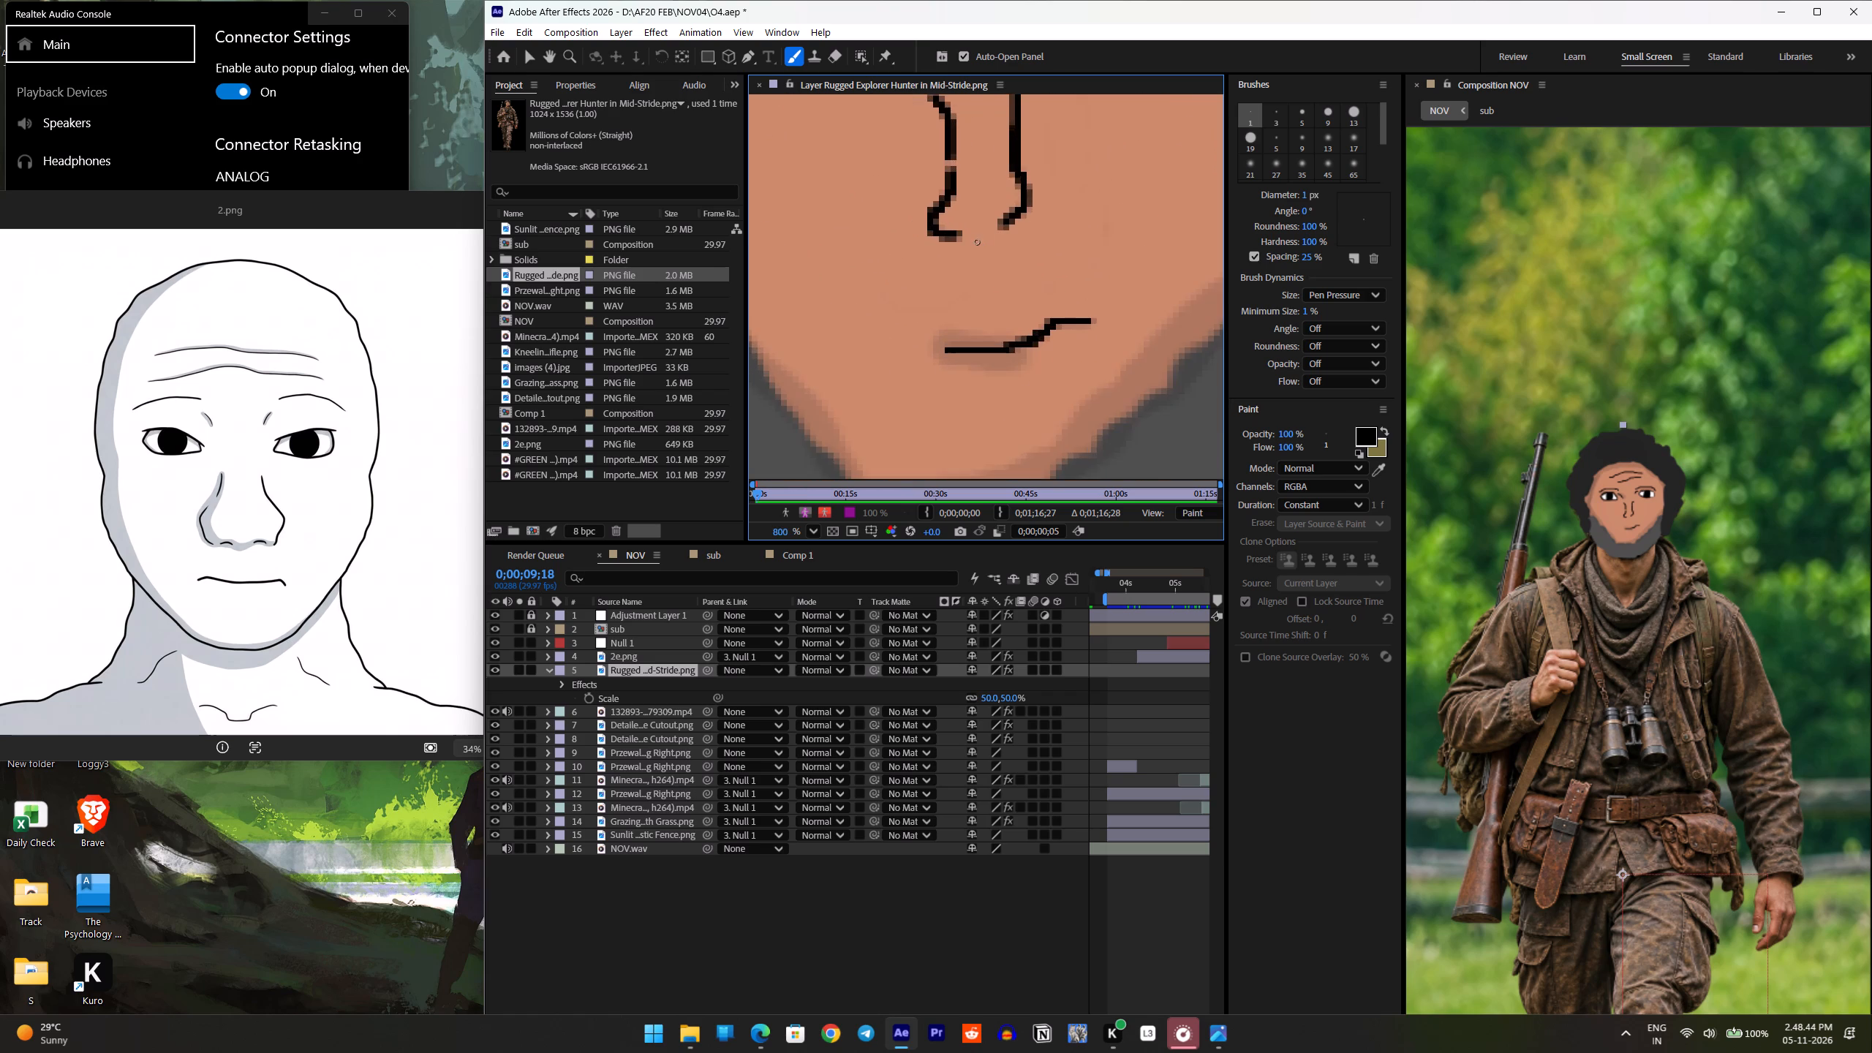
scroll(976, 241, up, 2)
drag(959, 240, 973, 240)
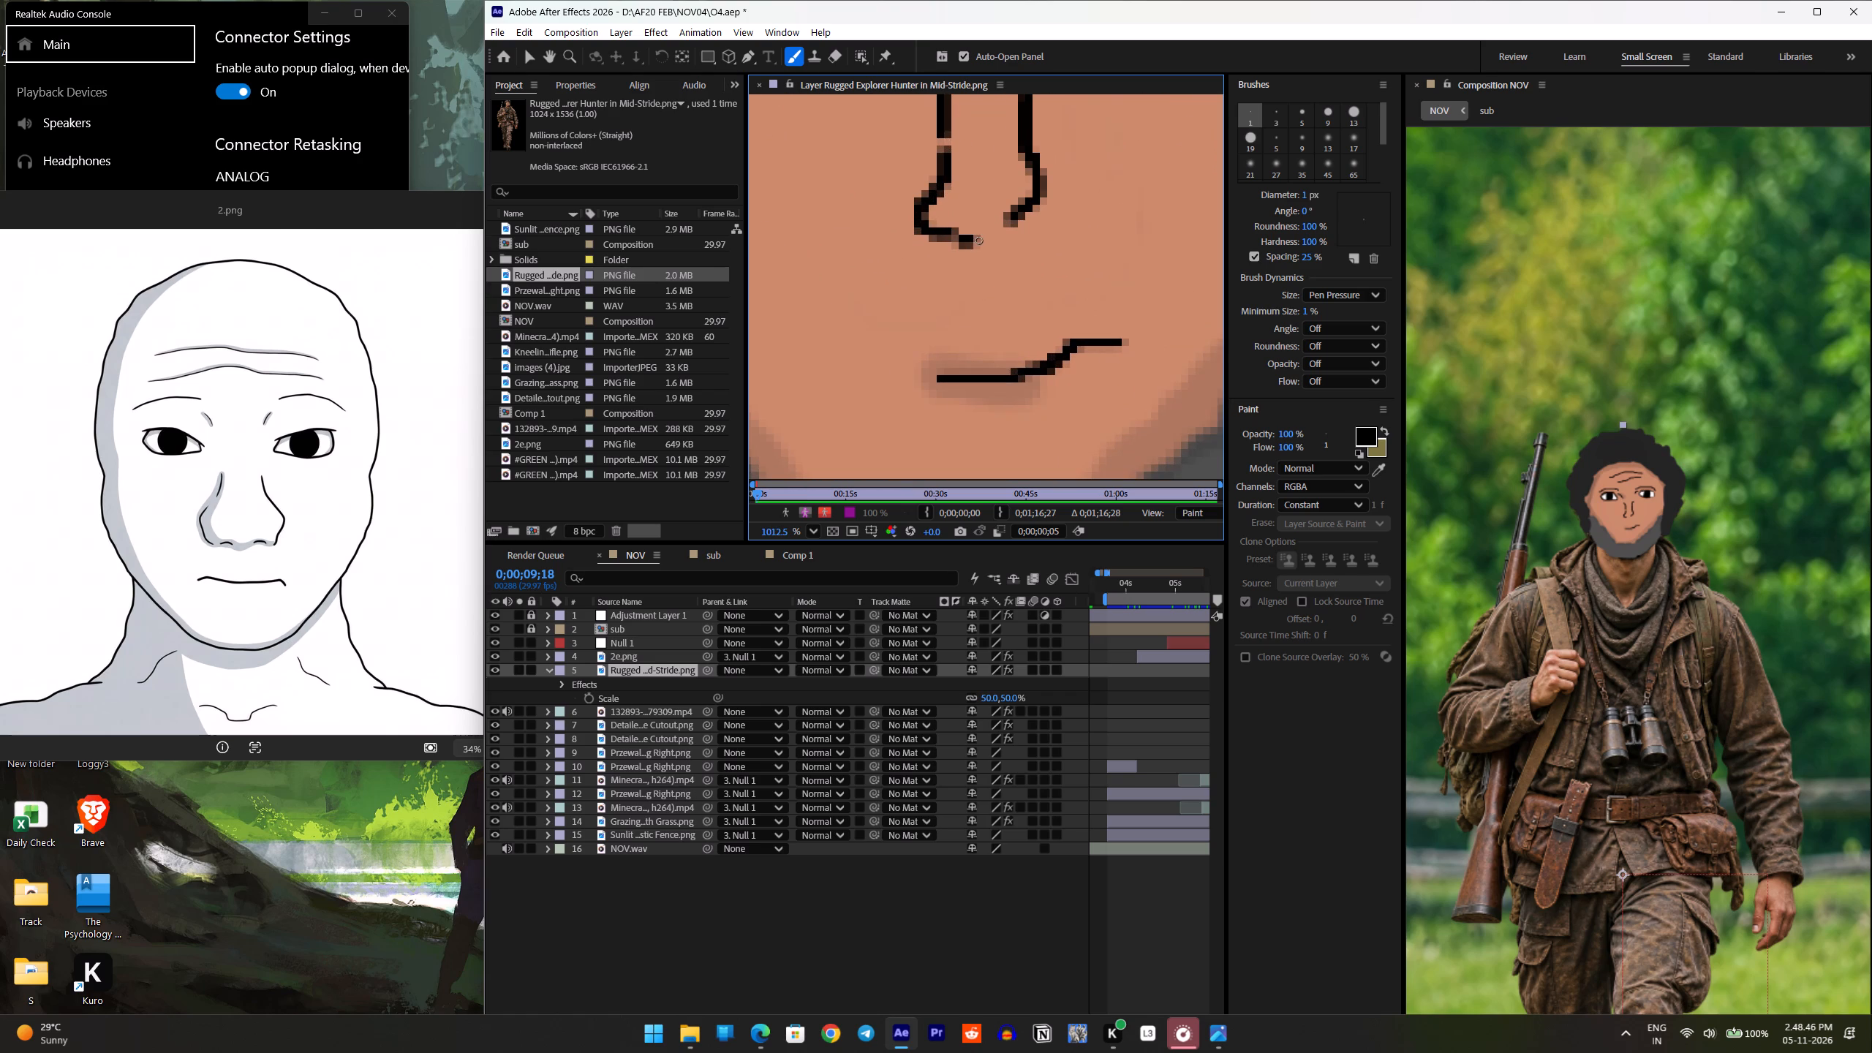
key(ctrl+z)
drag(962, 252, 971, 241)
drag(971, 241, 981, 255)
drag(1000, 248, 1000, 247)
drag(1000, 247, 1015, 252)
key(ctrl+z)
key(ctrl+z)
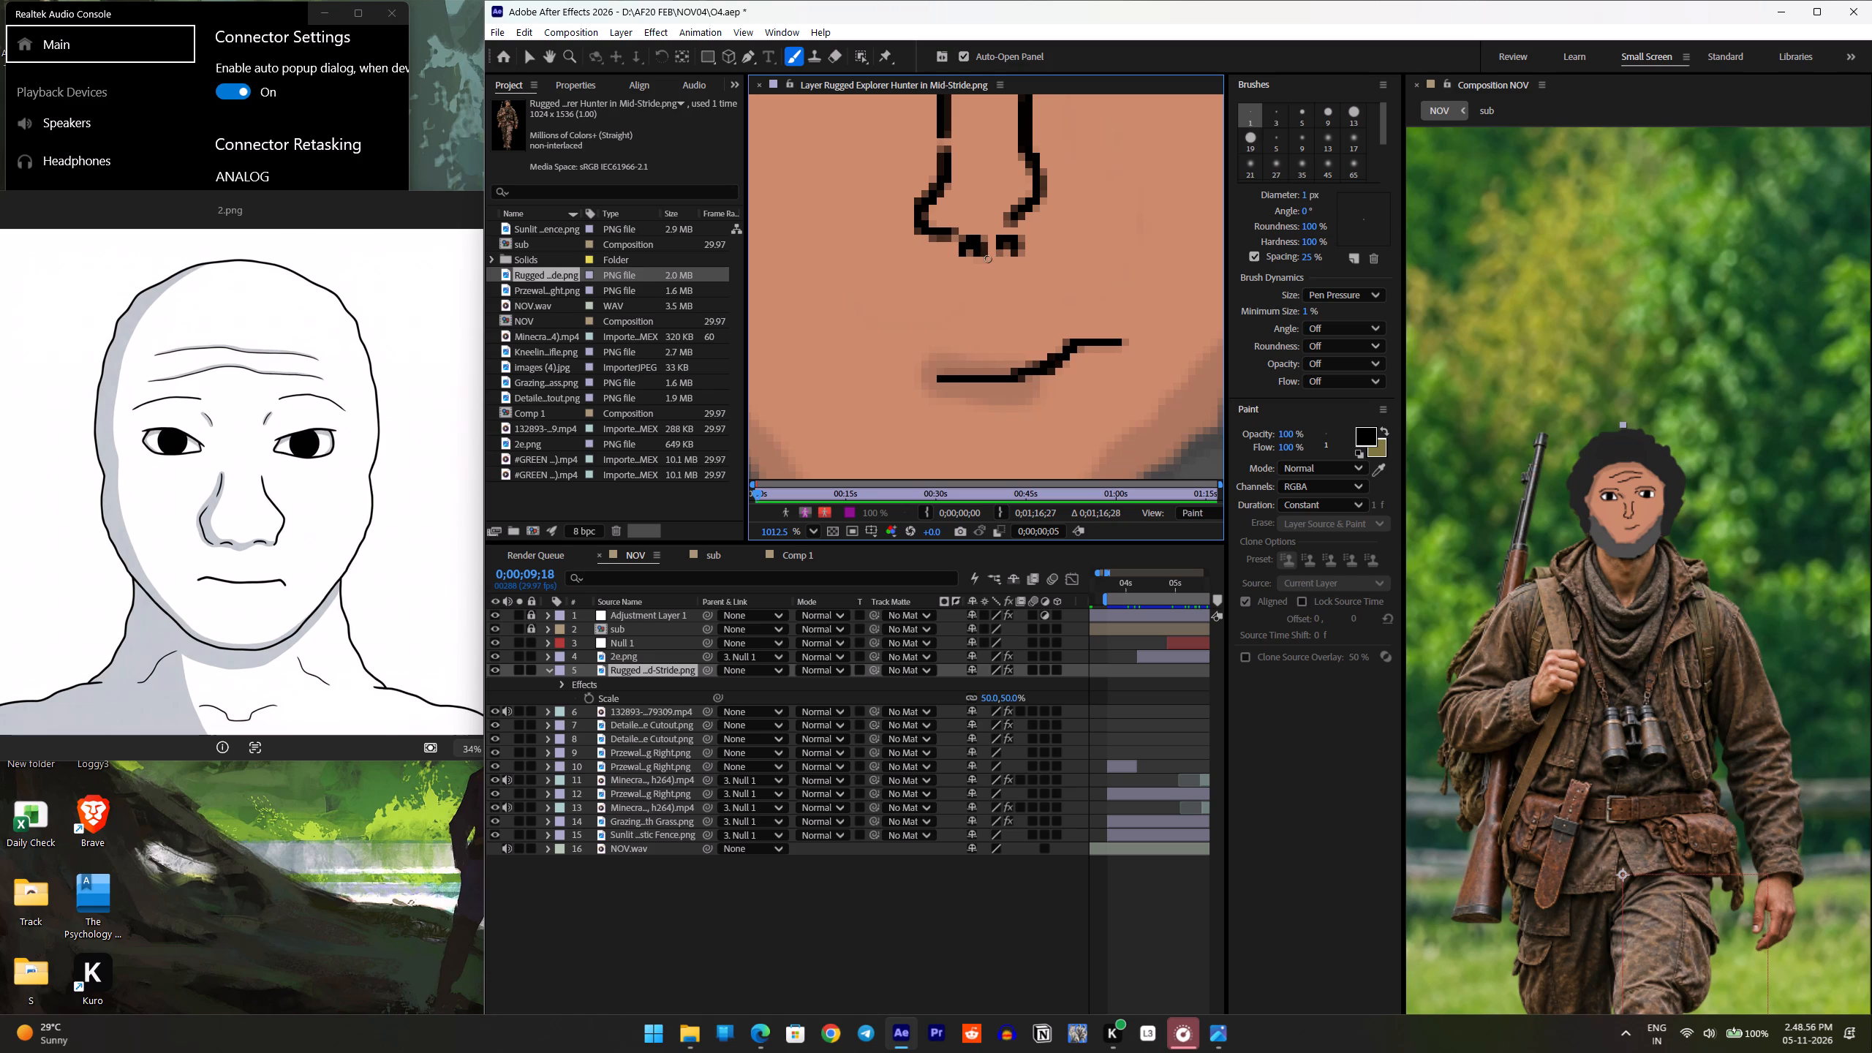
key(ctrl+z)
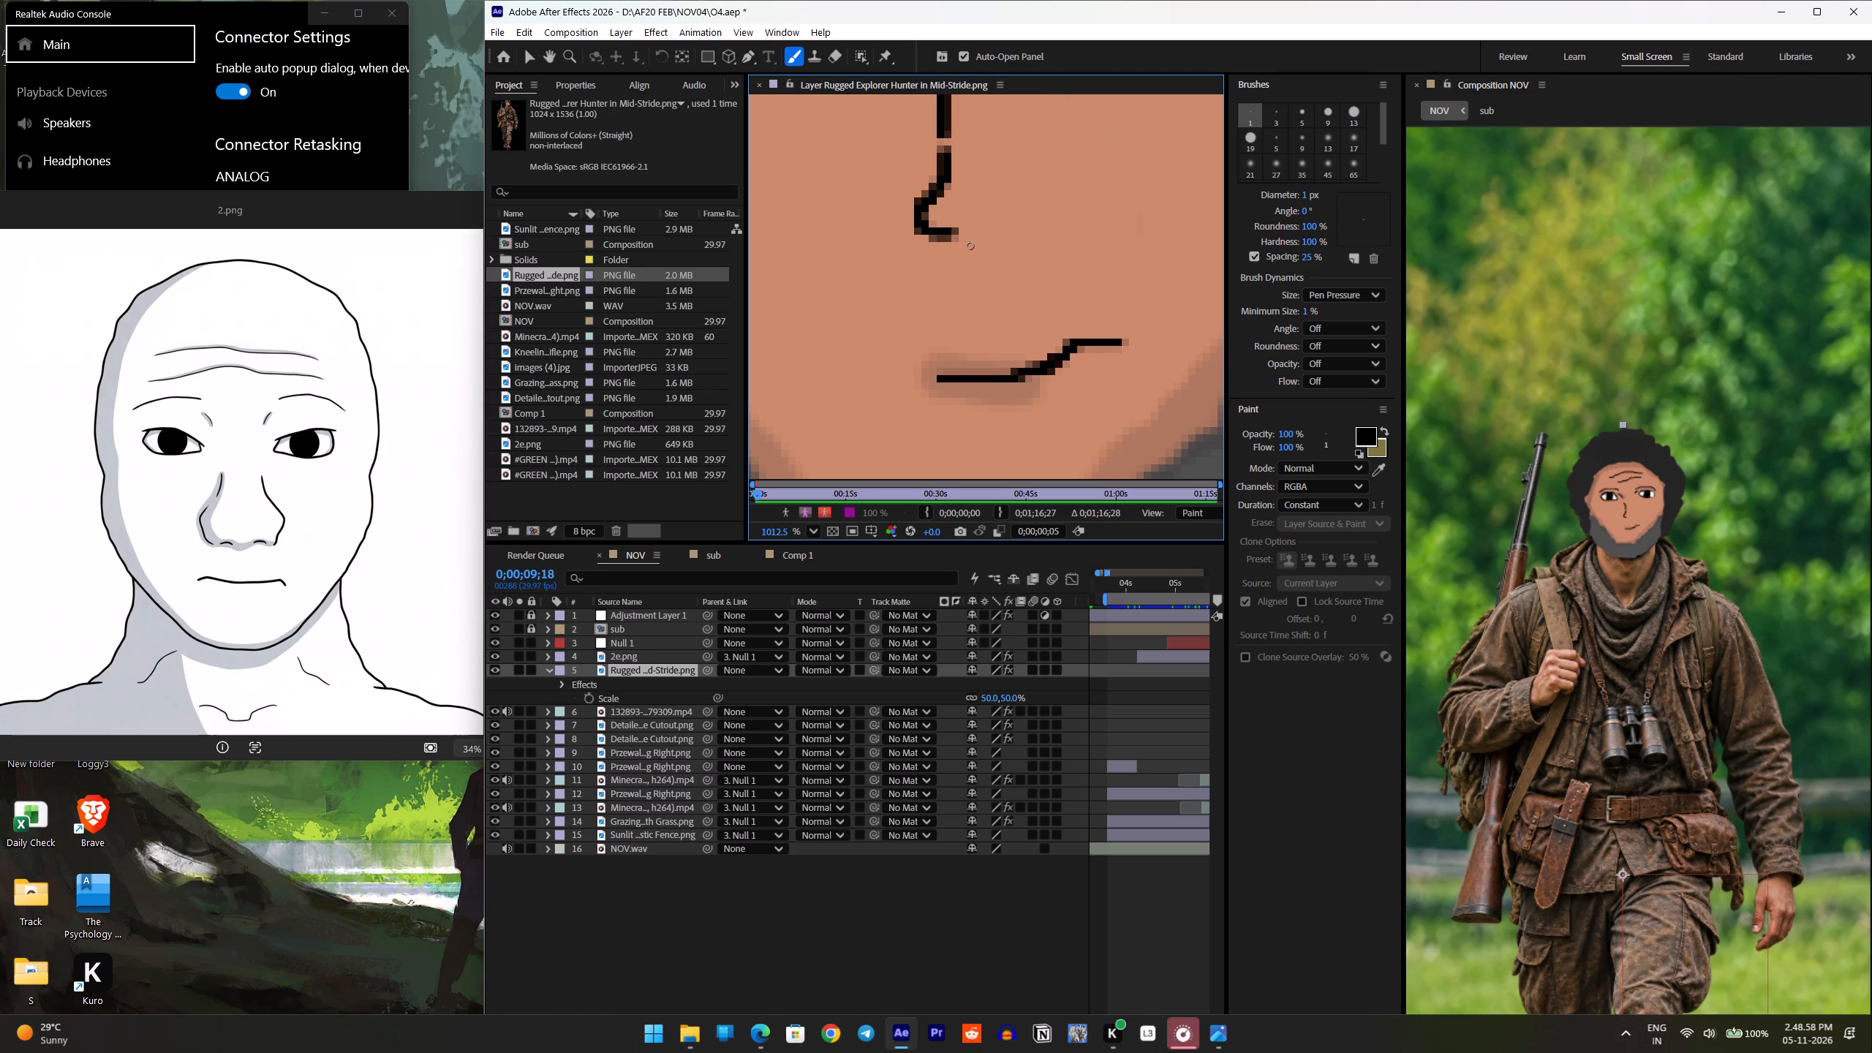
Draw two small arched nostrils in 1 px black strokes beside the rifle-side nostril curve, above the mouth, undoing and redoing one arch's leg.
drag(973, 235, 1000, 241)
drag(978, 238, 978, 250)
drag(1040, 236, 1057, 227)
drag(1057, 227, 1055, 235)
drag(1040, 233, 1061, 250)
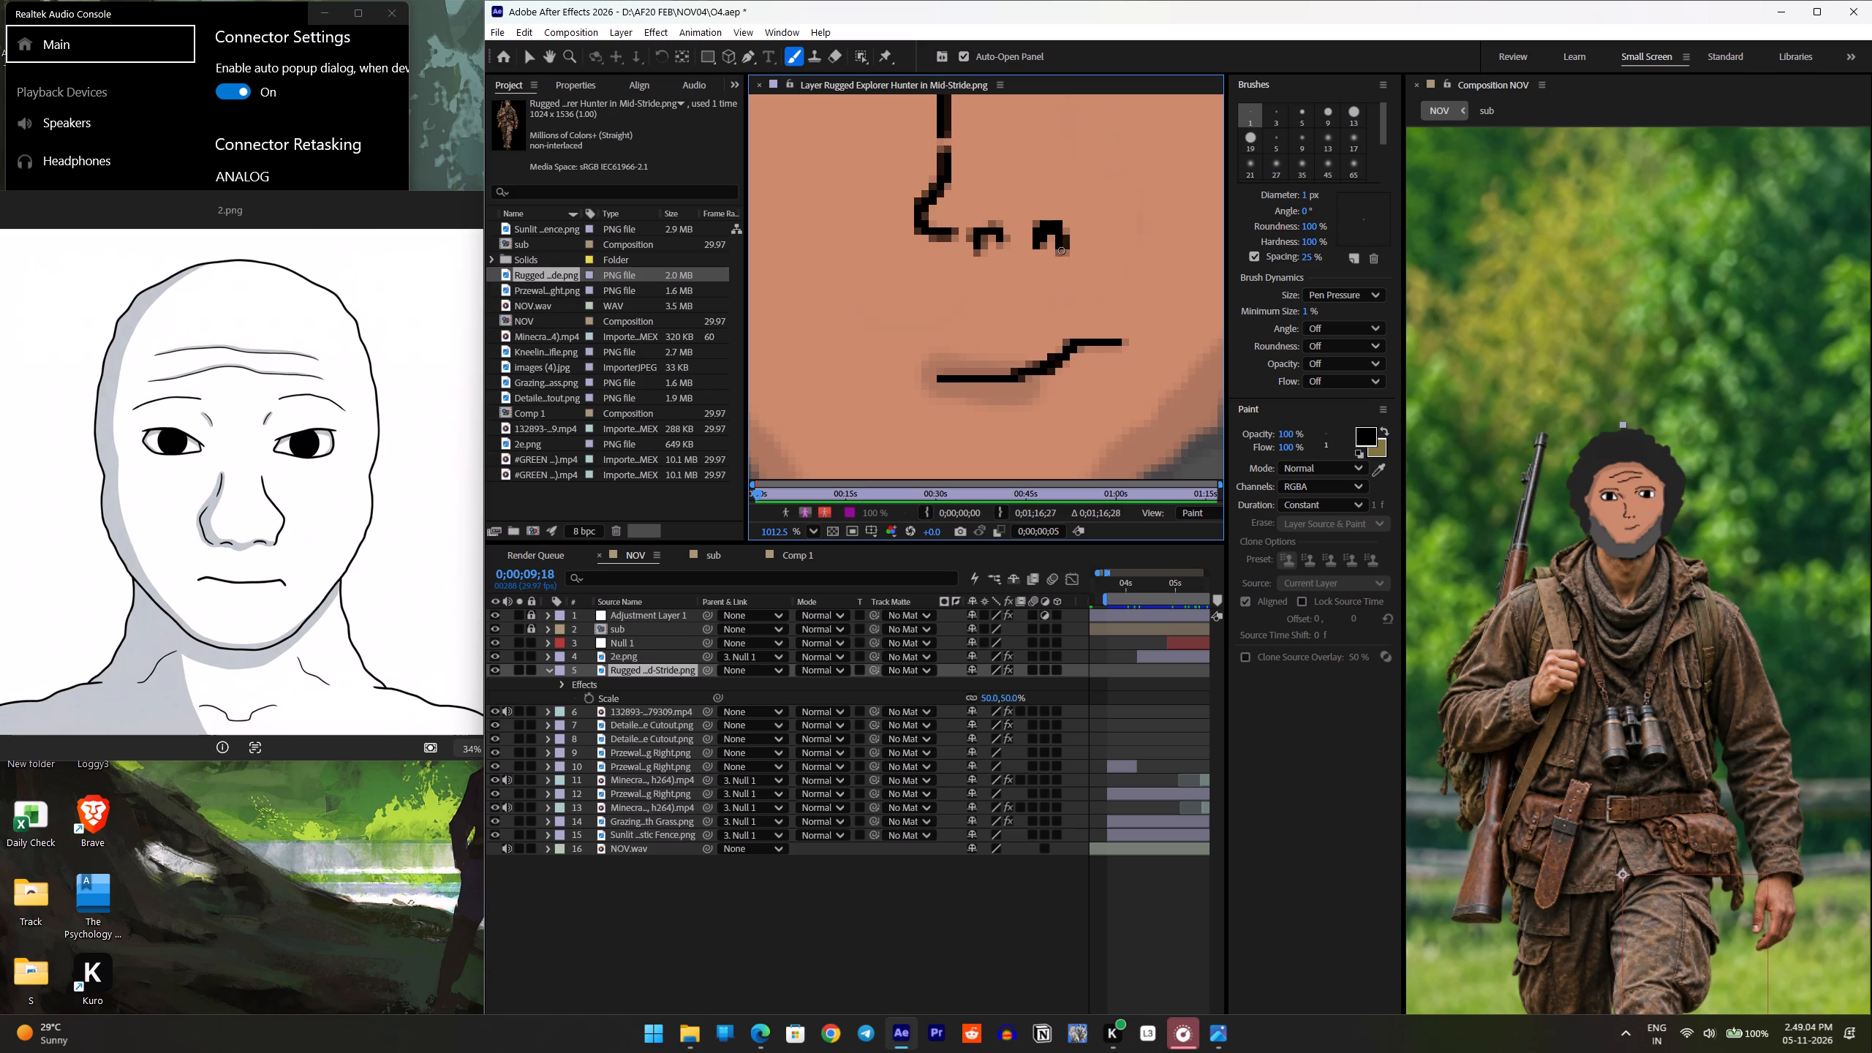
drag(1061, 250, 1062, 250)
key(ctrl+z)
drag(1065, 248, 1037, 251)
drag(1003, 255, 976, 240)
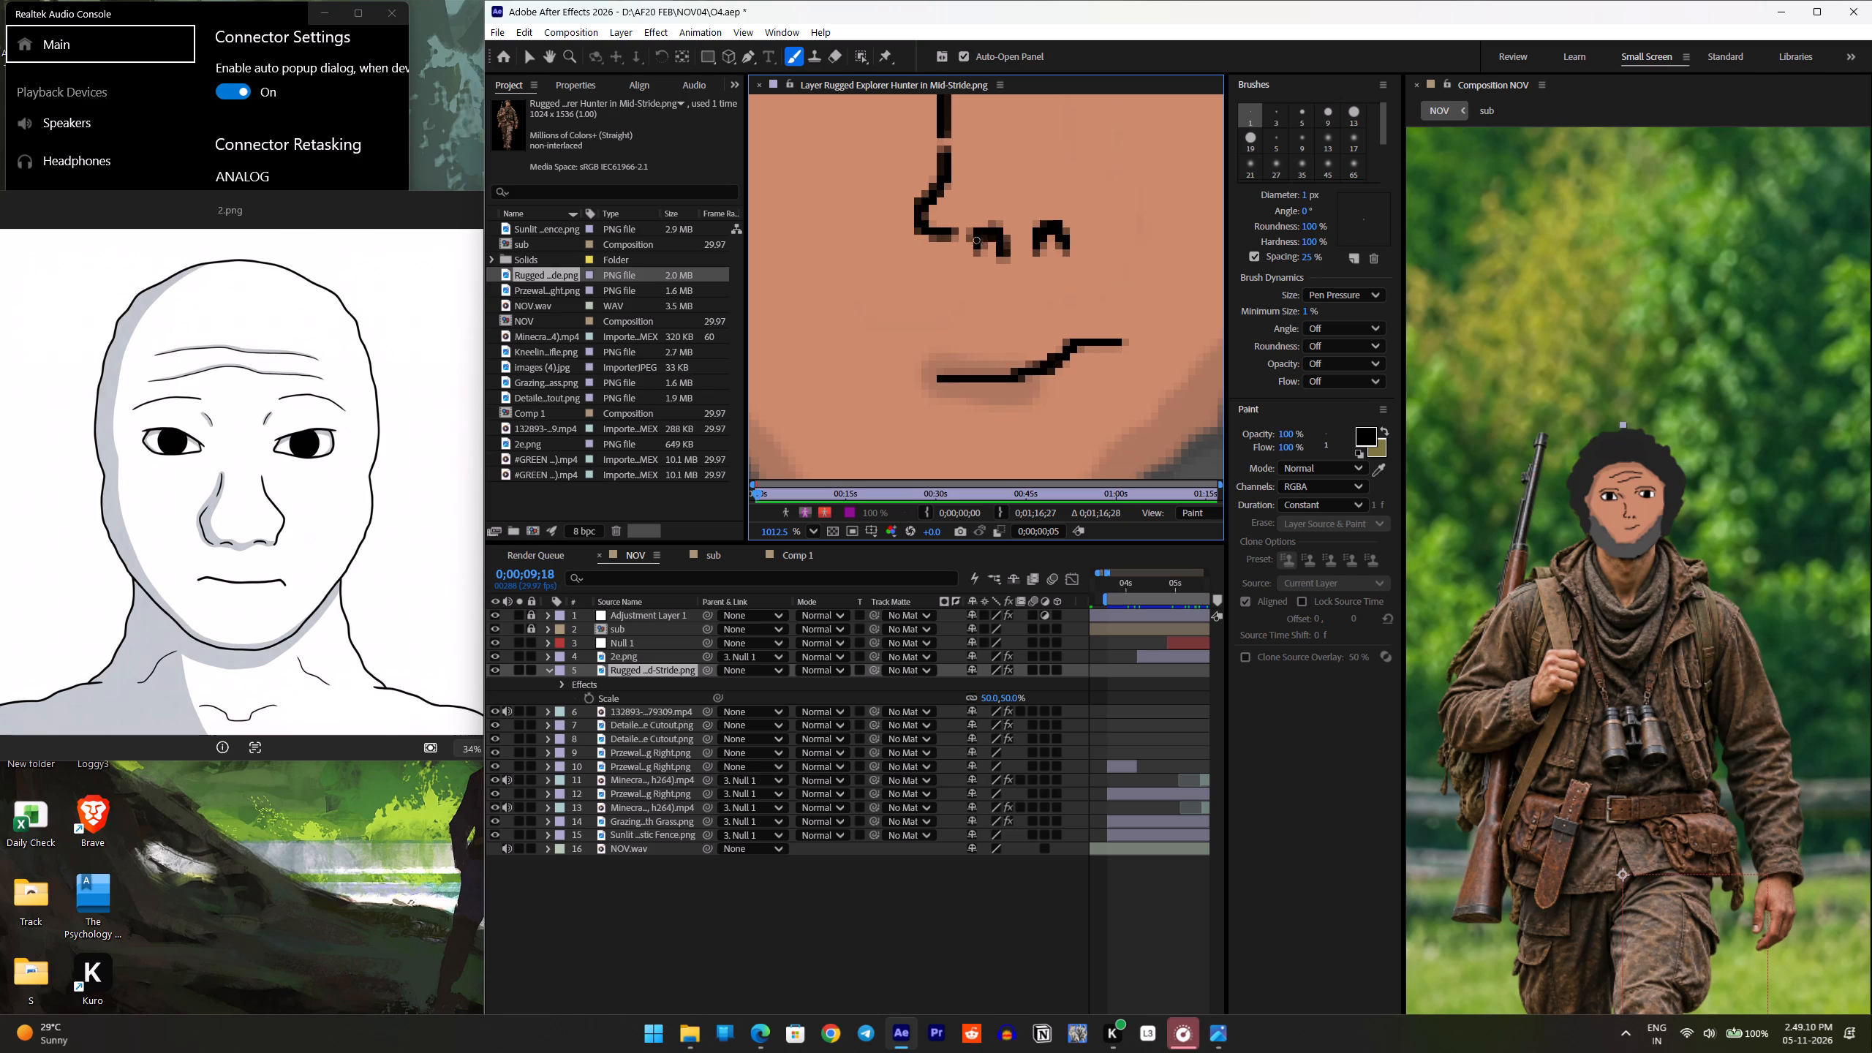
drag(976, 240, 975, 254)
ctrl+scroll(1043, 227, down, 5)
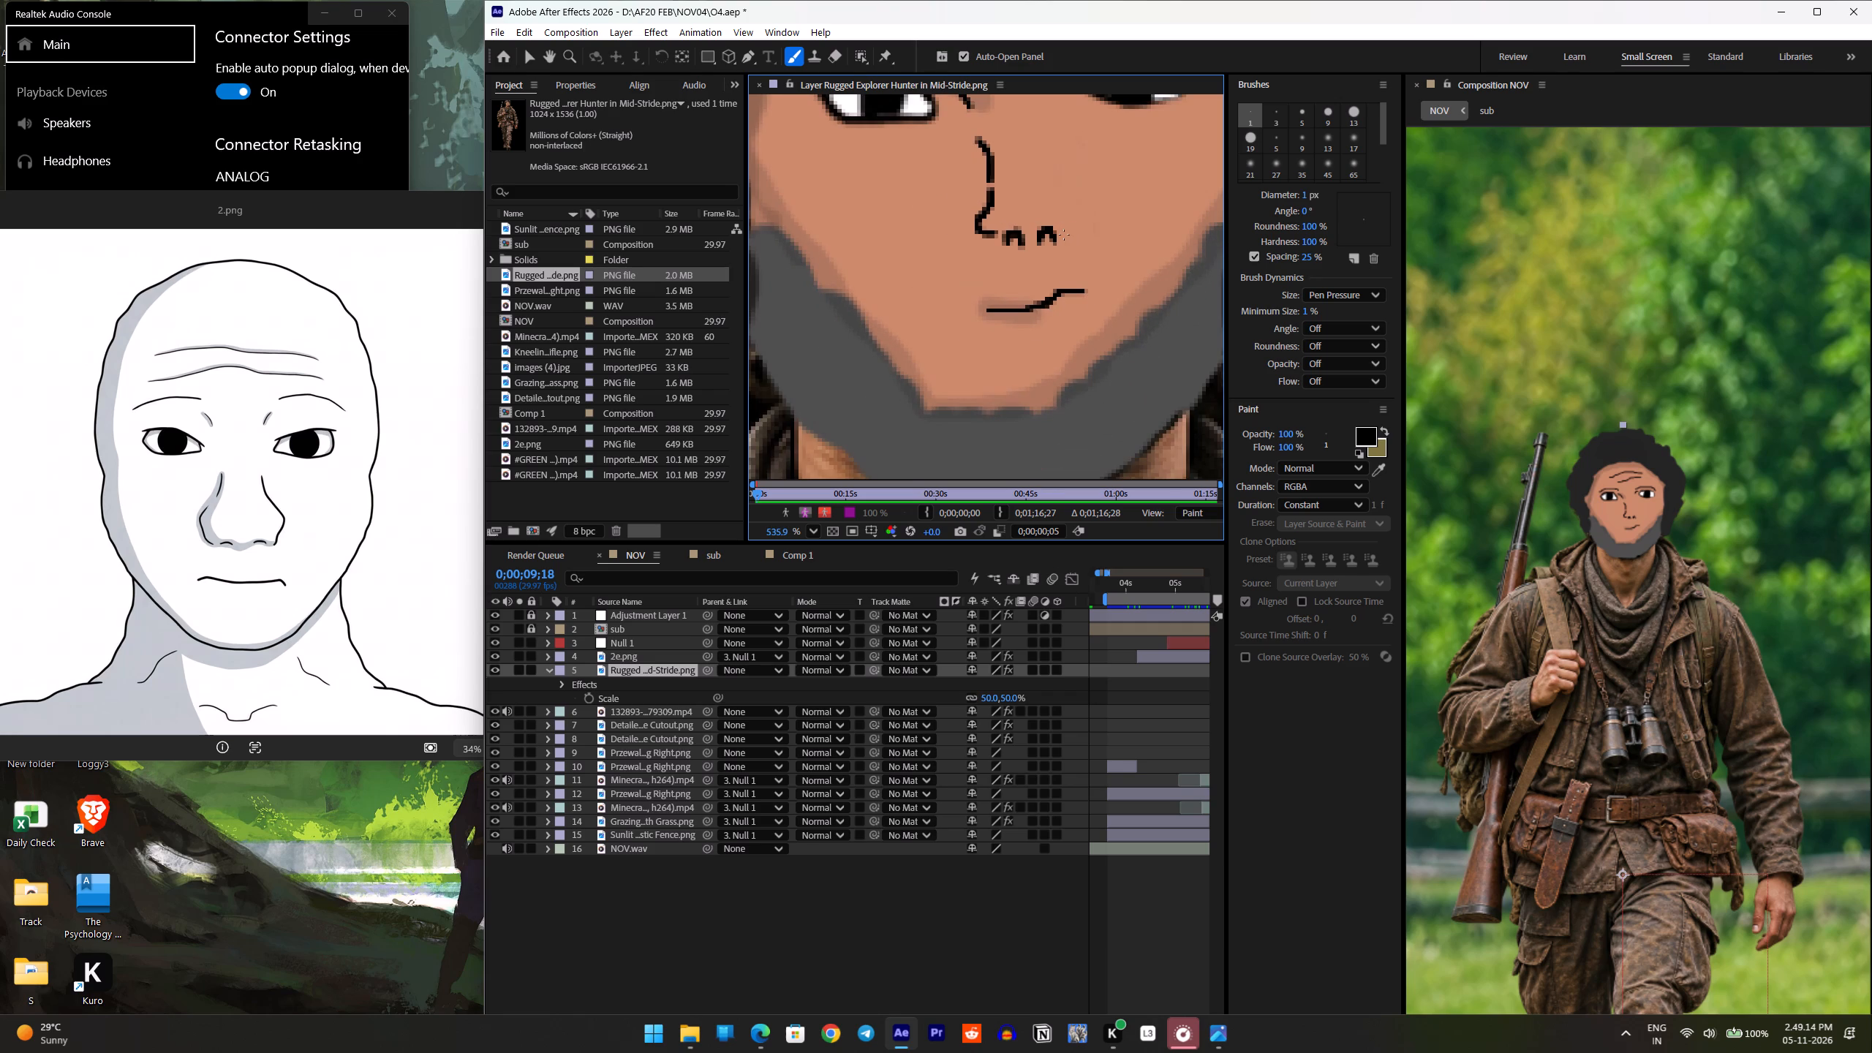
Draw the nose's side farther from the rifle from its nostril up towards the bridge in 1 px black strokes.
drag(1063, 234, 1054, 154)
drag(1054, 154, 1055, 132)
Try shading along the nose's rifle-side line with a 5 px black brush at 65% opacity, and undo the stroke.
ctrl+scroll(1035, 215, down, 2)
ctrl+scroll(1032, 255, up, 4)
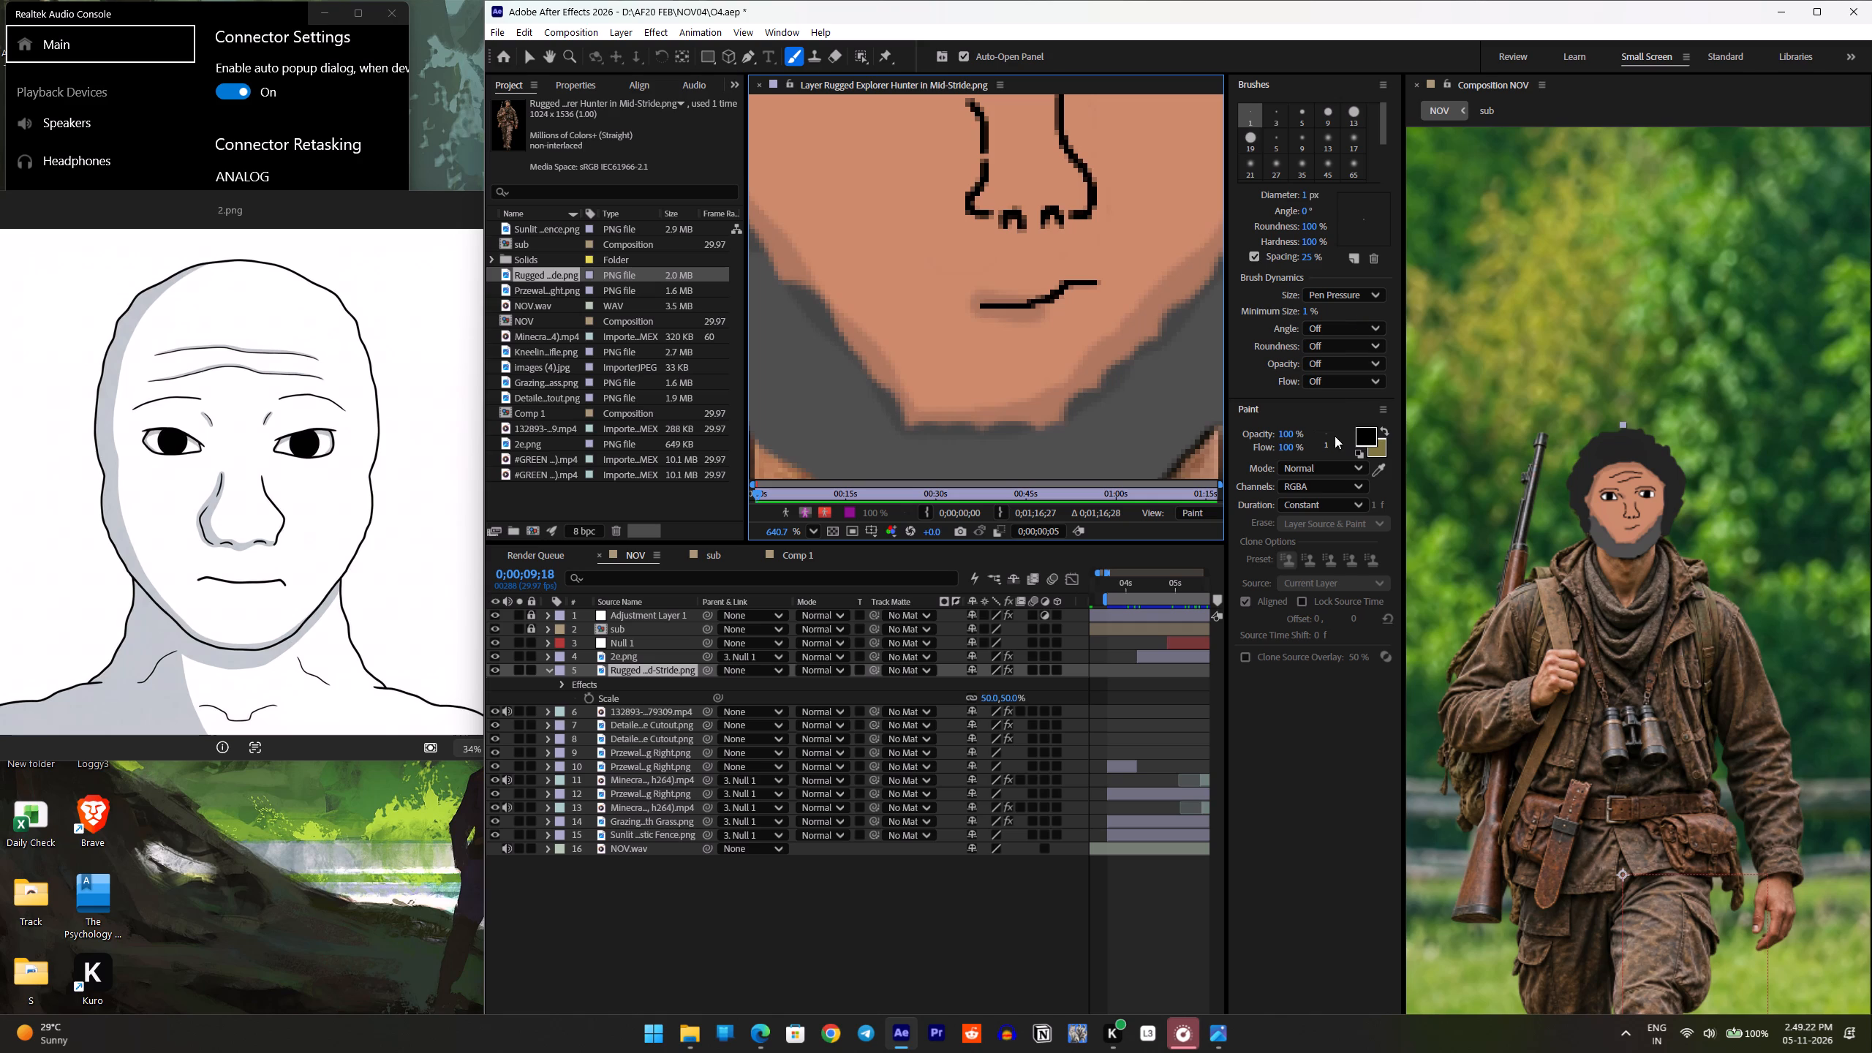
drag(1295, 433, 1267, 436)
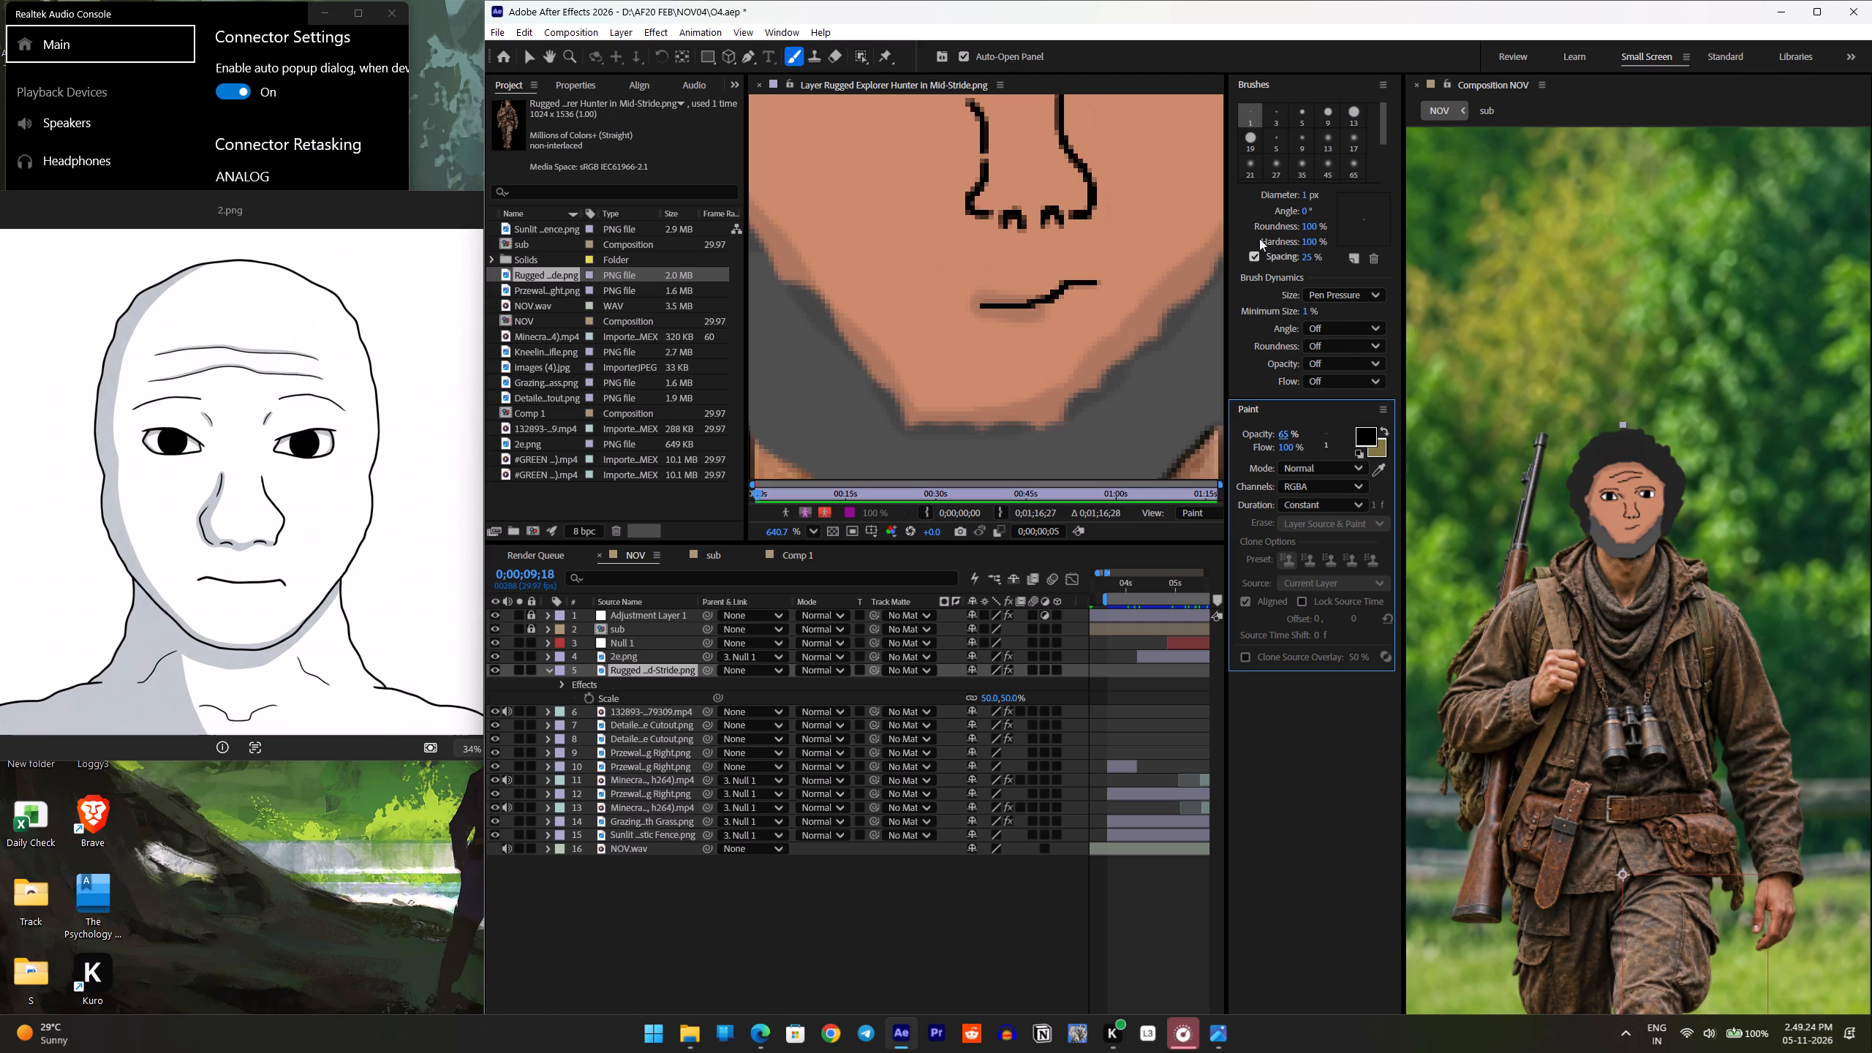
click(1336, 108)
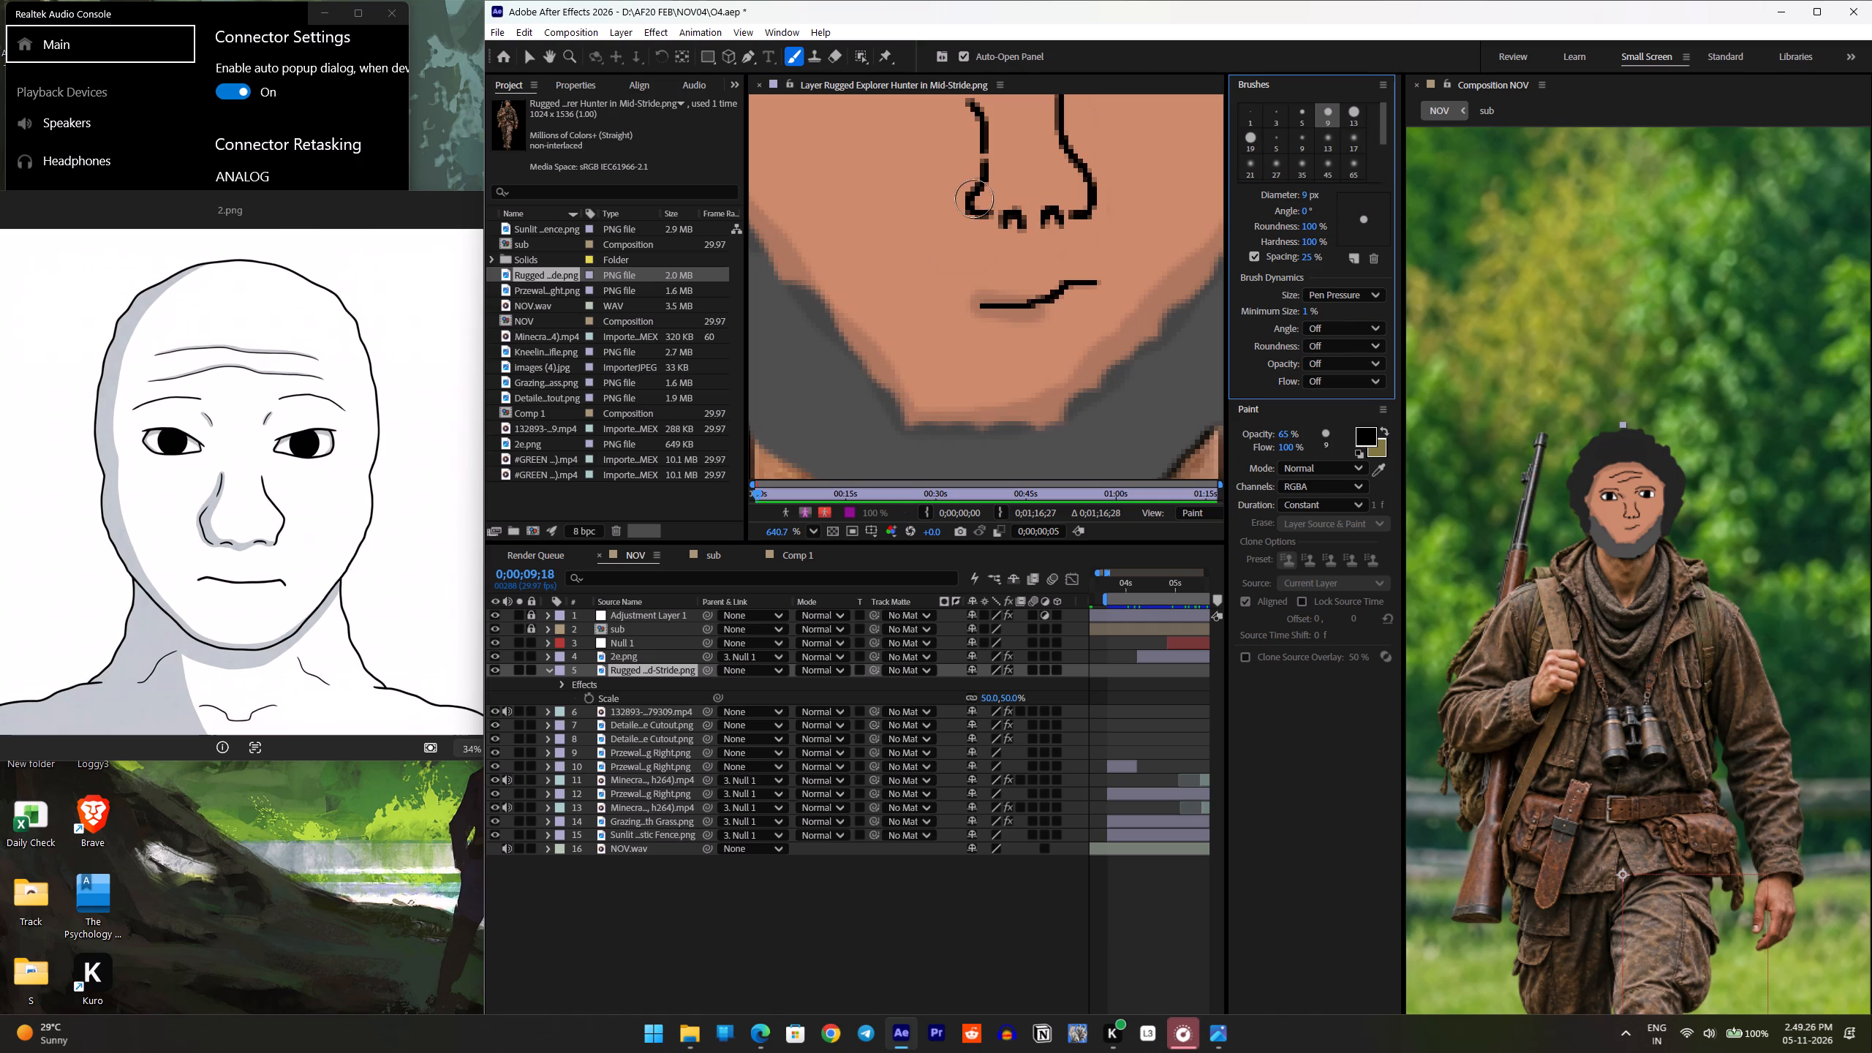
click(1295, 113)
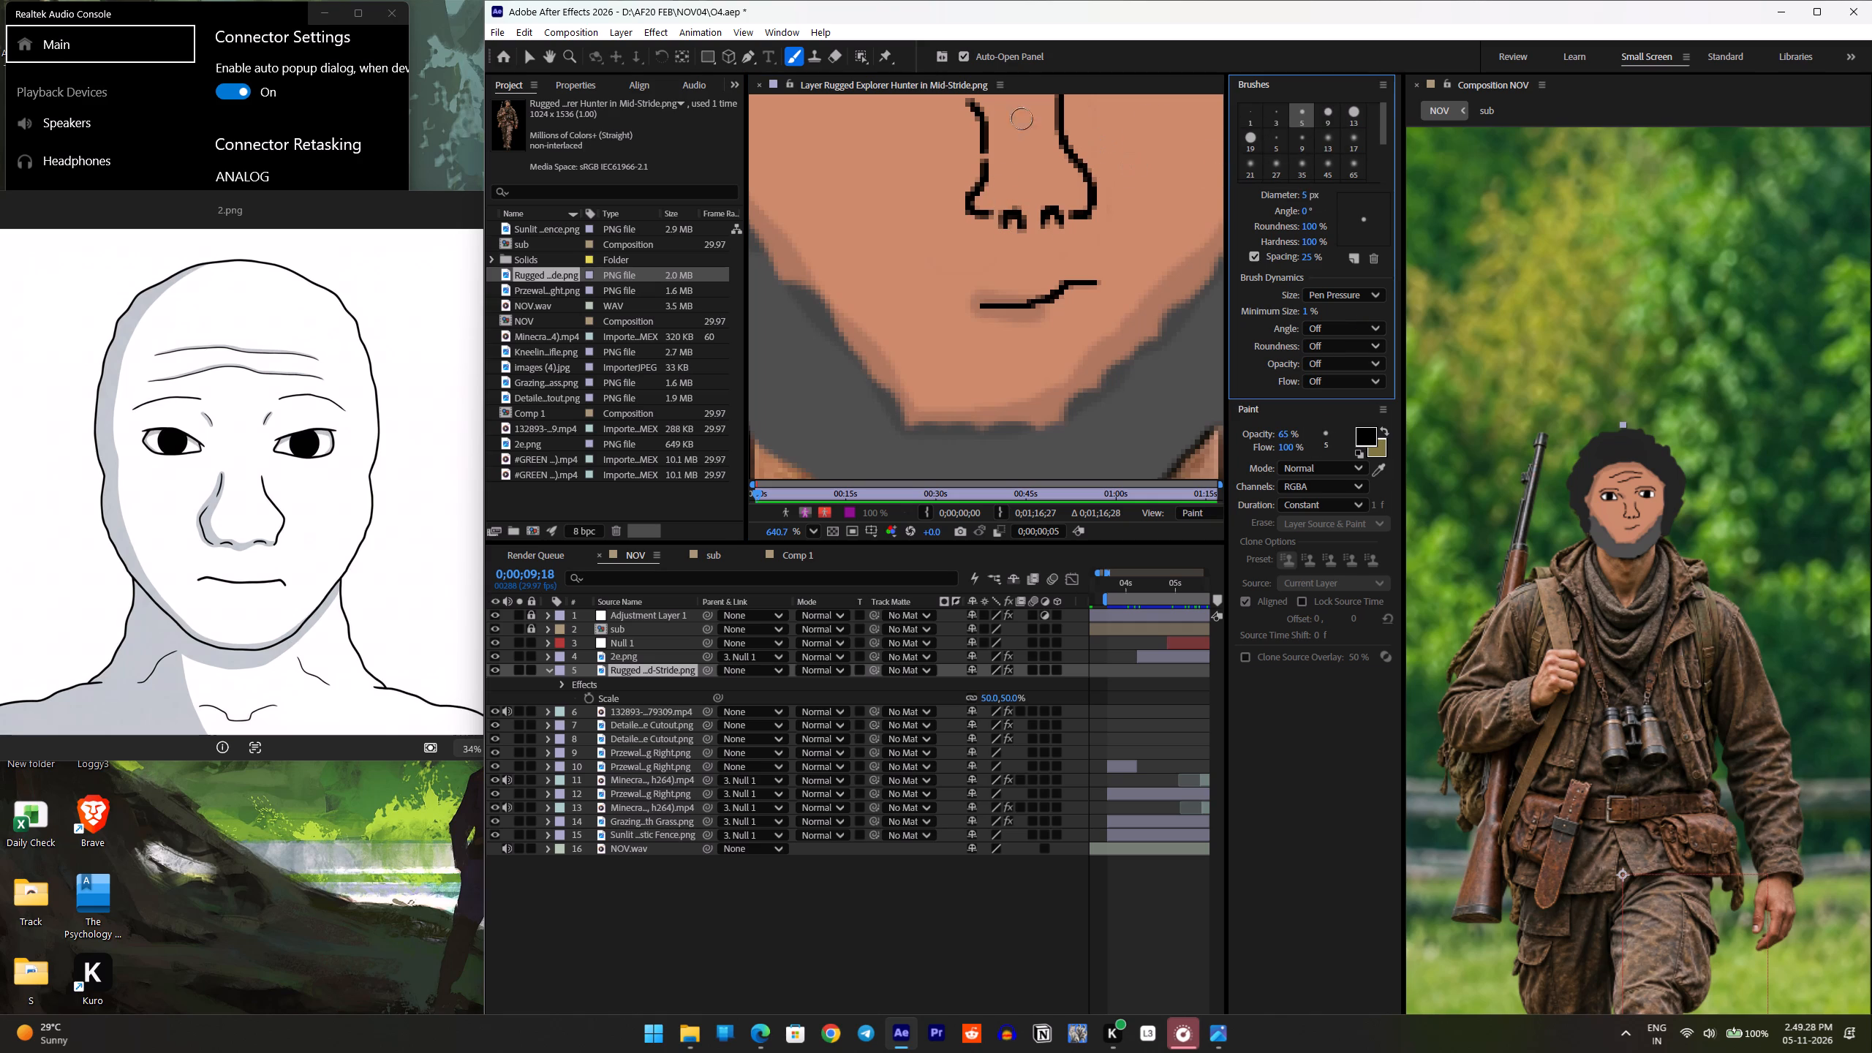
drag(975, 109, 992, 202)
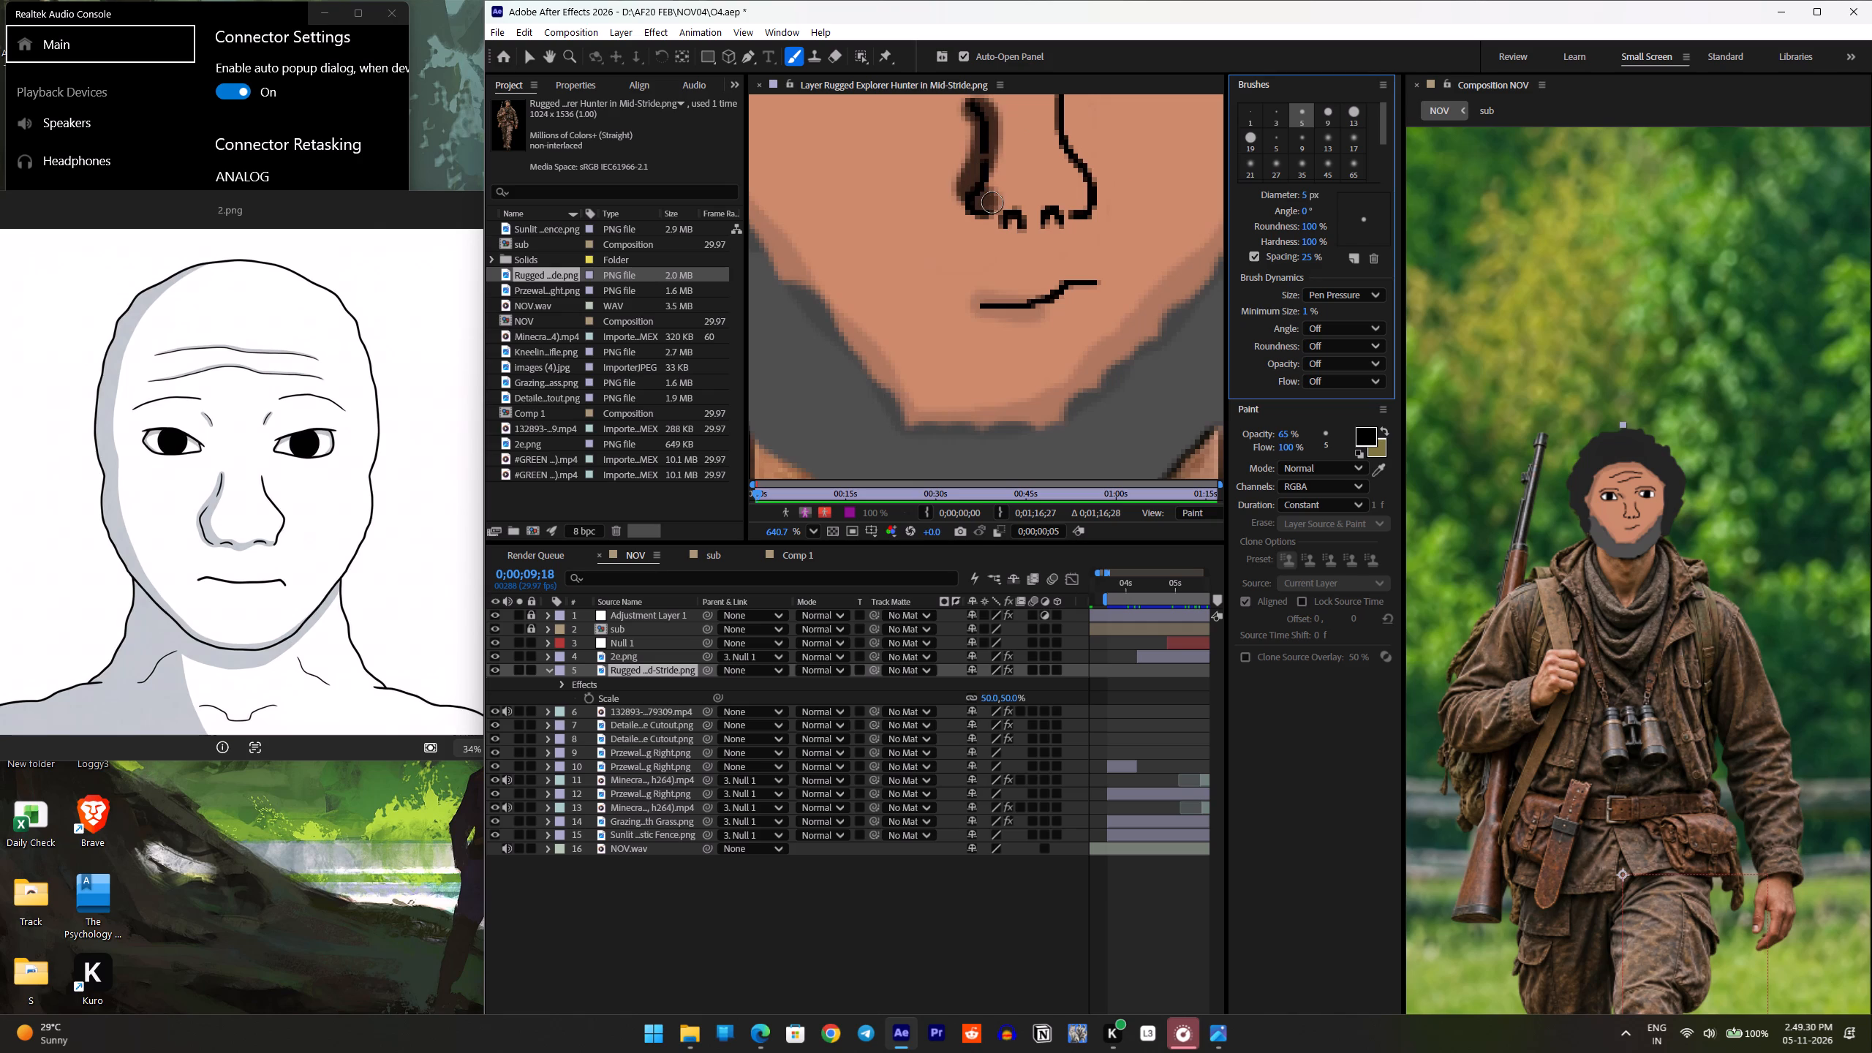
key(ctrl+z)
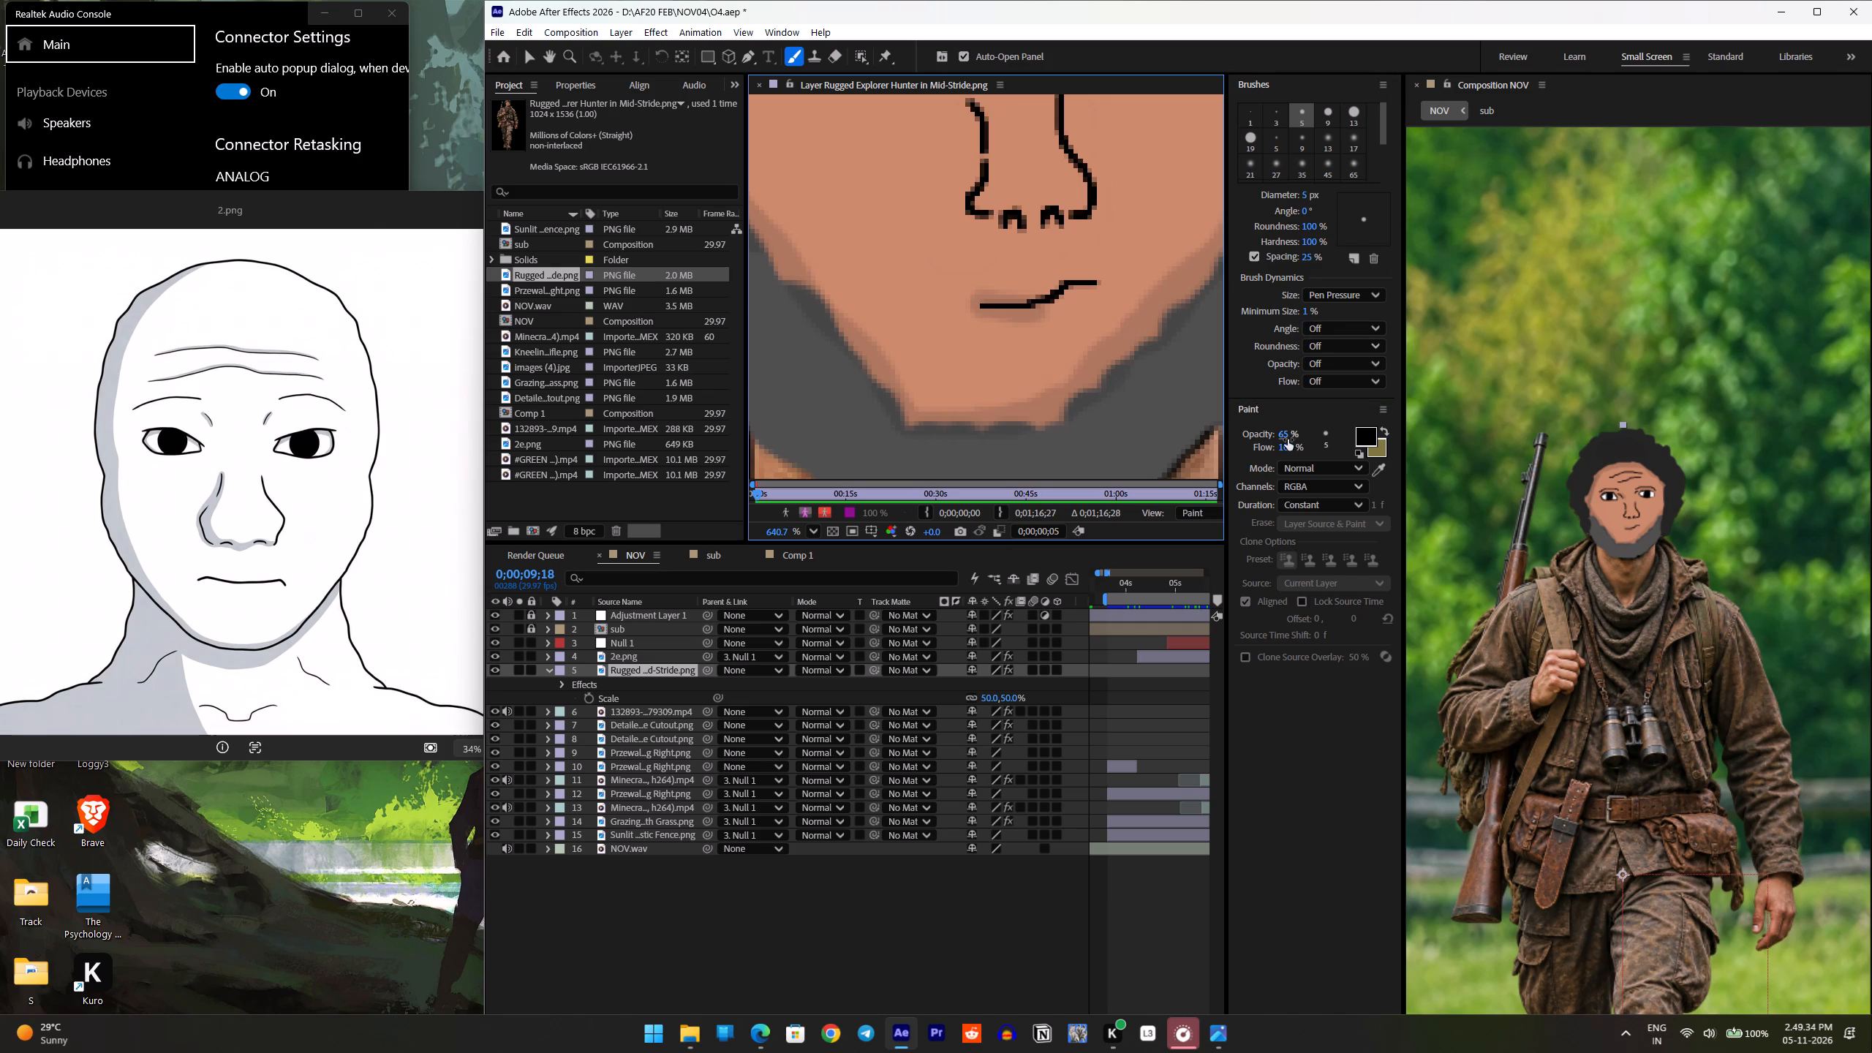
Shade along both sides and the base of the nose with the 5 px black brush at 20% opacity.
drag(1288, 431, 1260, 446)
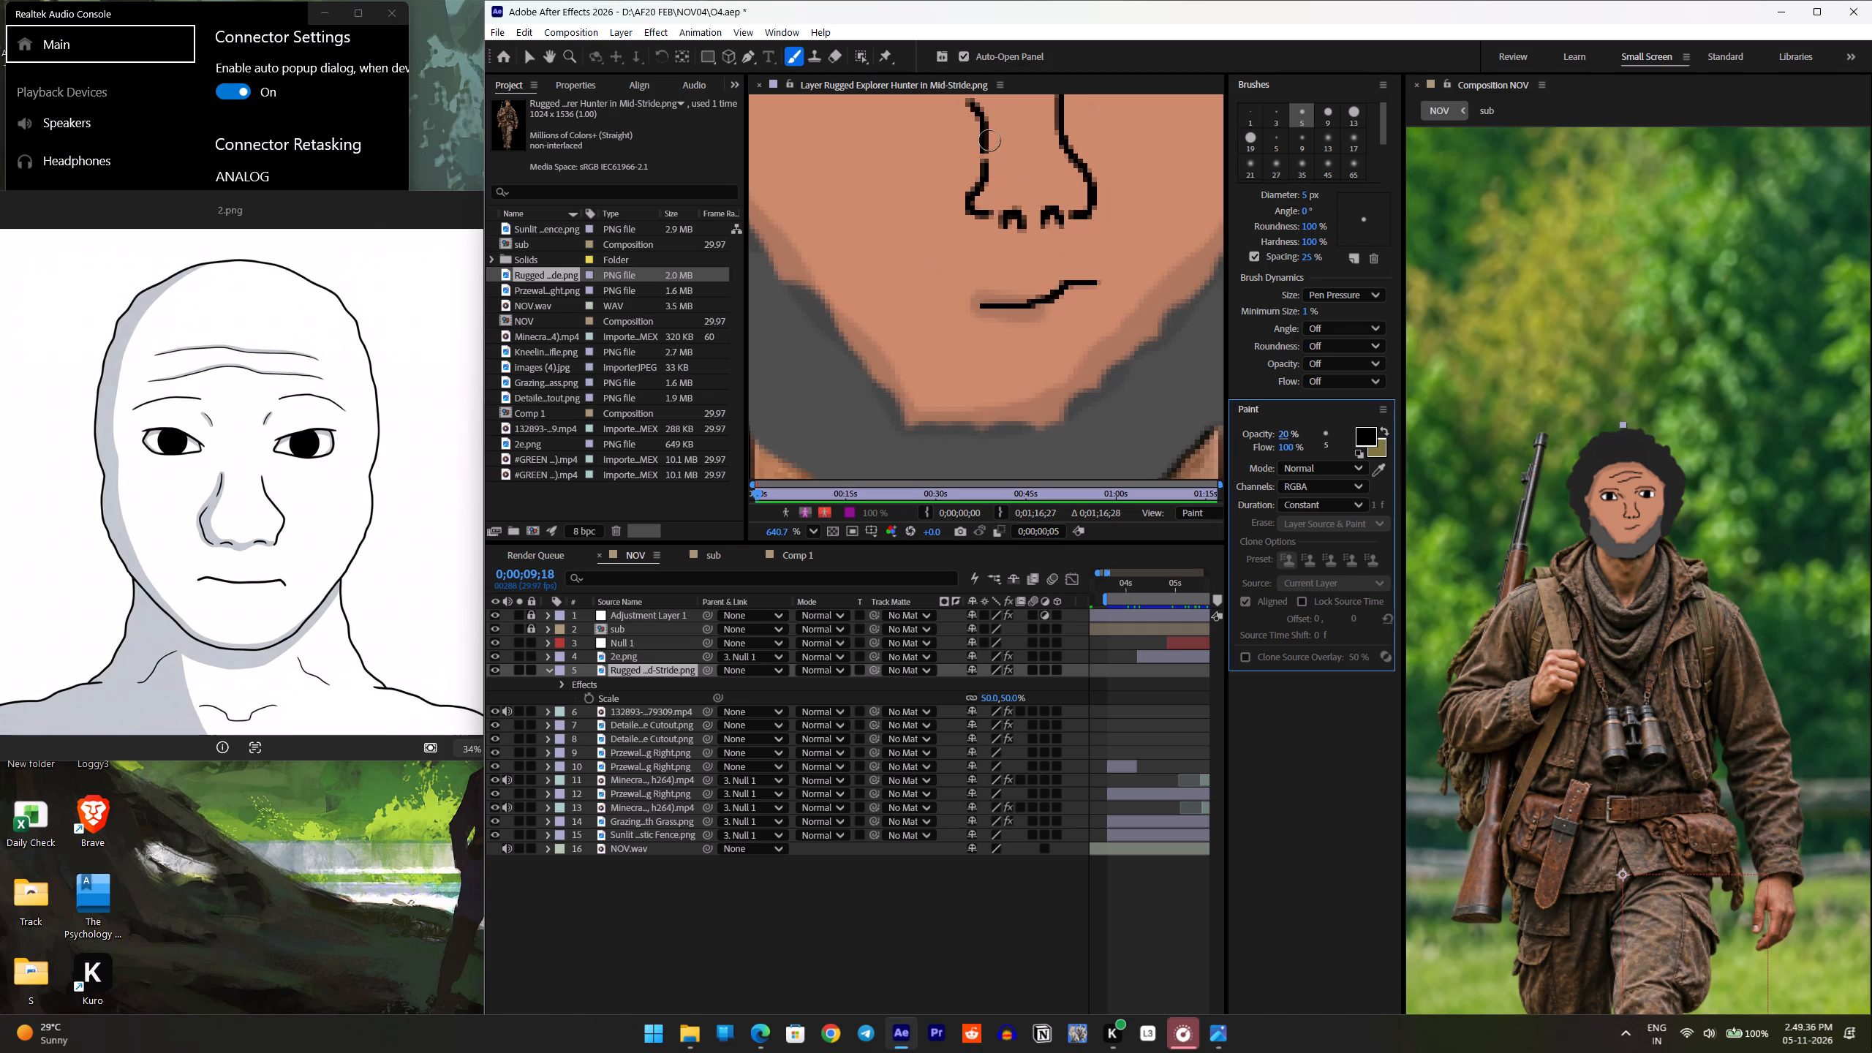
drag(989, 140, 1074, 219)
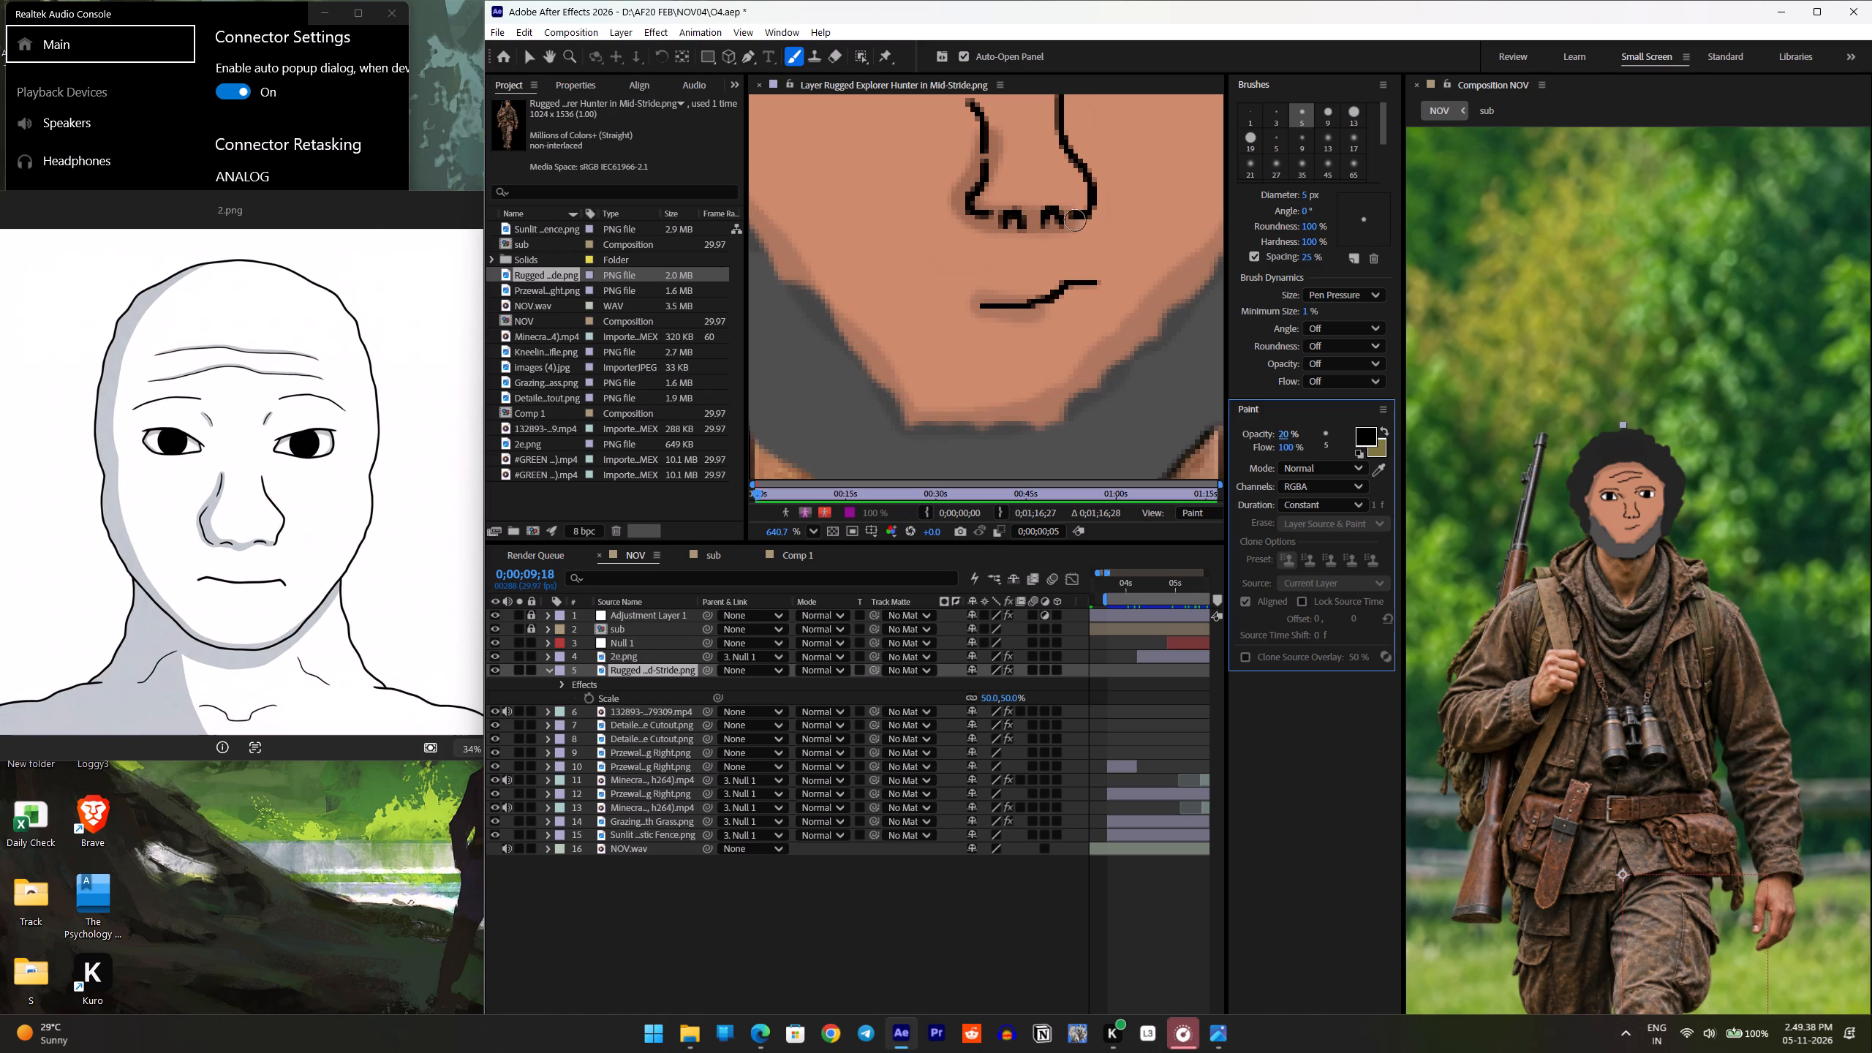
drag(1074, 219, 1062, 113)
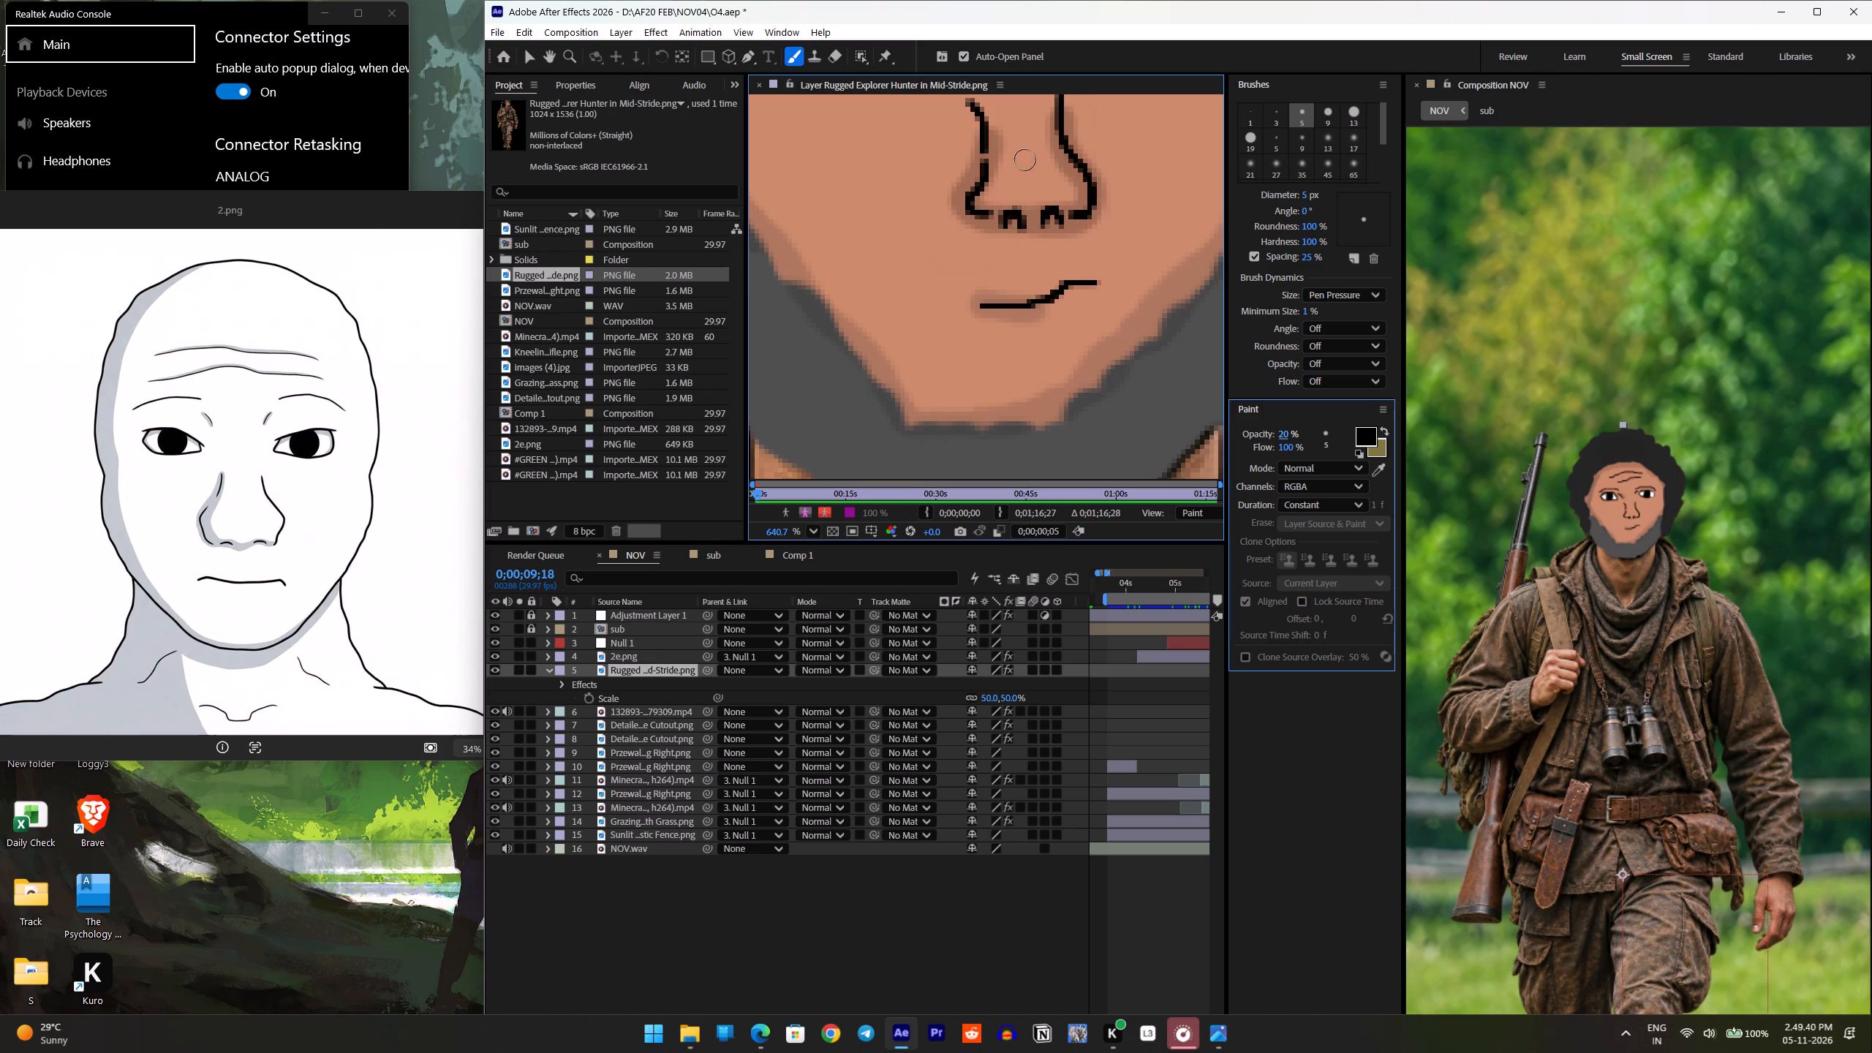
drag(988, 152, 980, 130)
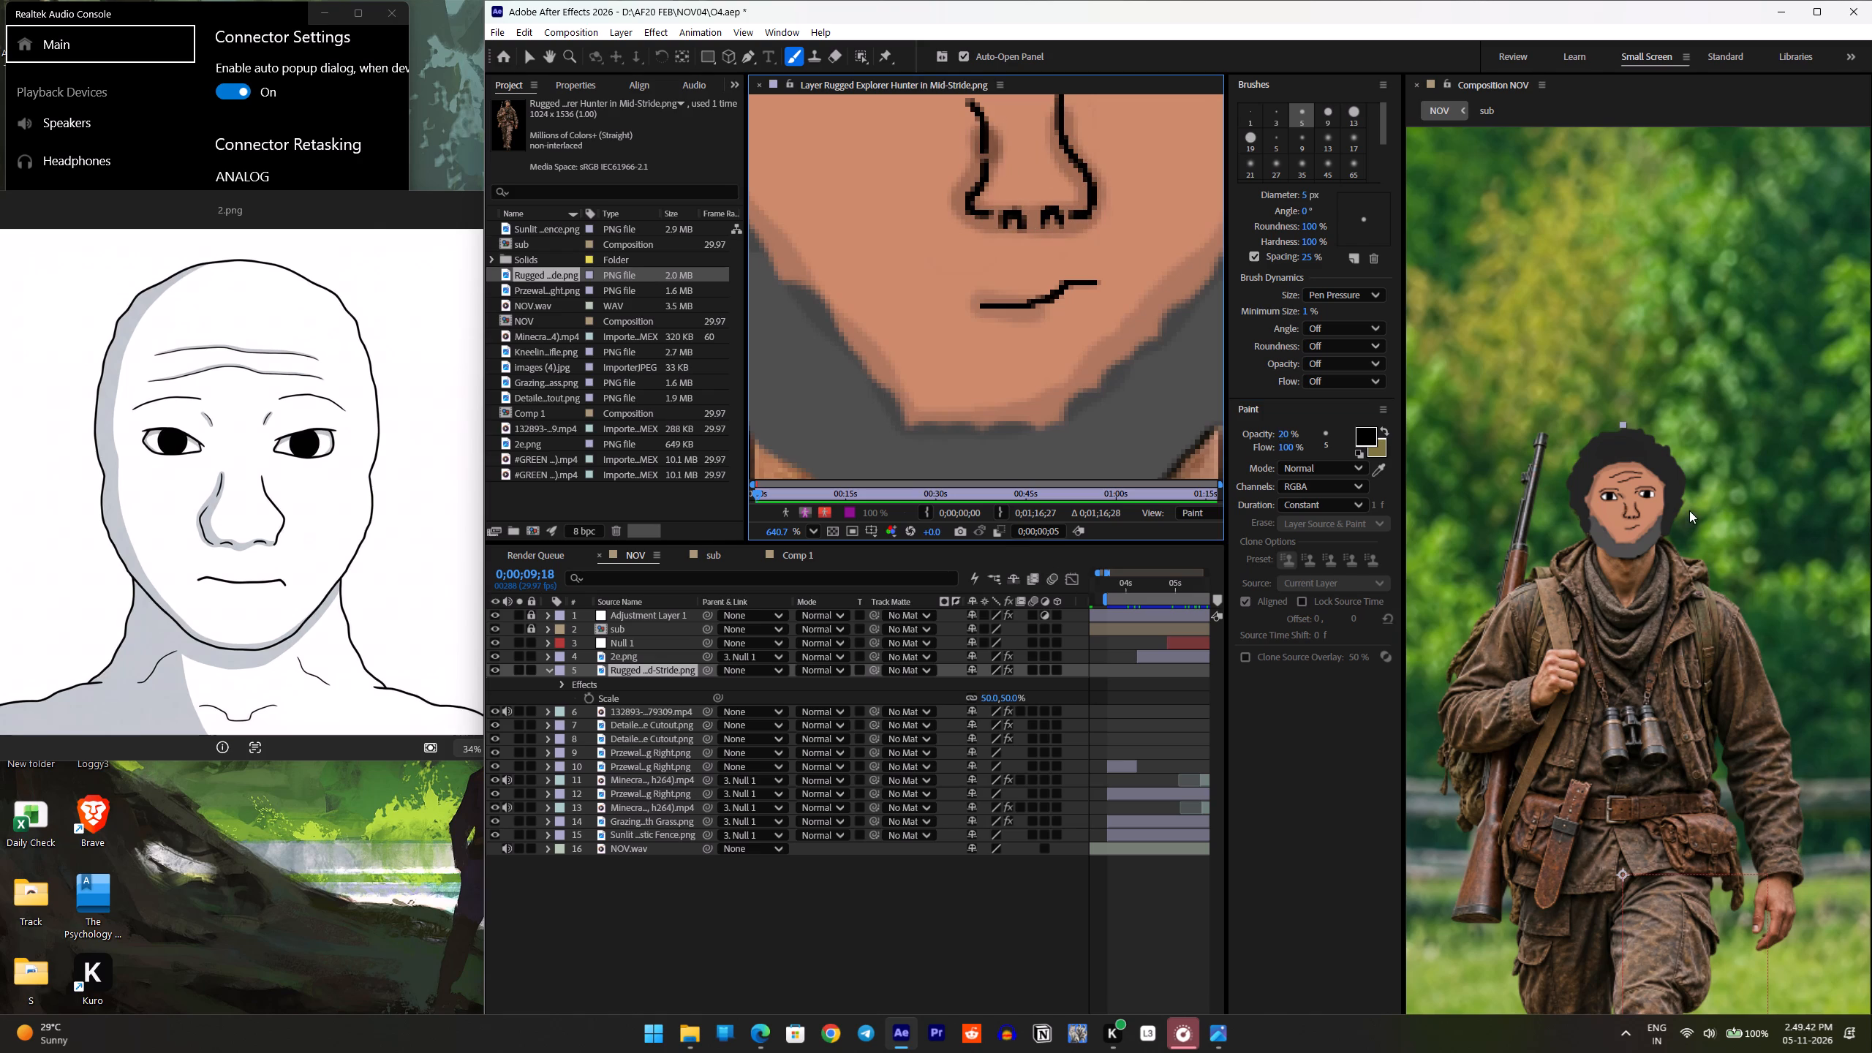
Examine the painted nose and mouth on the hunter's face in the NOV composition, close up and from farther away.
scroll(1634, 505, up, 8)
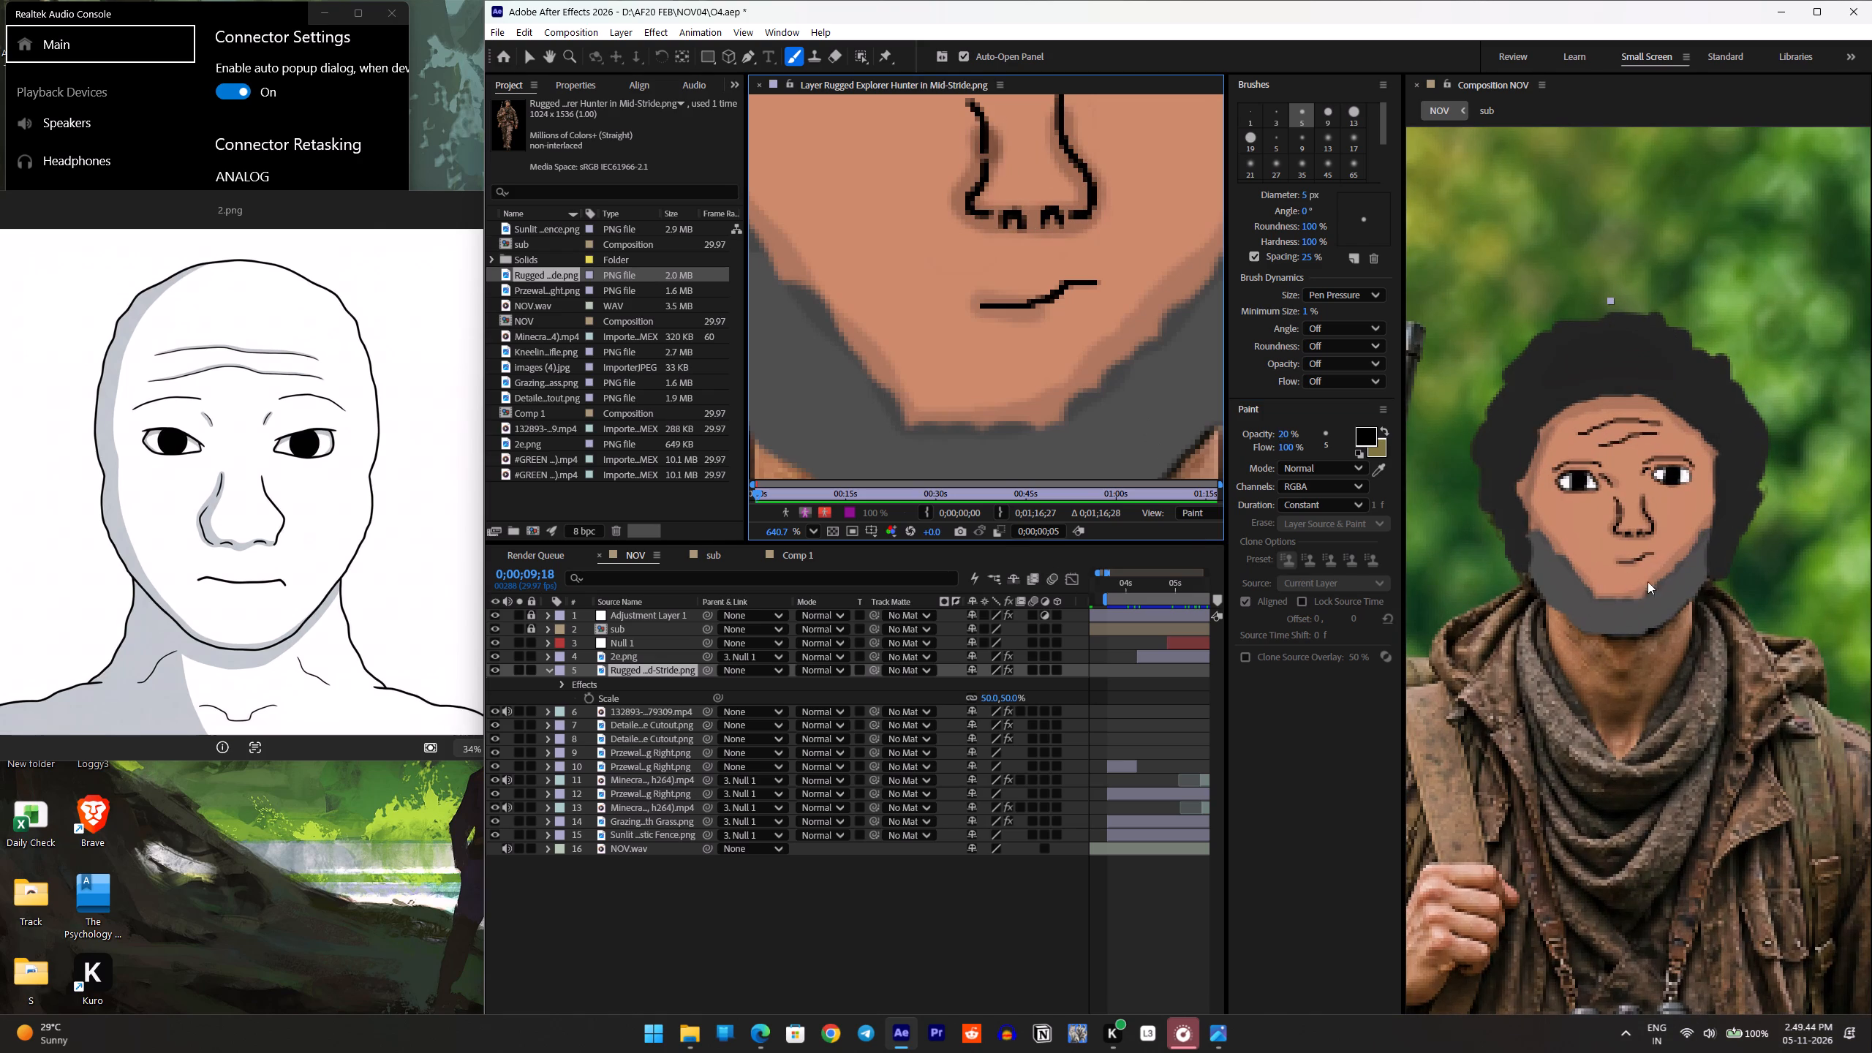
alt+scroll(1626, 540, down, 10)
ctrl+scroll(1628, 565, down, 5)
ctrl+scroll(1621, 562, up, 1)
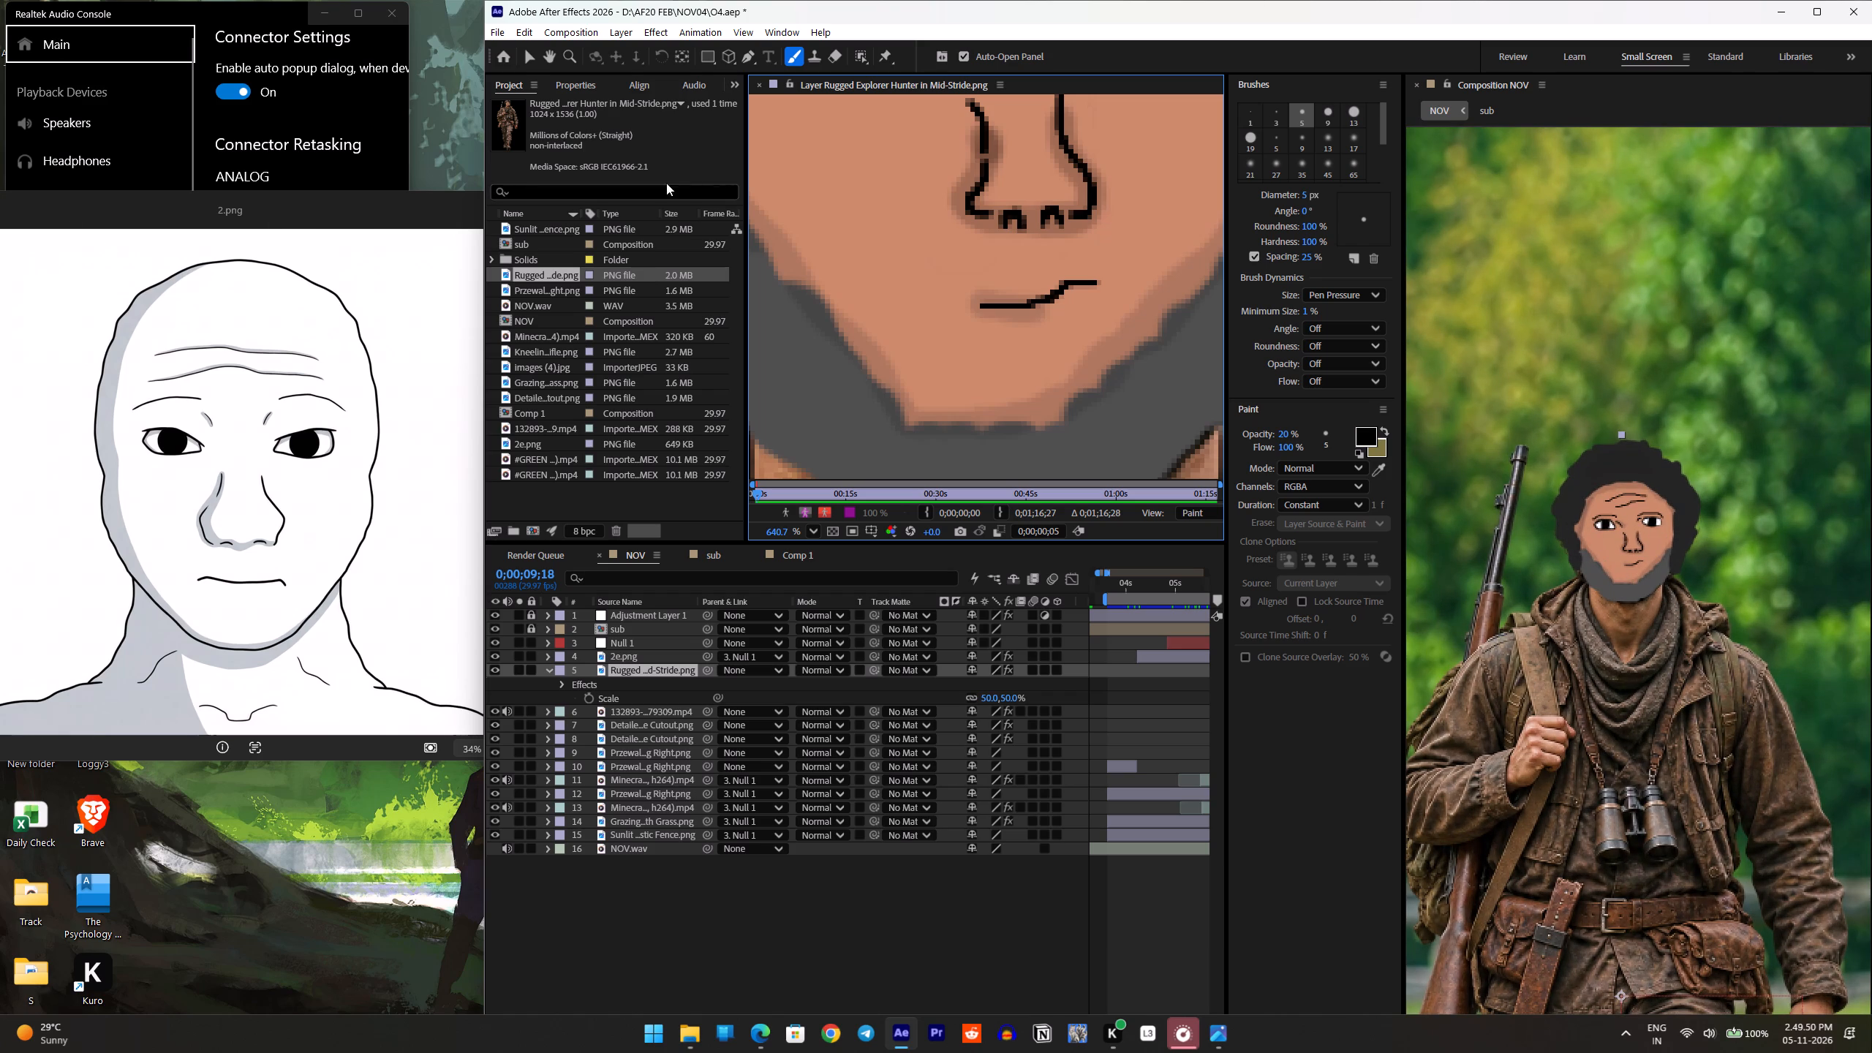
Paint over the mouth with a 5 px brush in skin colour CE9072 sampled from the cheek, raising the opacity to 100%.
scroll(1033, 243, down, 3)
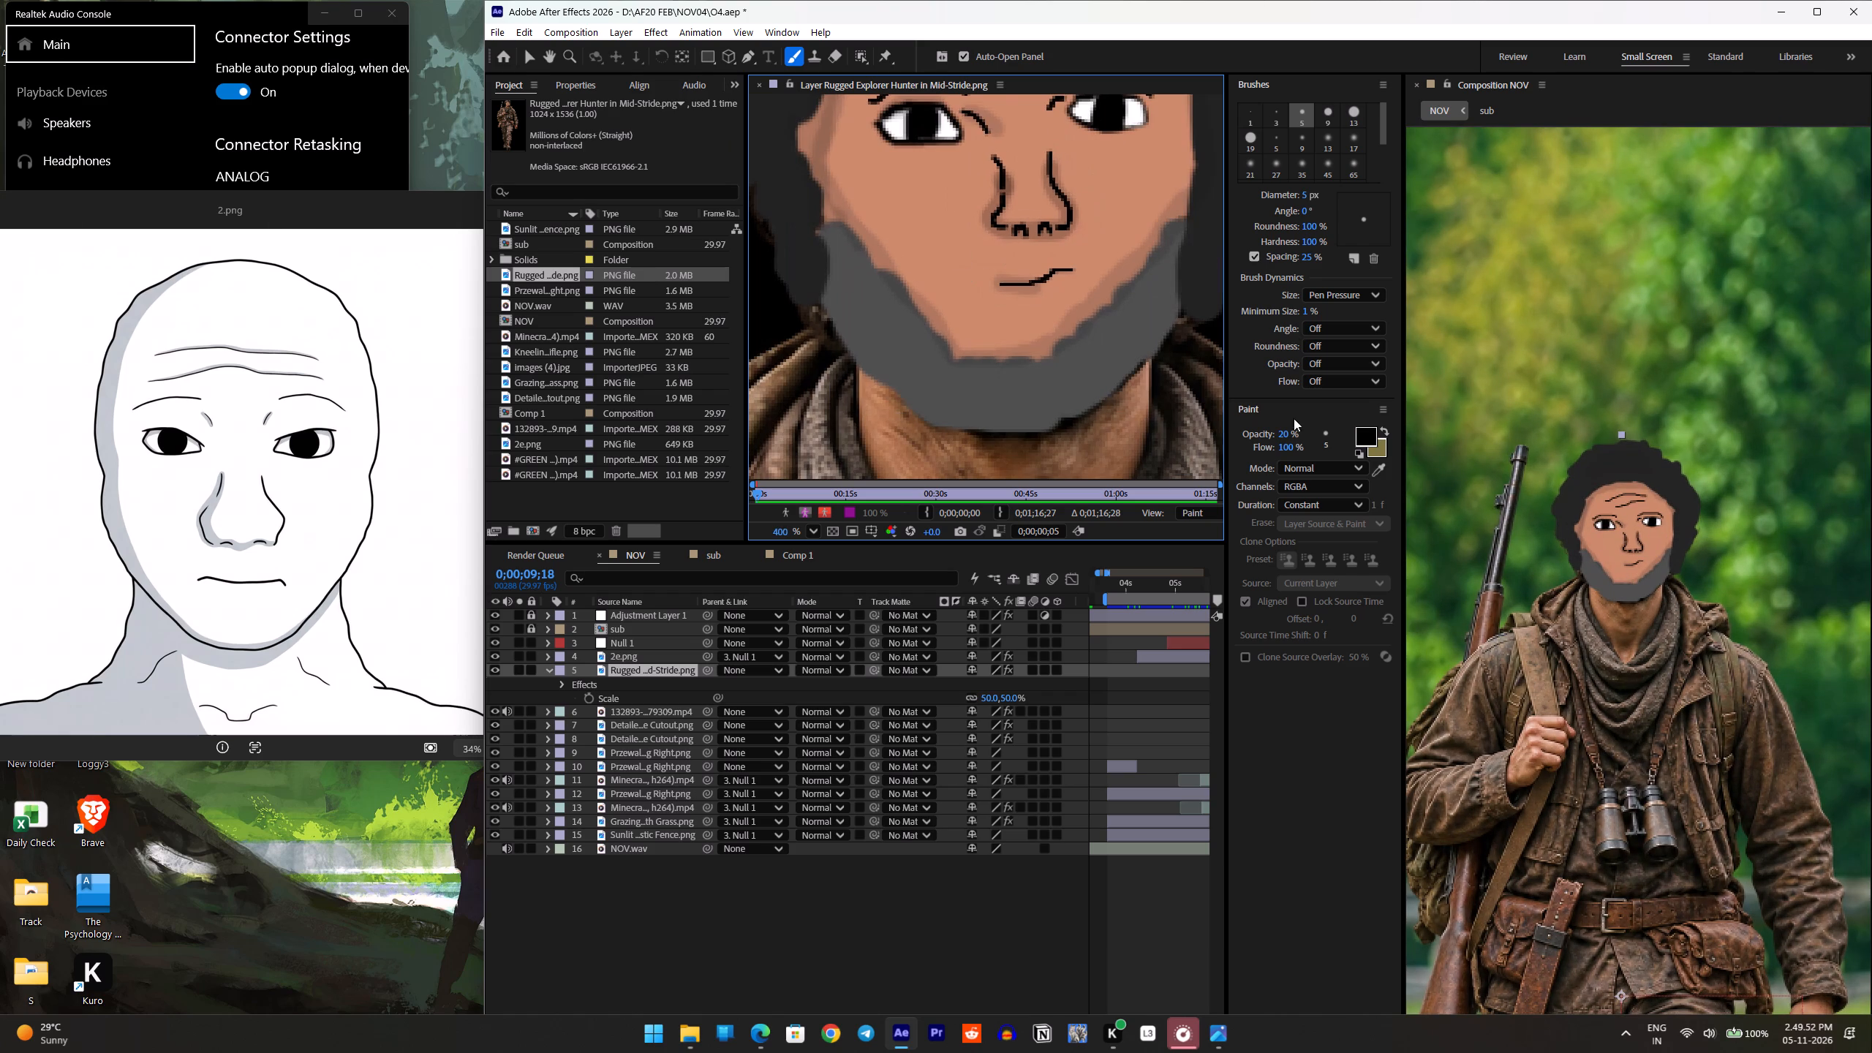
click(1361, 437)
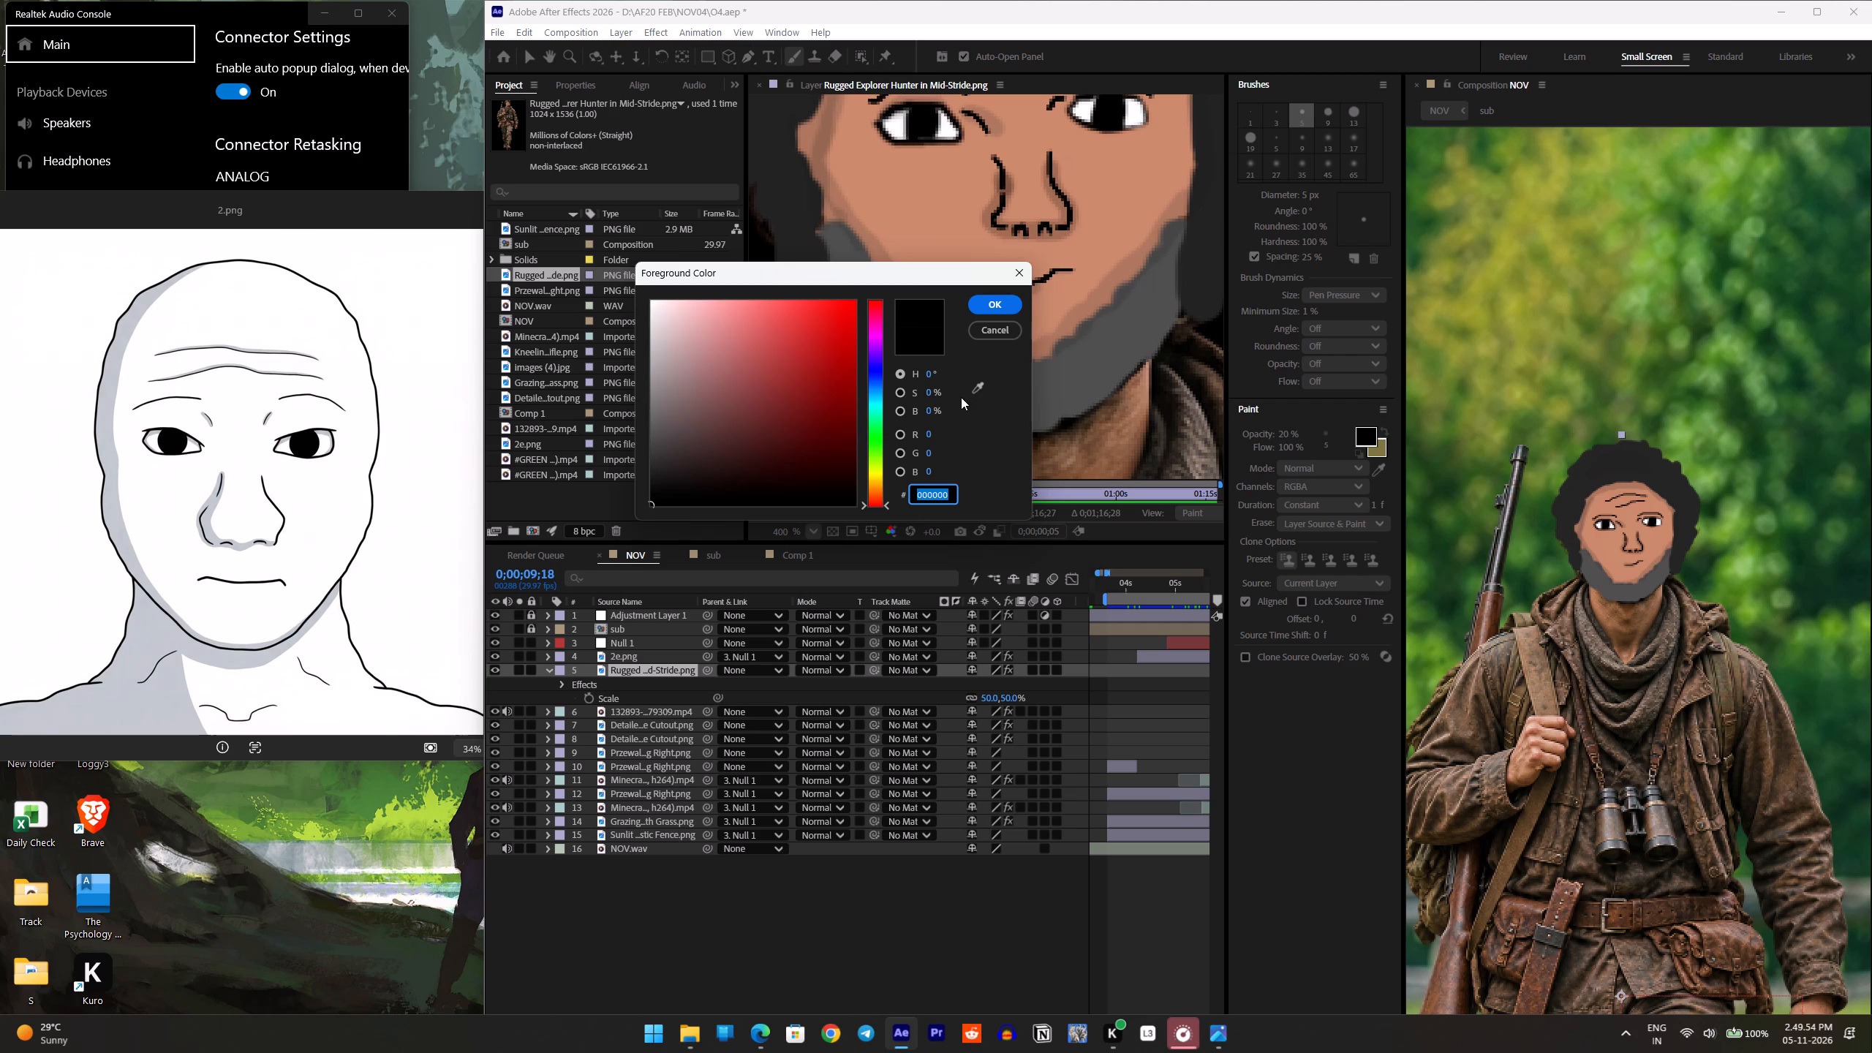
click(979, 390)
click(932, 221)
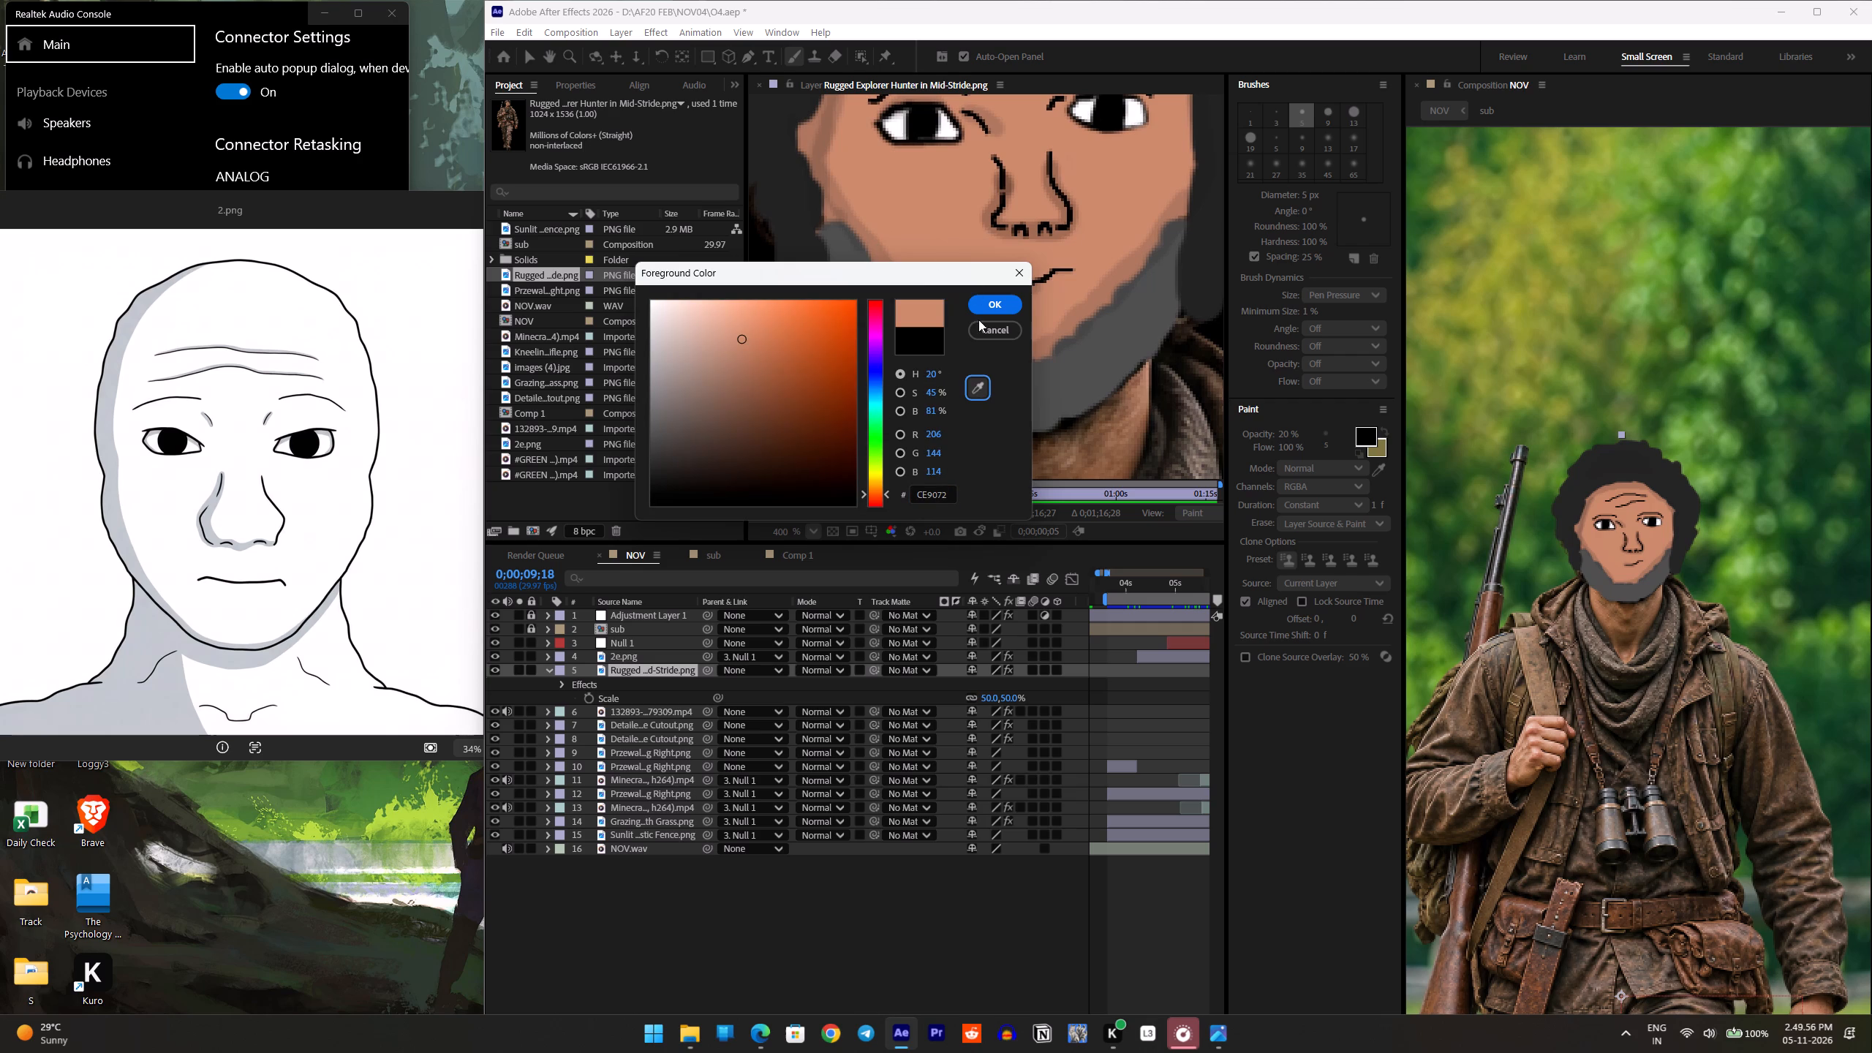
click(974, 306)
click(1005, 300)
drag(994, 283, 1049, 279)
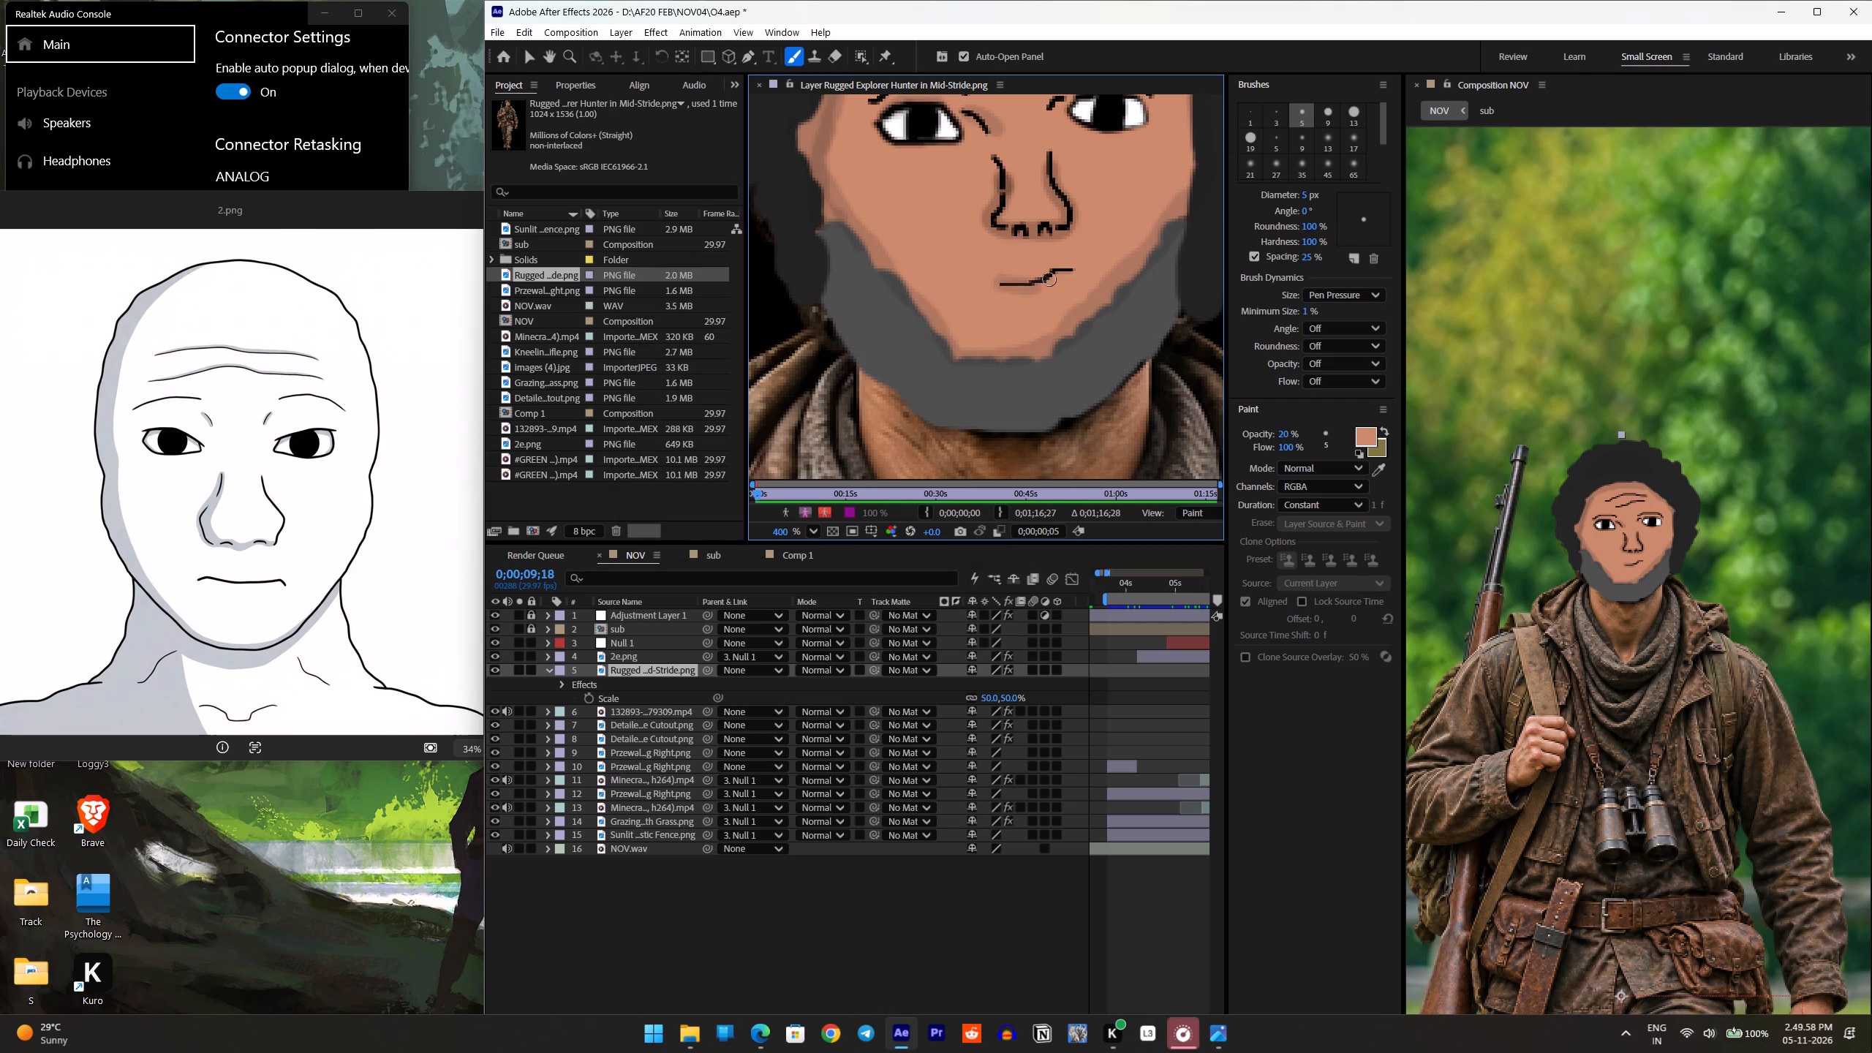
drag(1049, 279, 1033, 293)
click(1016, 281)
drag(1280, 430, 1823, 422)
drag(1283, 437, 1370, 428)
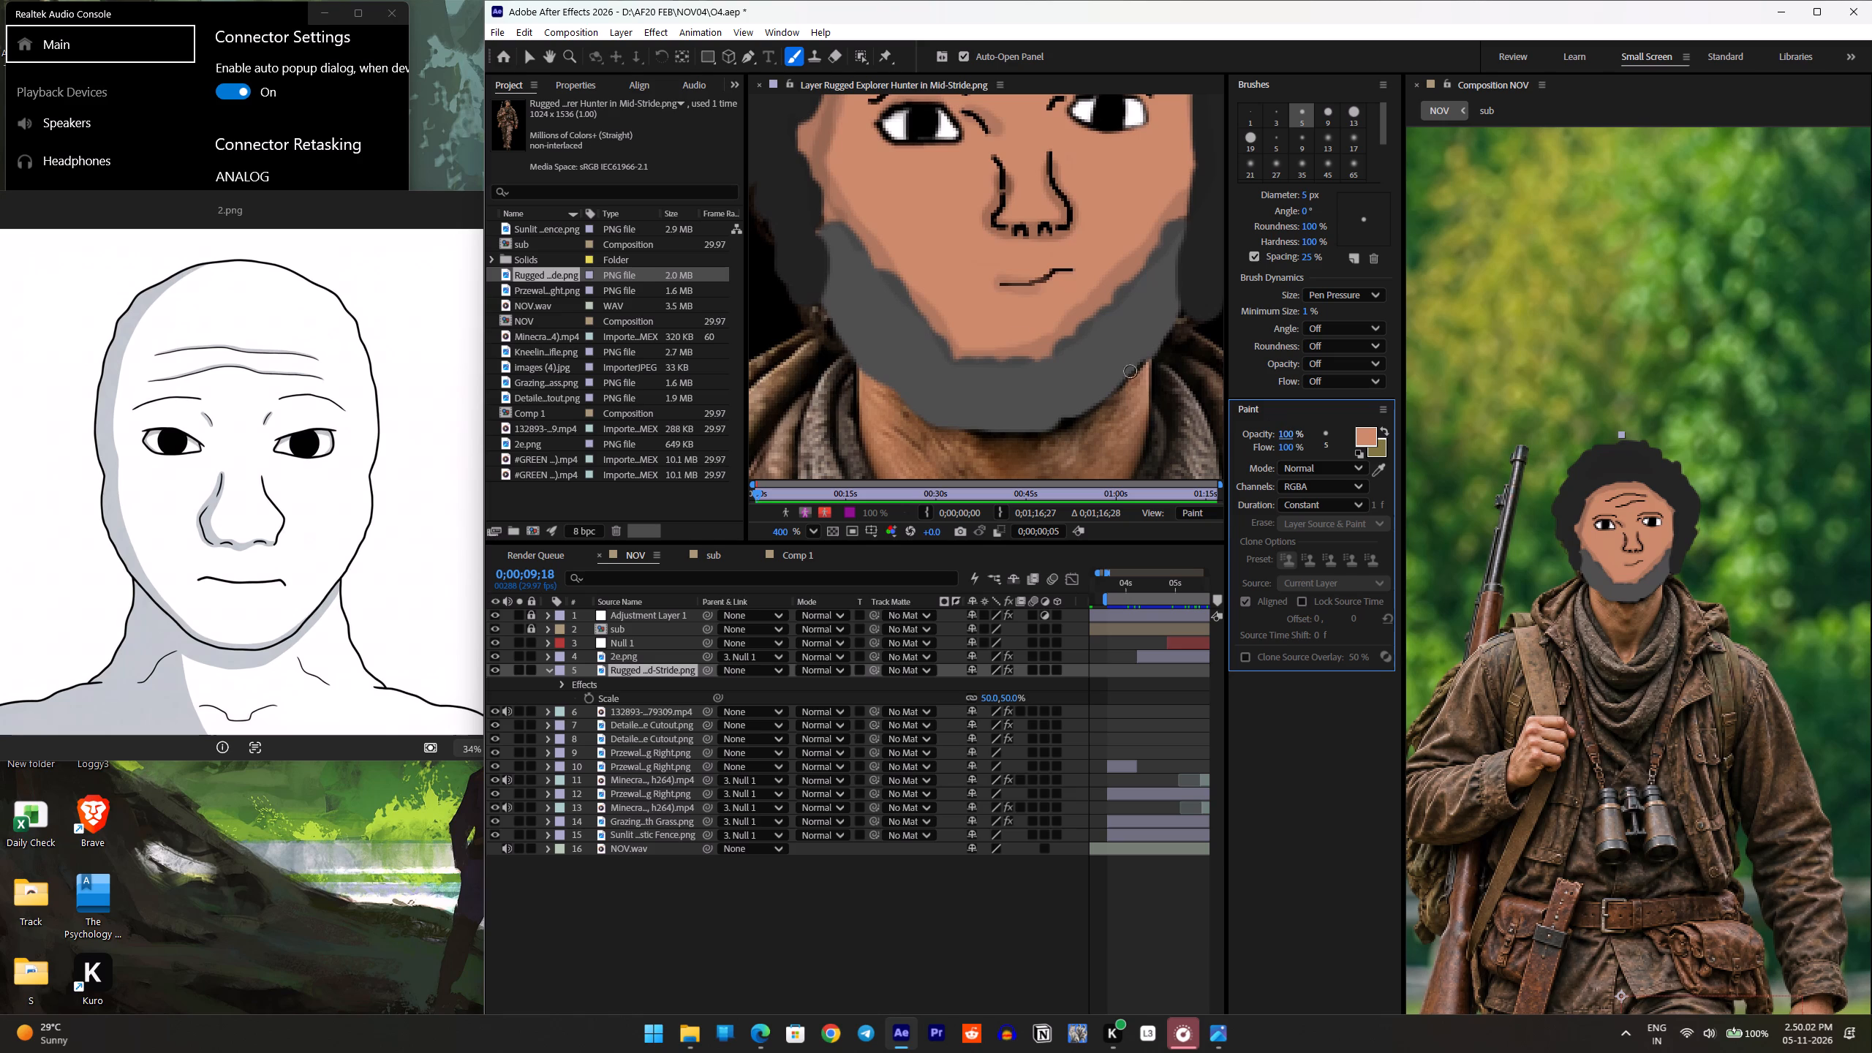
drag(978, 291, 1068, 268)
drag(1068, 268, 997, 285)
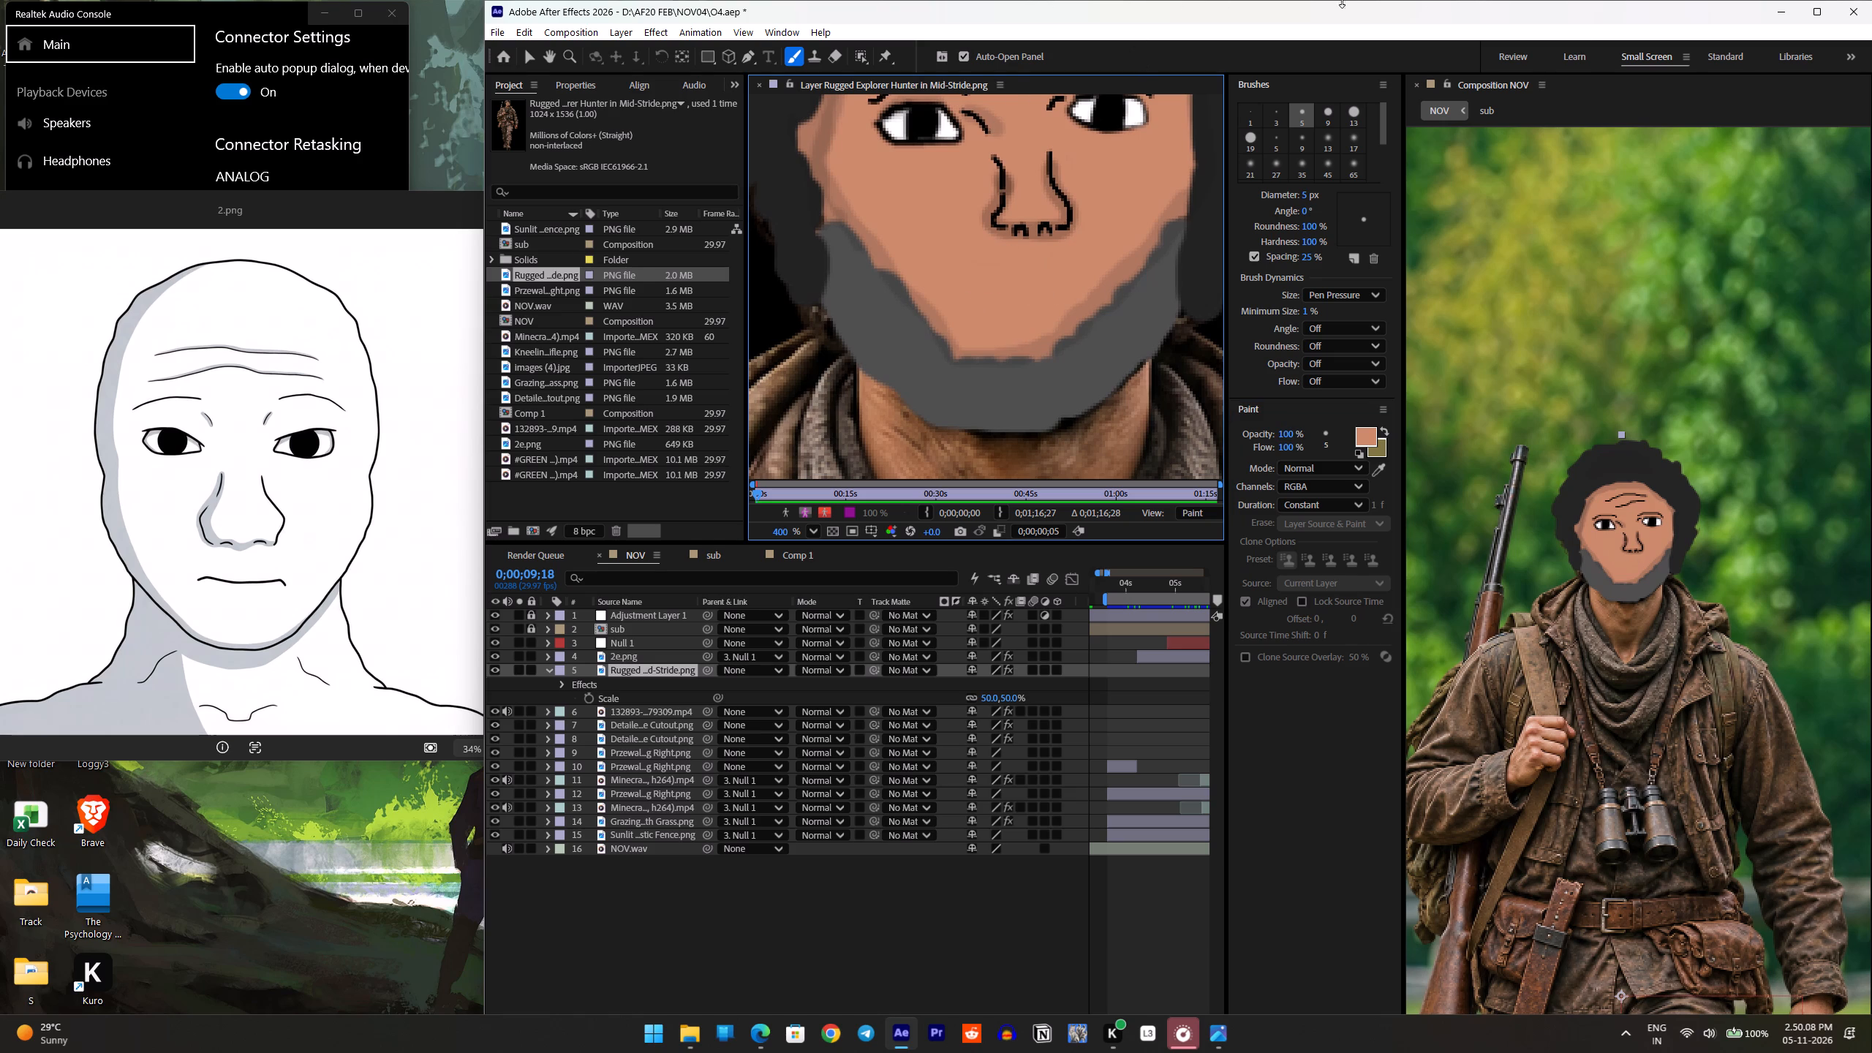
Paint over the whole nose and nostrils in the sampled skin colour with the 13 px brush at 100% opacity.
click(1351, 110)
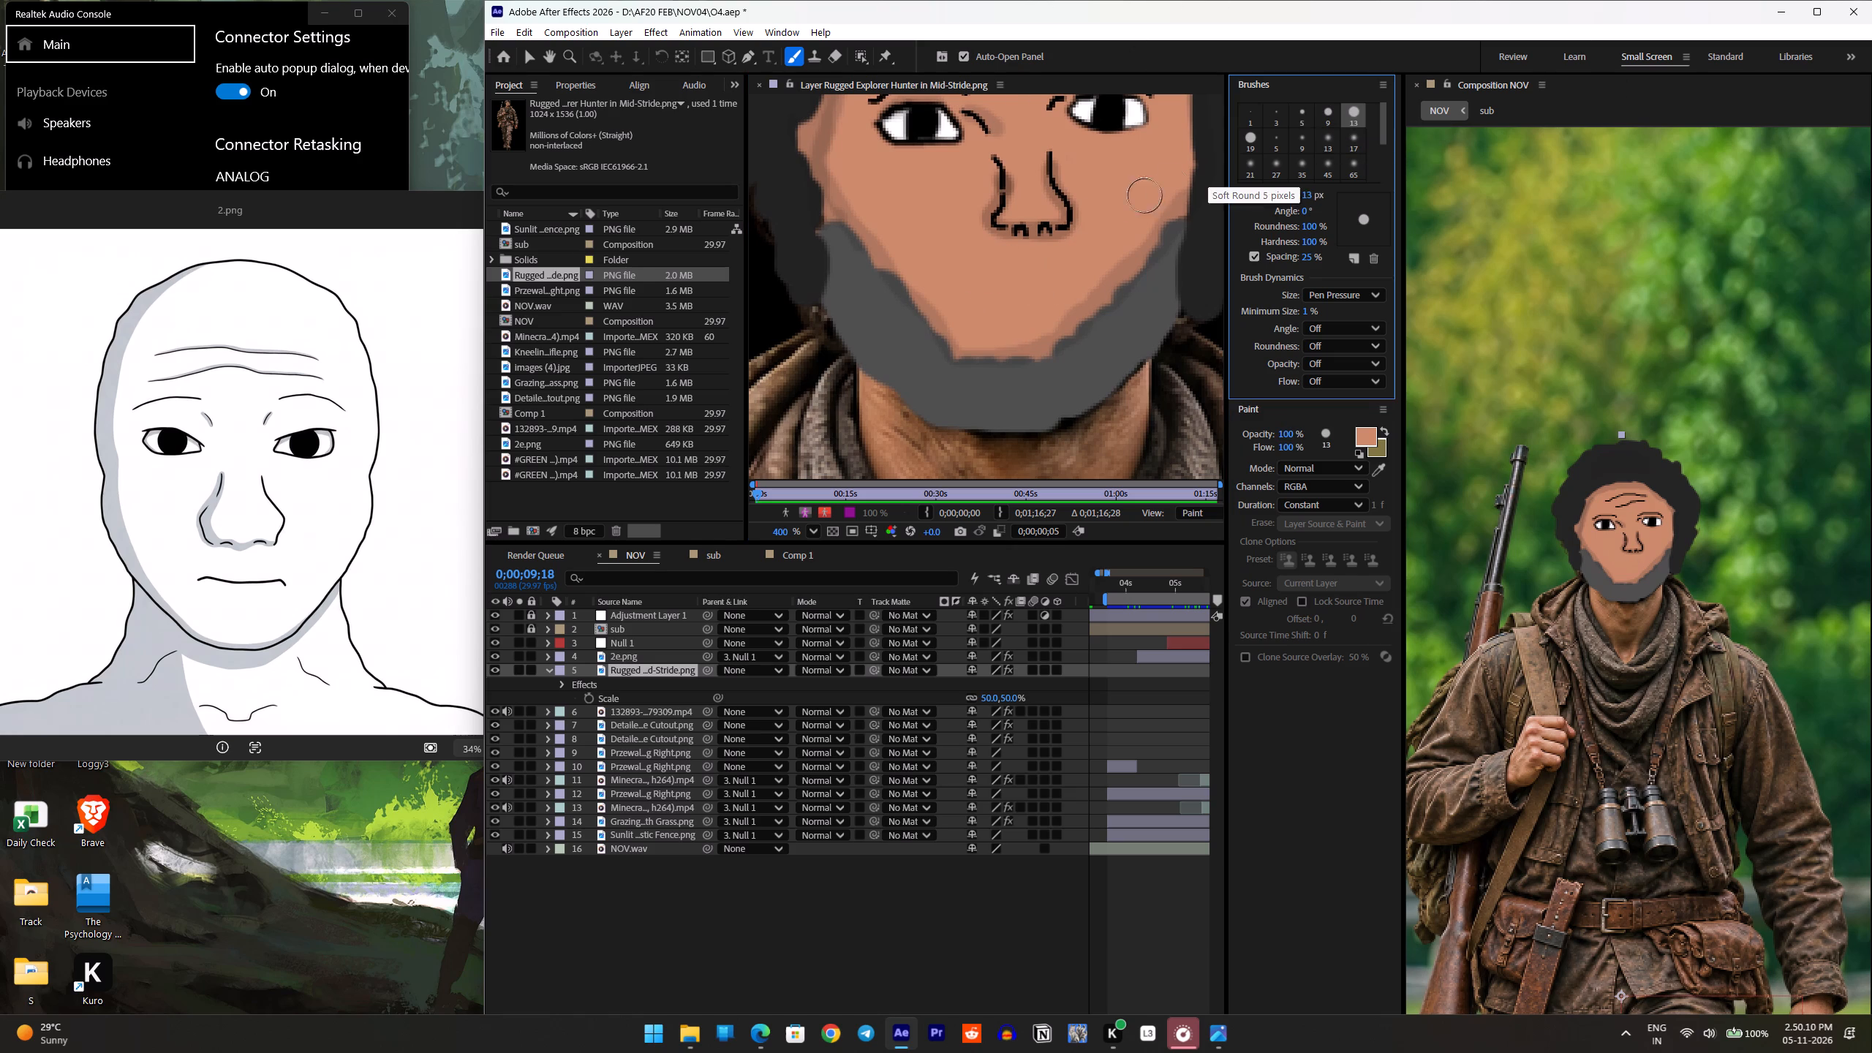
drag(1029, 240, 1056, 213)
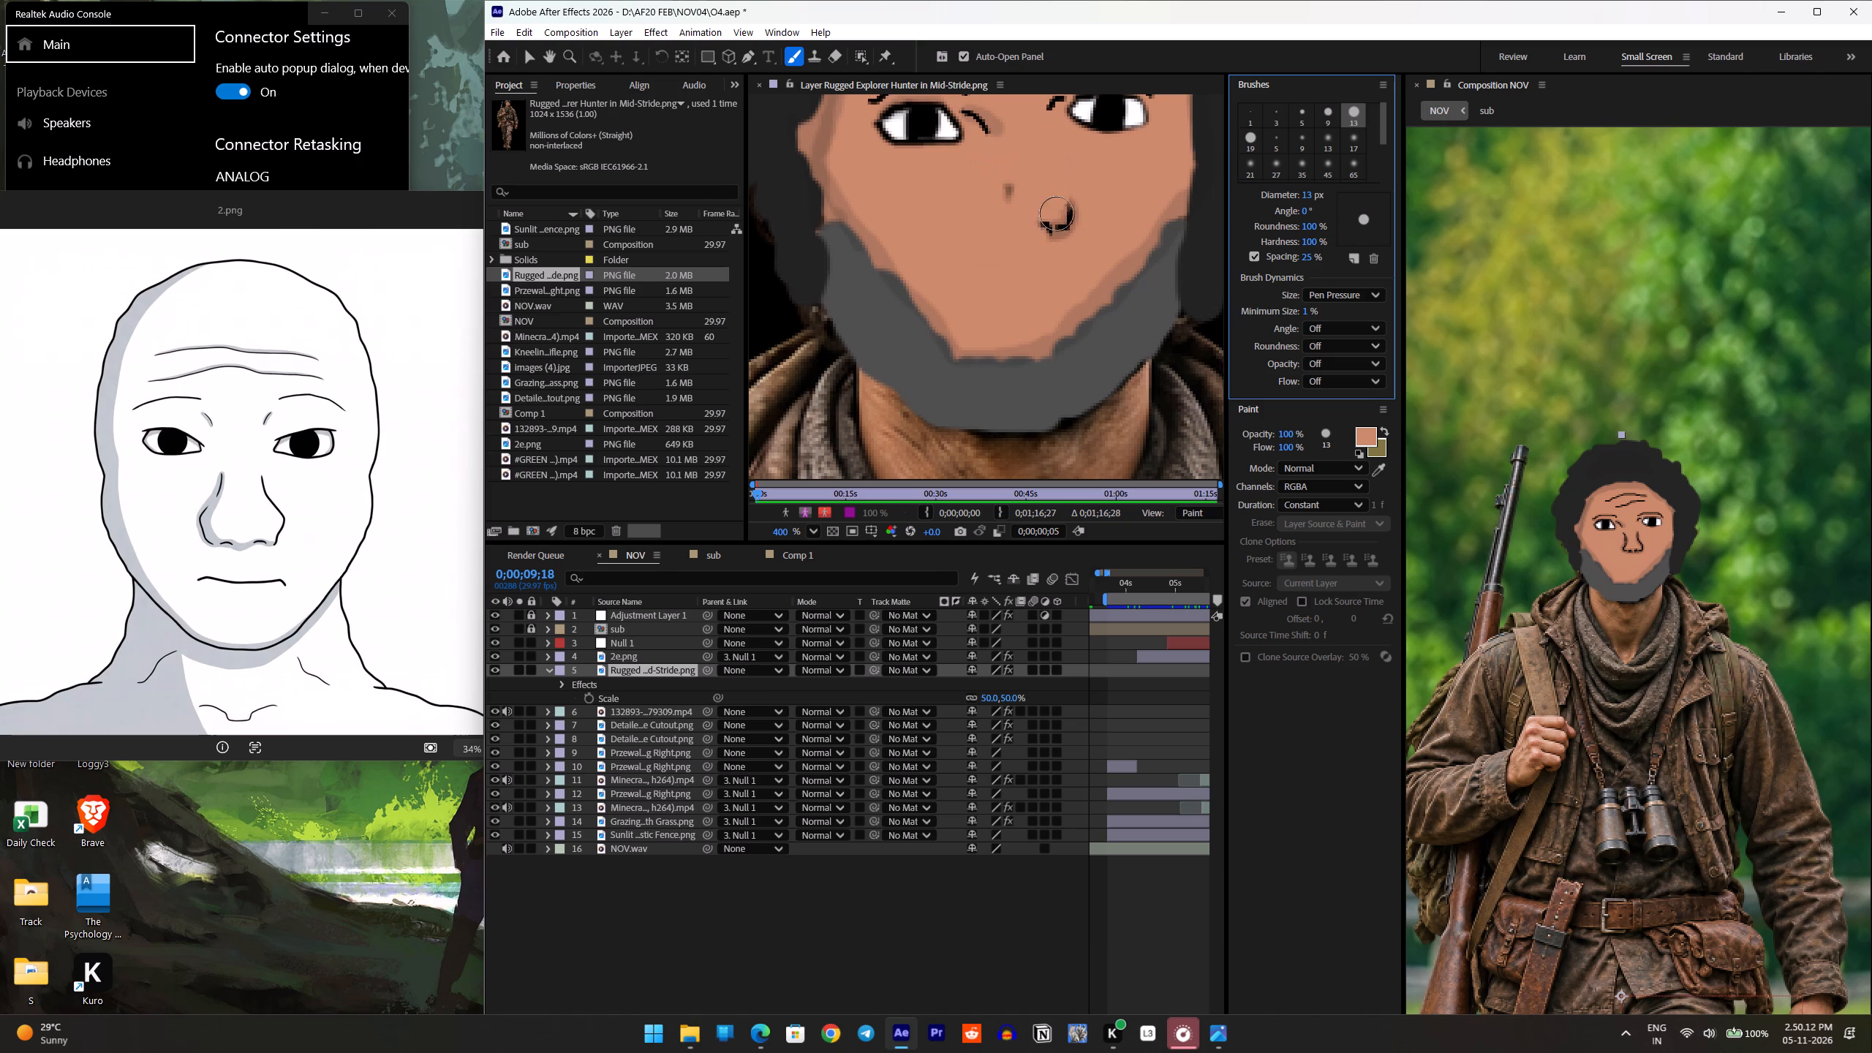
drag(1056, 213, 1010, 279)
drag(1010, 279, 1031, 216)
drag(1031, 216, 1033, 225)
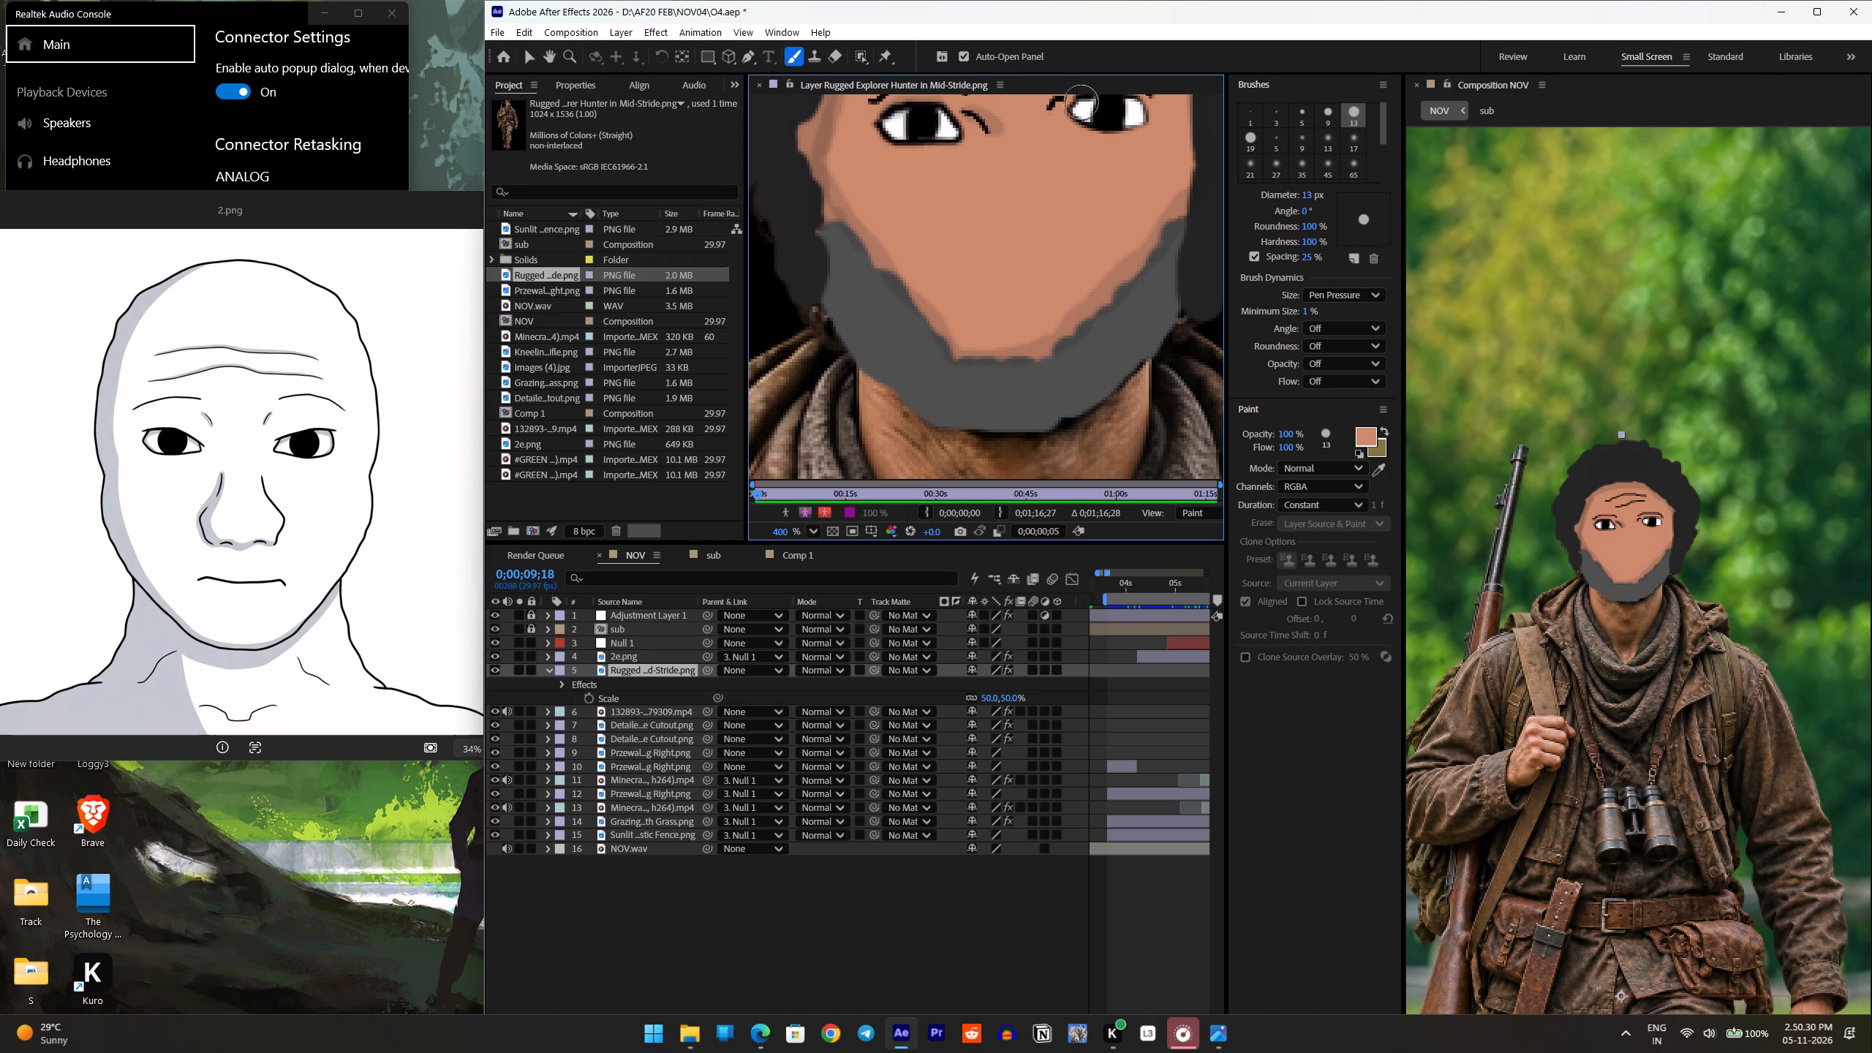
Draw the nose's rifle-side line with the hard round 3 px brush in black, curving from the bridge down around the nostril.
click(1272, 116)
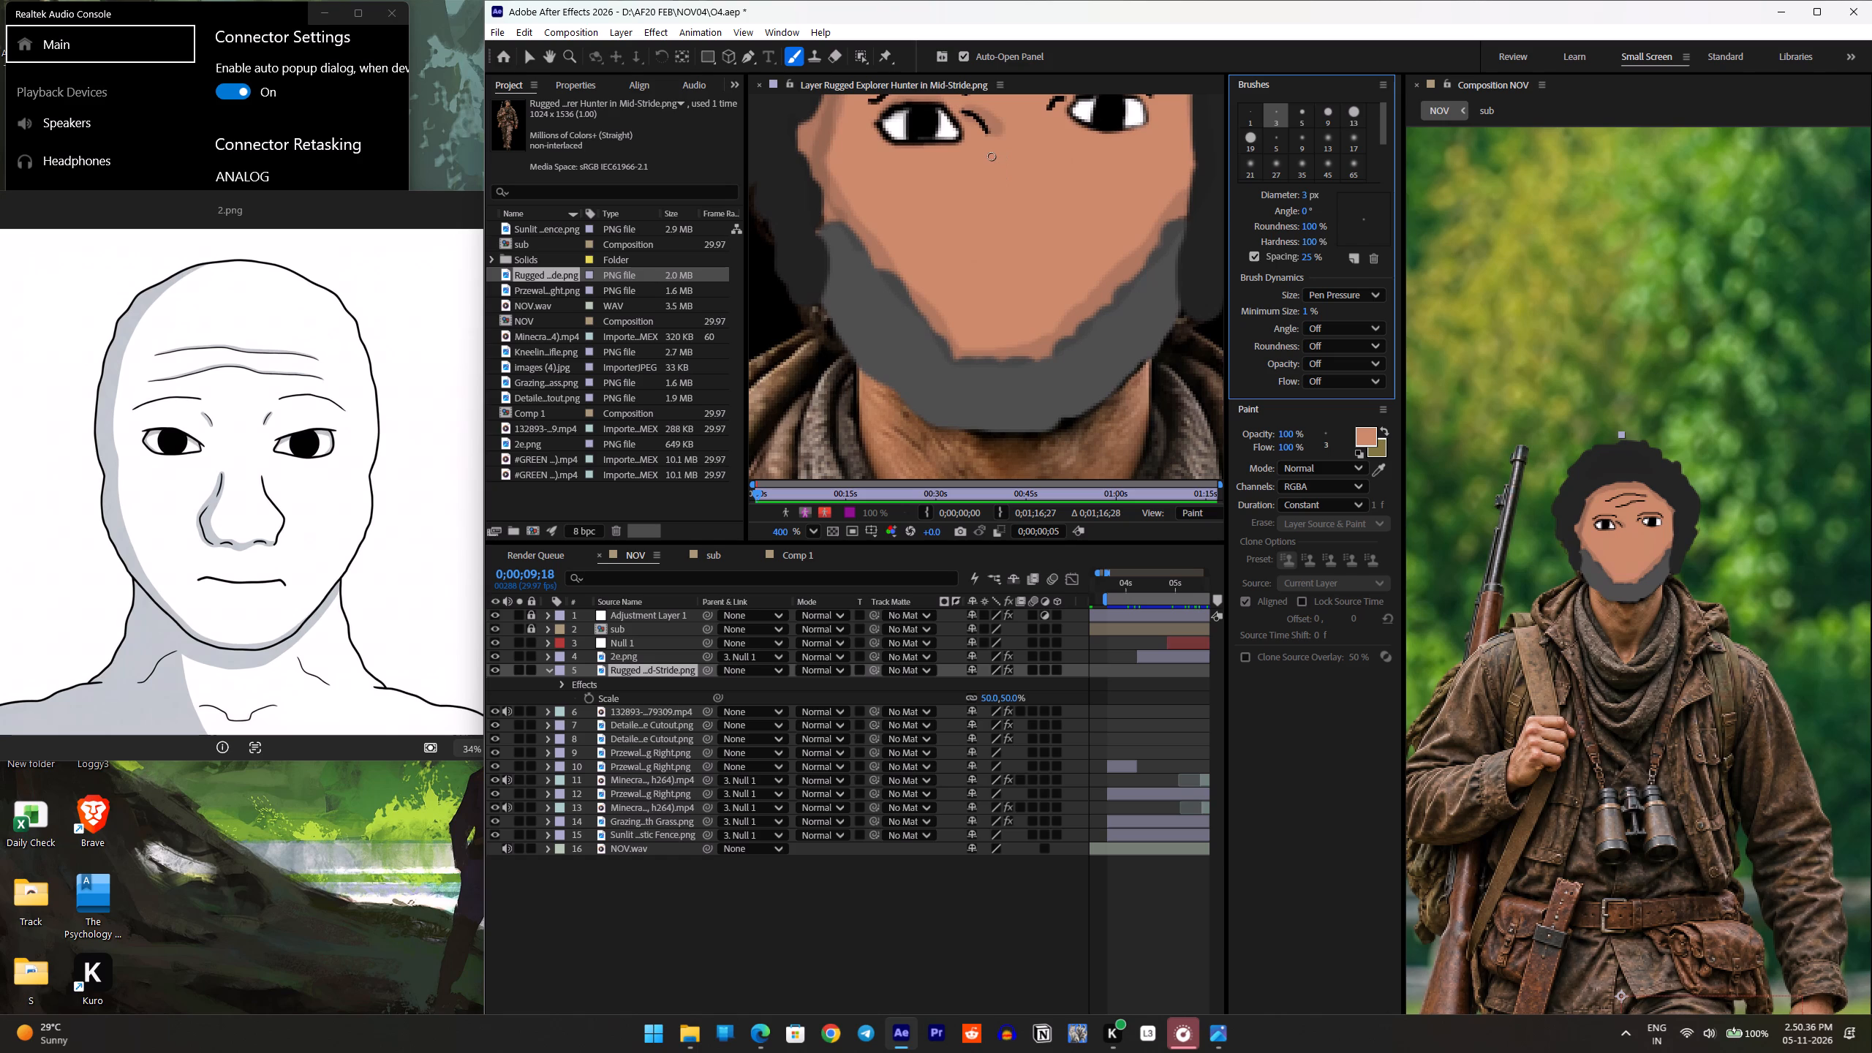
drag(991, 156, 989, 190)
drag(989, 190, 976, 200)
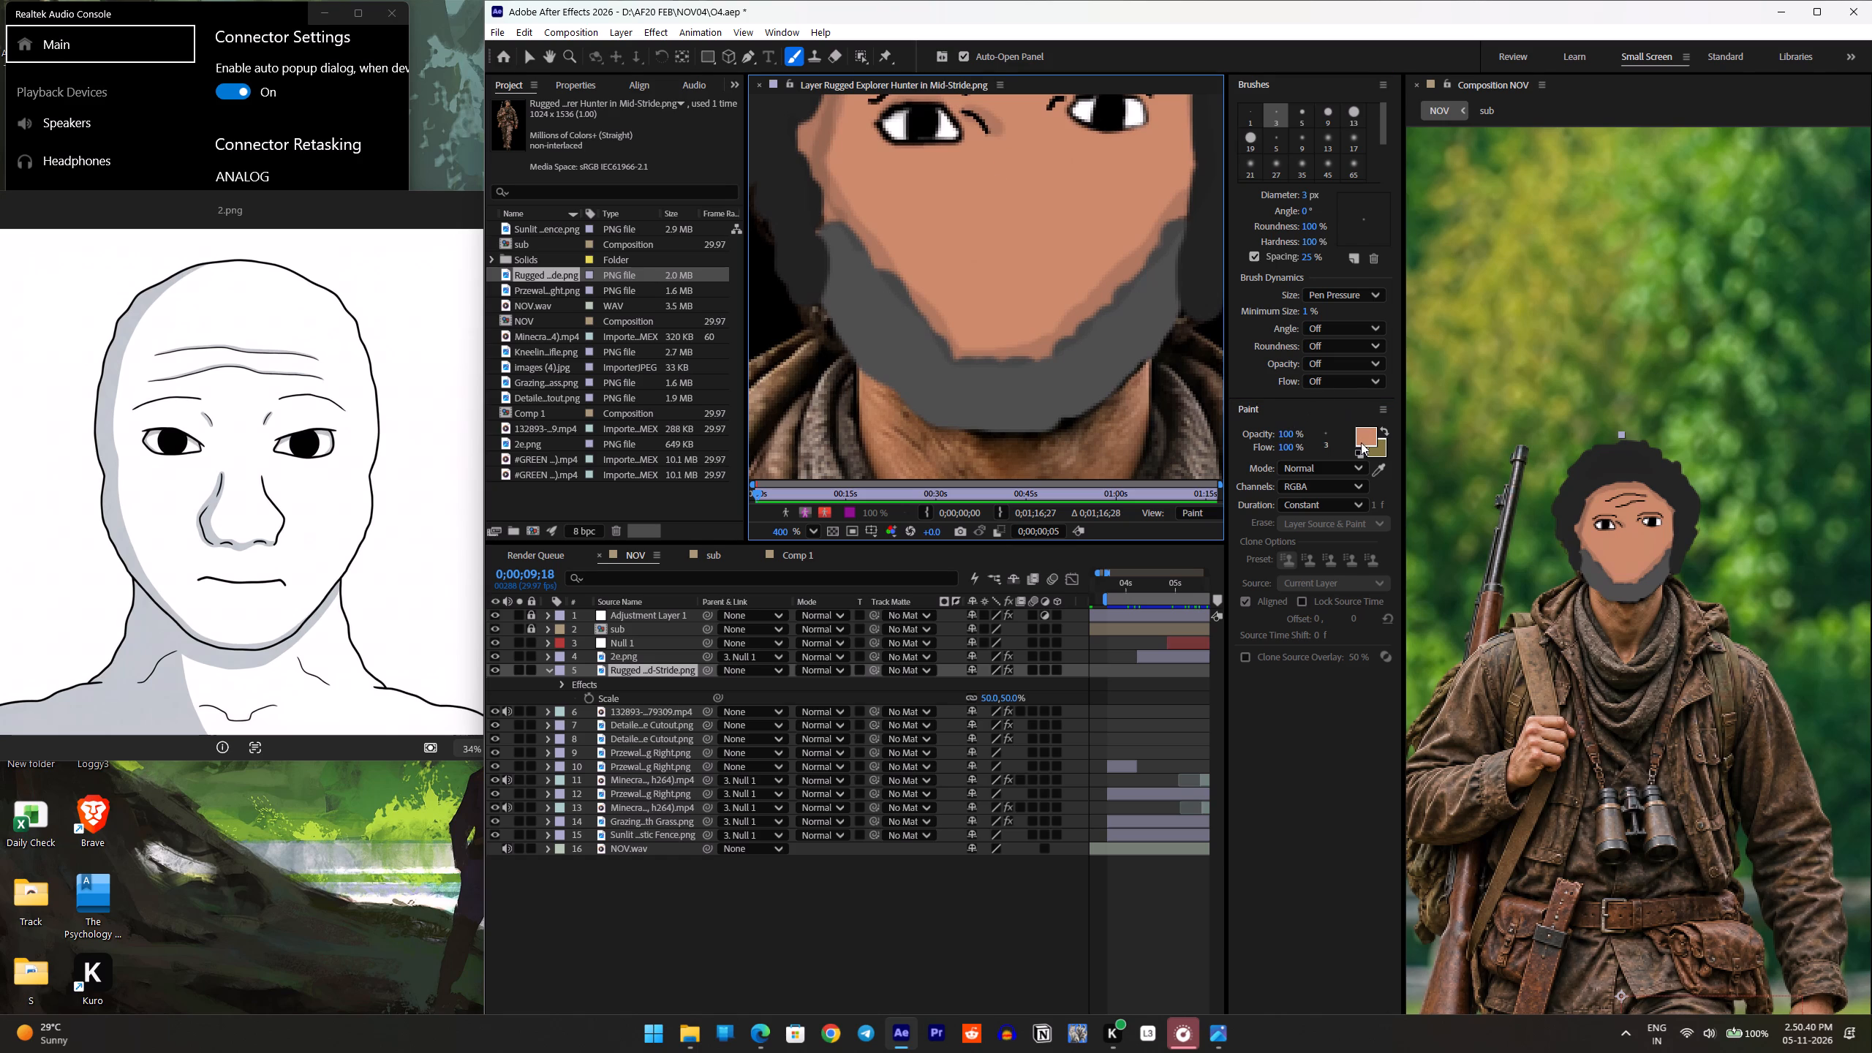
click(1361, 442)
drag(780, 439, 352, 558)
click(985, 308)
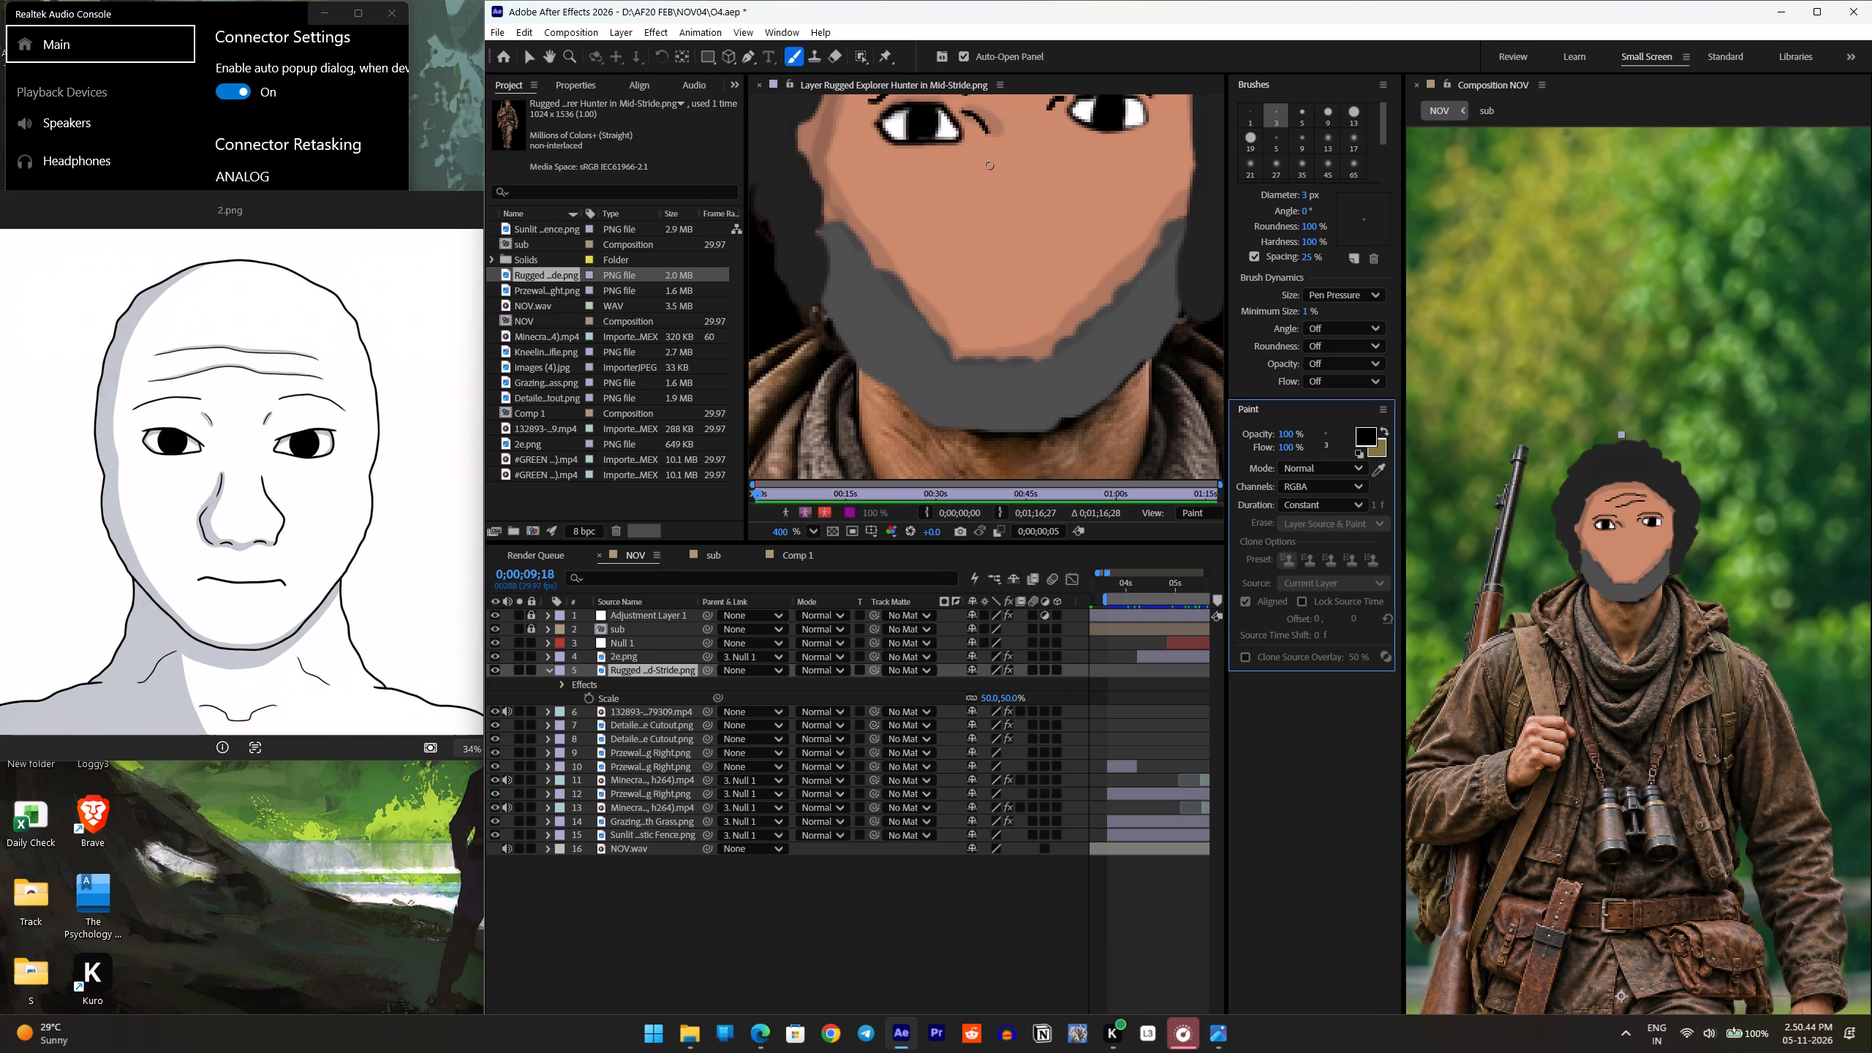
drag(989, 165, 978, 227)
drag(978, 227, 990, 250)
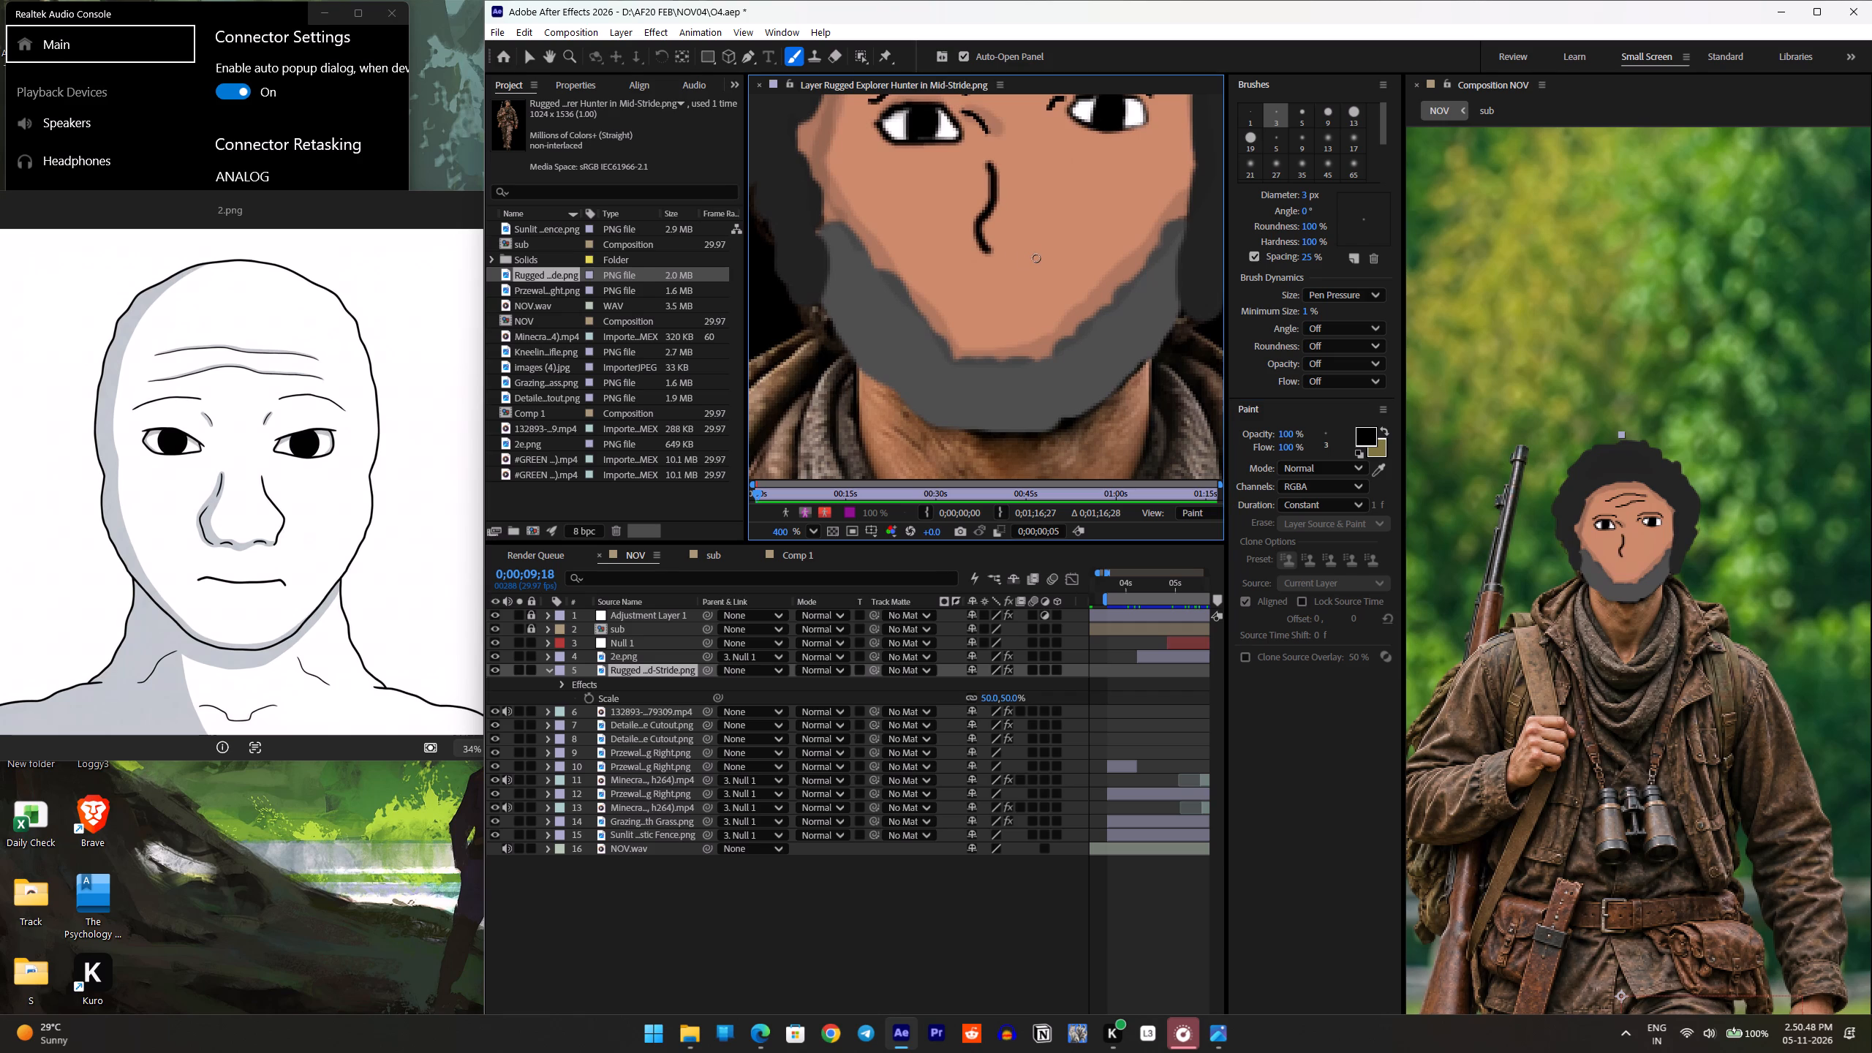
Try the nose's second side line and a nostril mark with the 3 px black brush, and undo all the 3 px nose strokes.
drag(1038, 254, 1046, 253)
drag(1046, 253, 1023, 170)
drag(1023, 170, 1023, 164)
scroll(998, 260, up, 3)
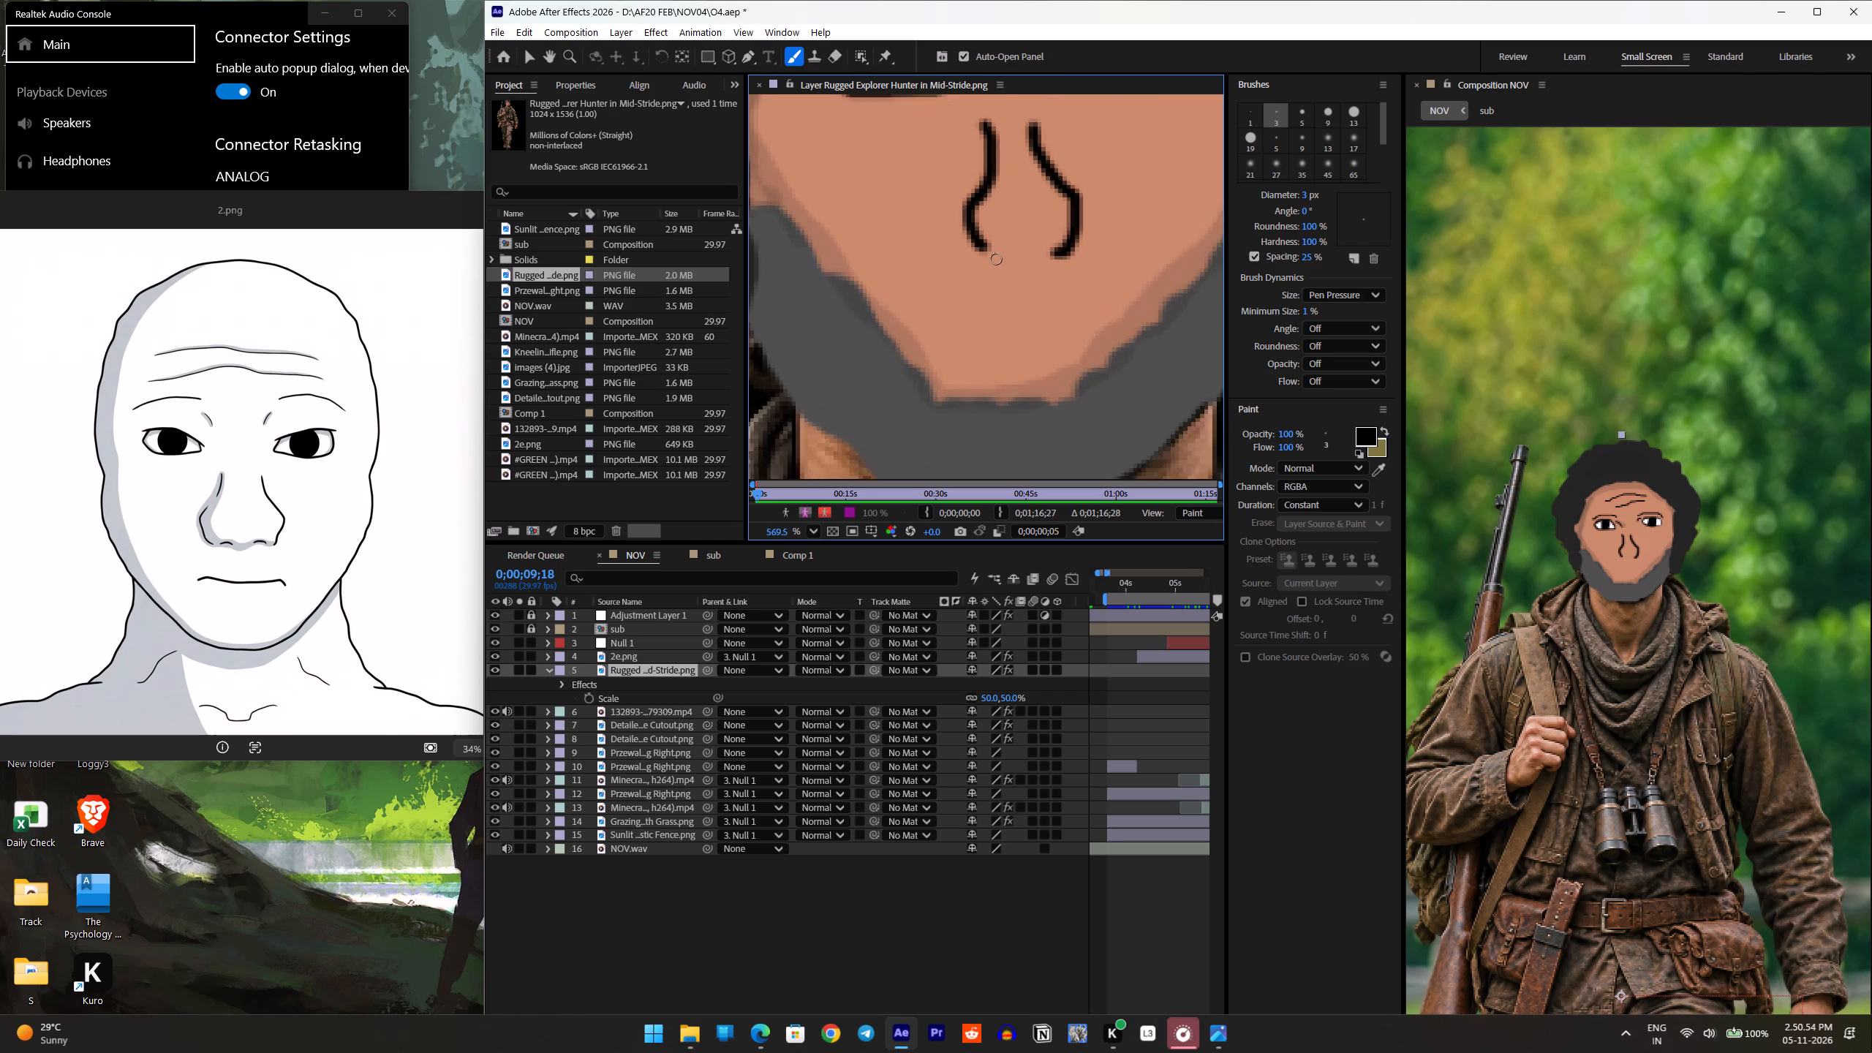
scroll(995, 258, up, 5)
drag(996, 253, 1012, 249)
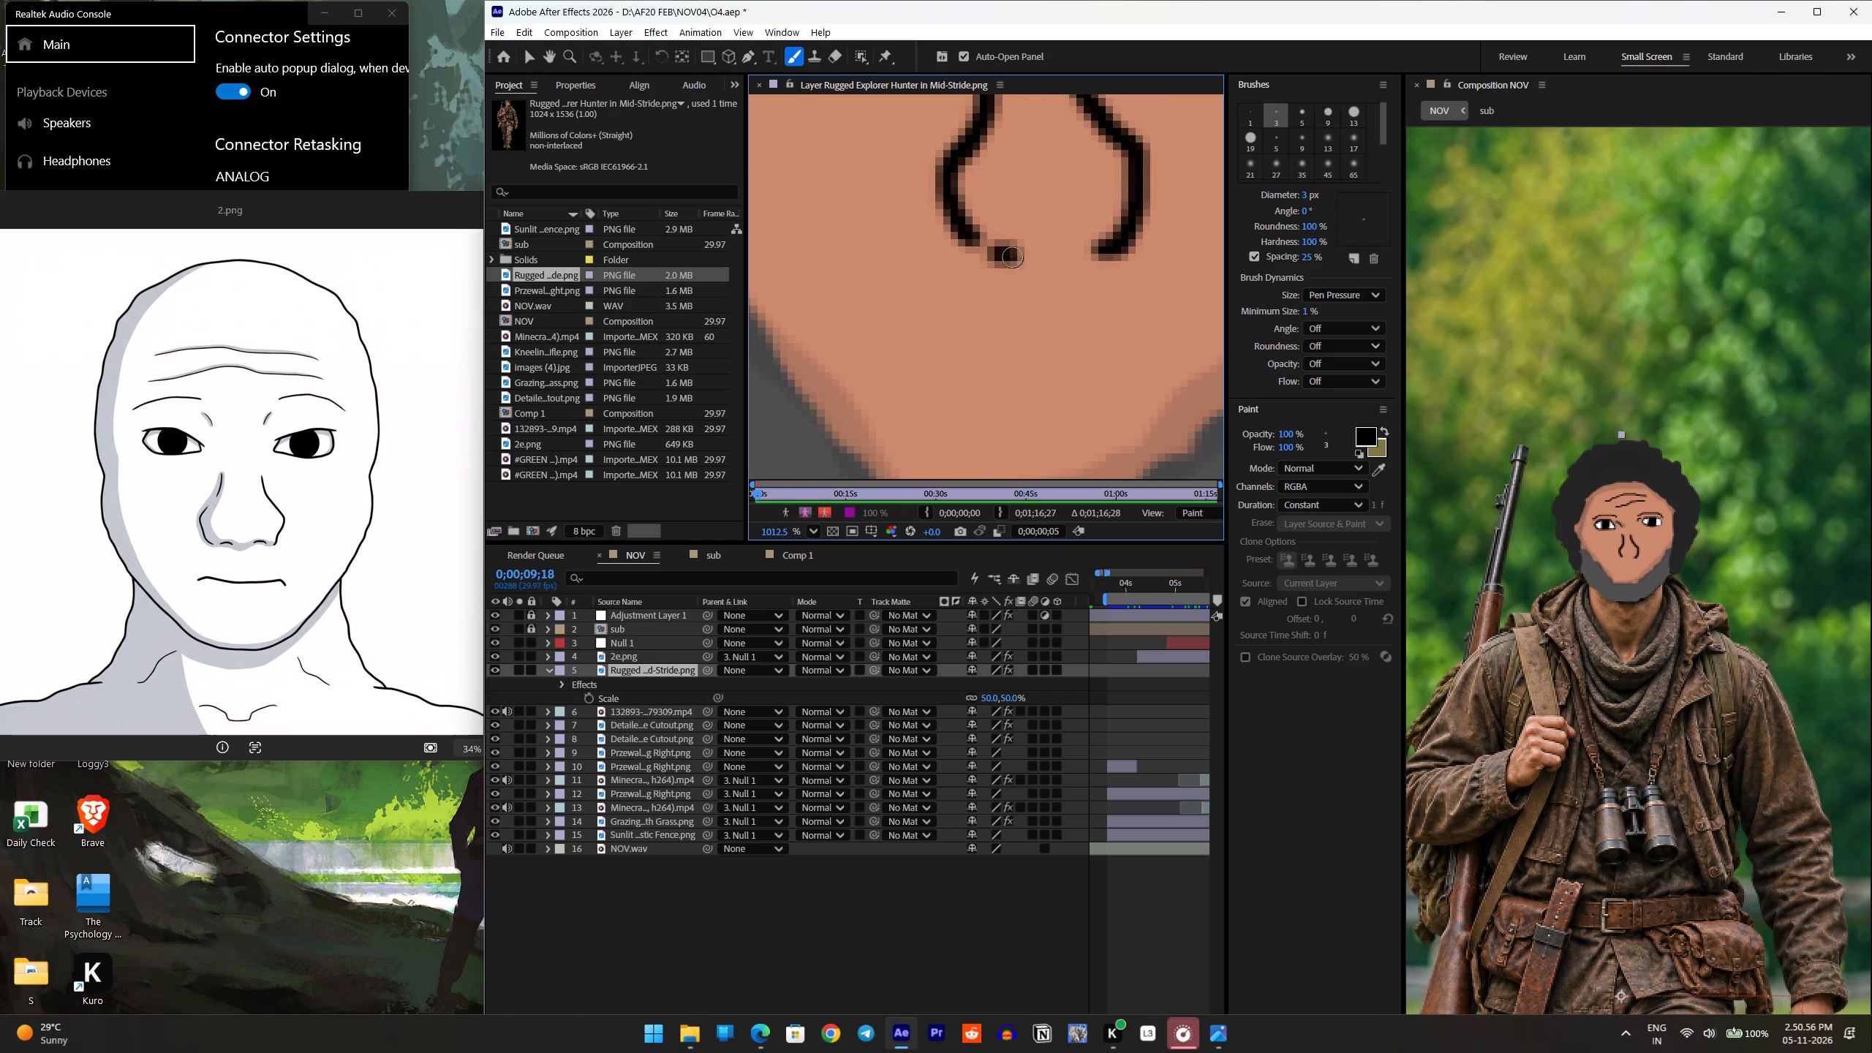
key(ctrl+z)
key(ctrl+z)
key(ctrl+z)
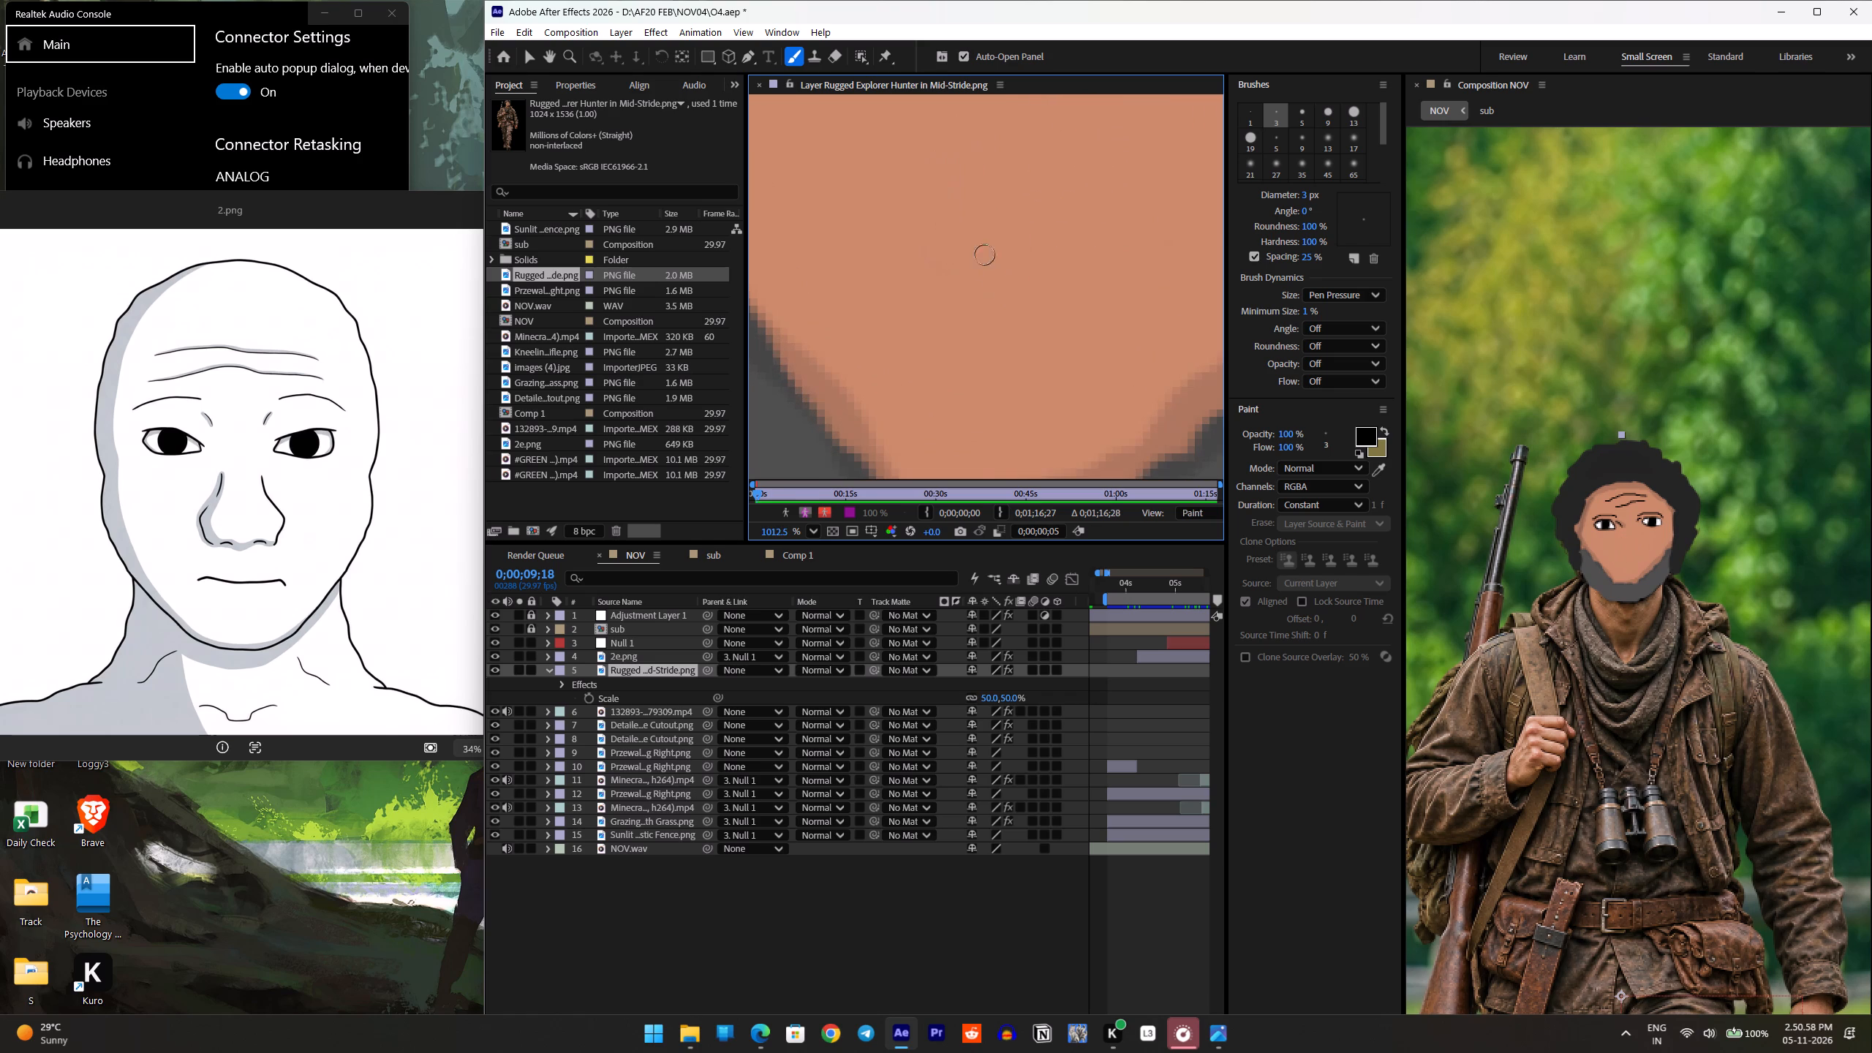
Switch to the hard round 1 px brush and try a short black stroke for the nose's rifle-side line.
scroll(978, 241, down, 9)
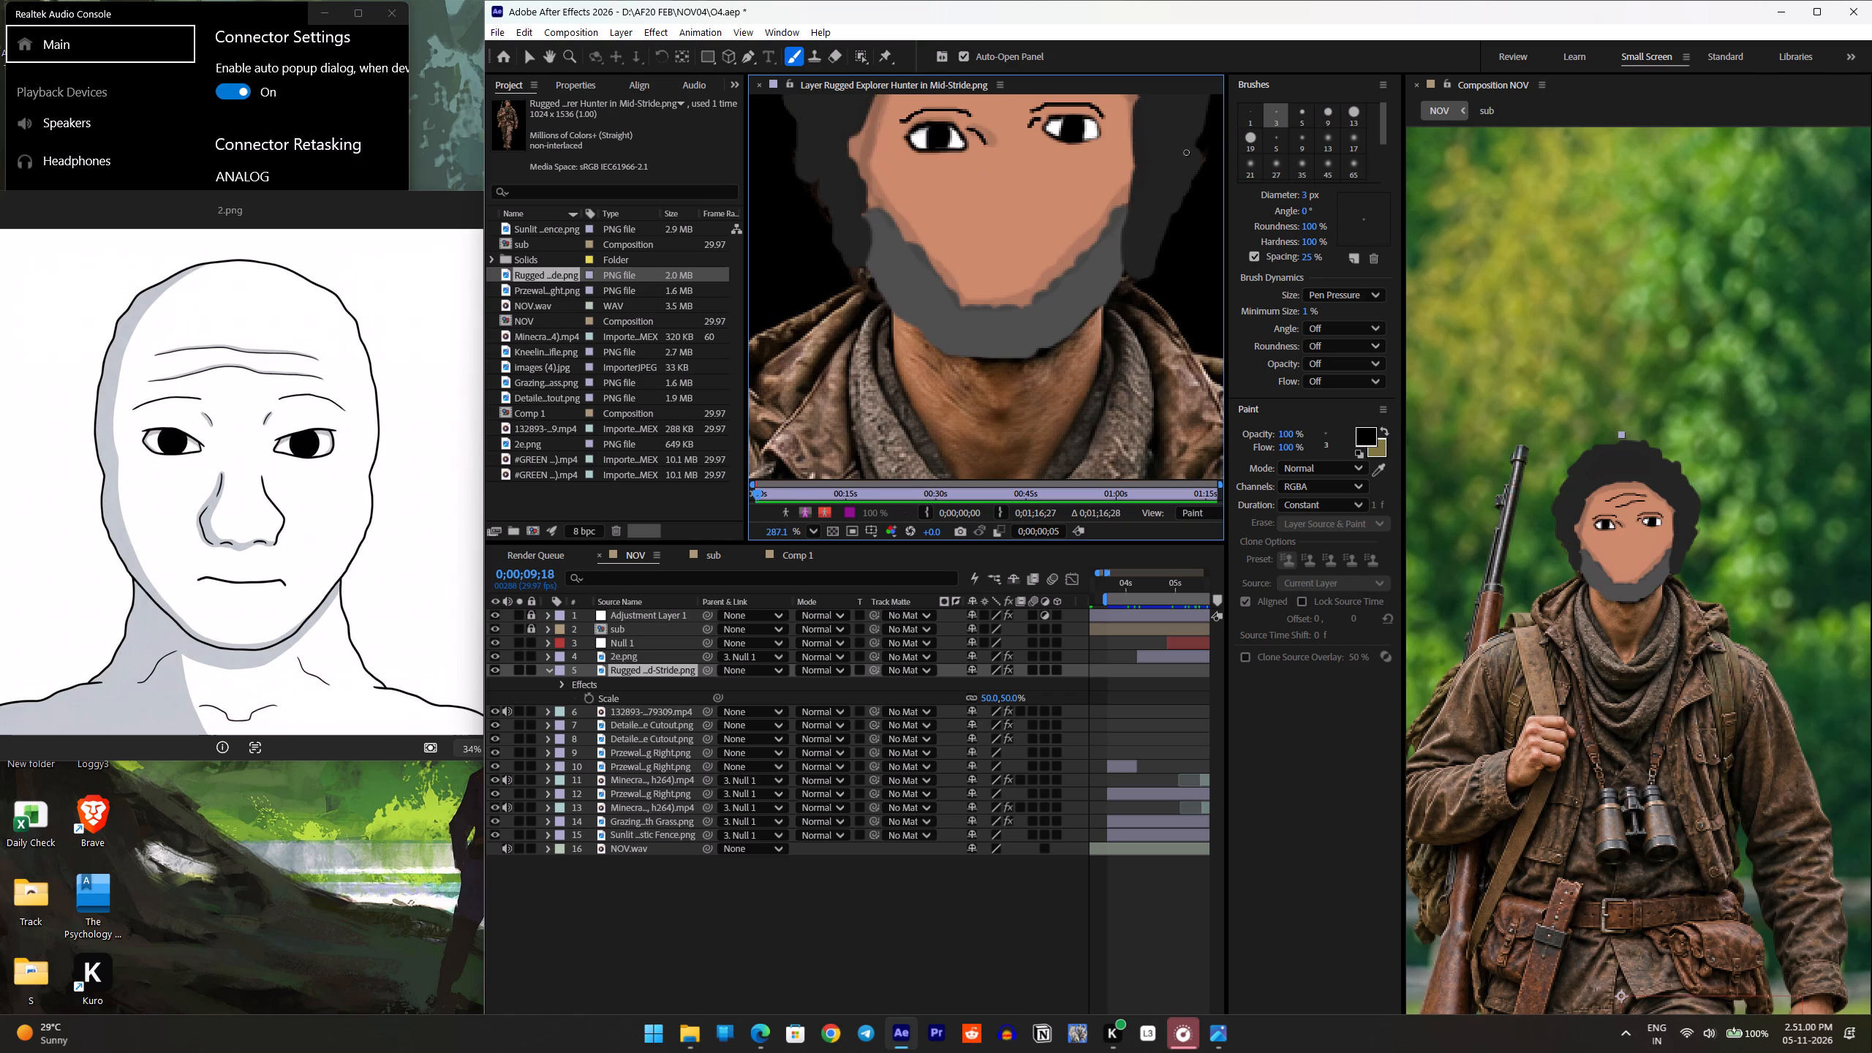
click(1250, 101)
click(1252, 108)
ctrl+scroll(955, 187, up, 2)
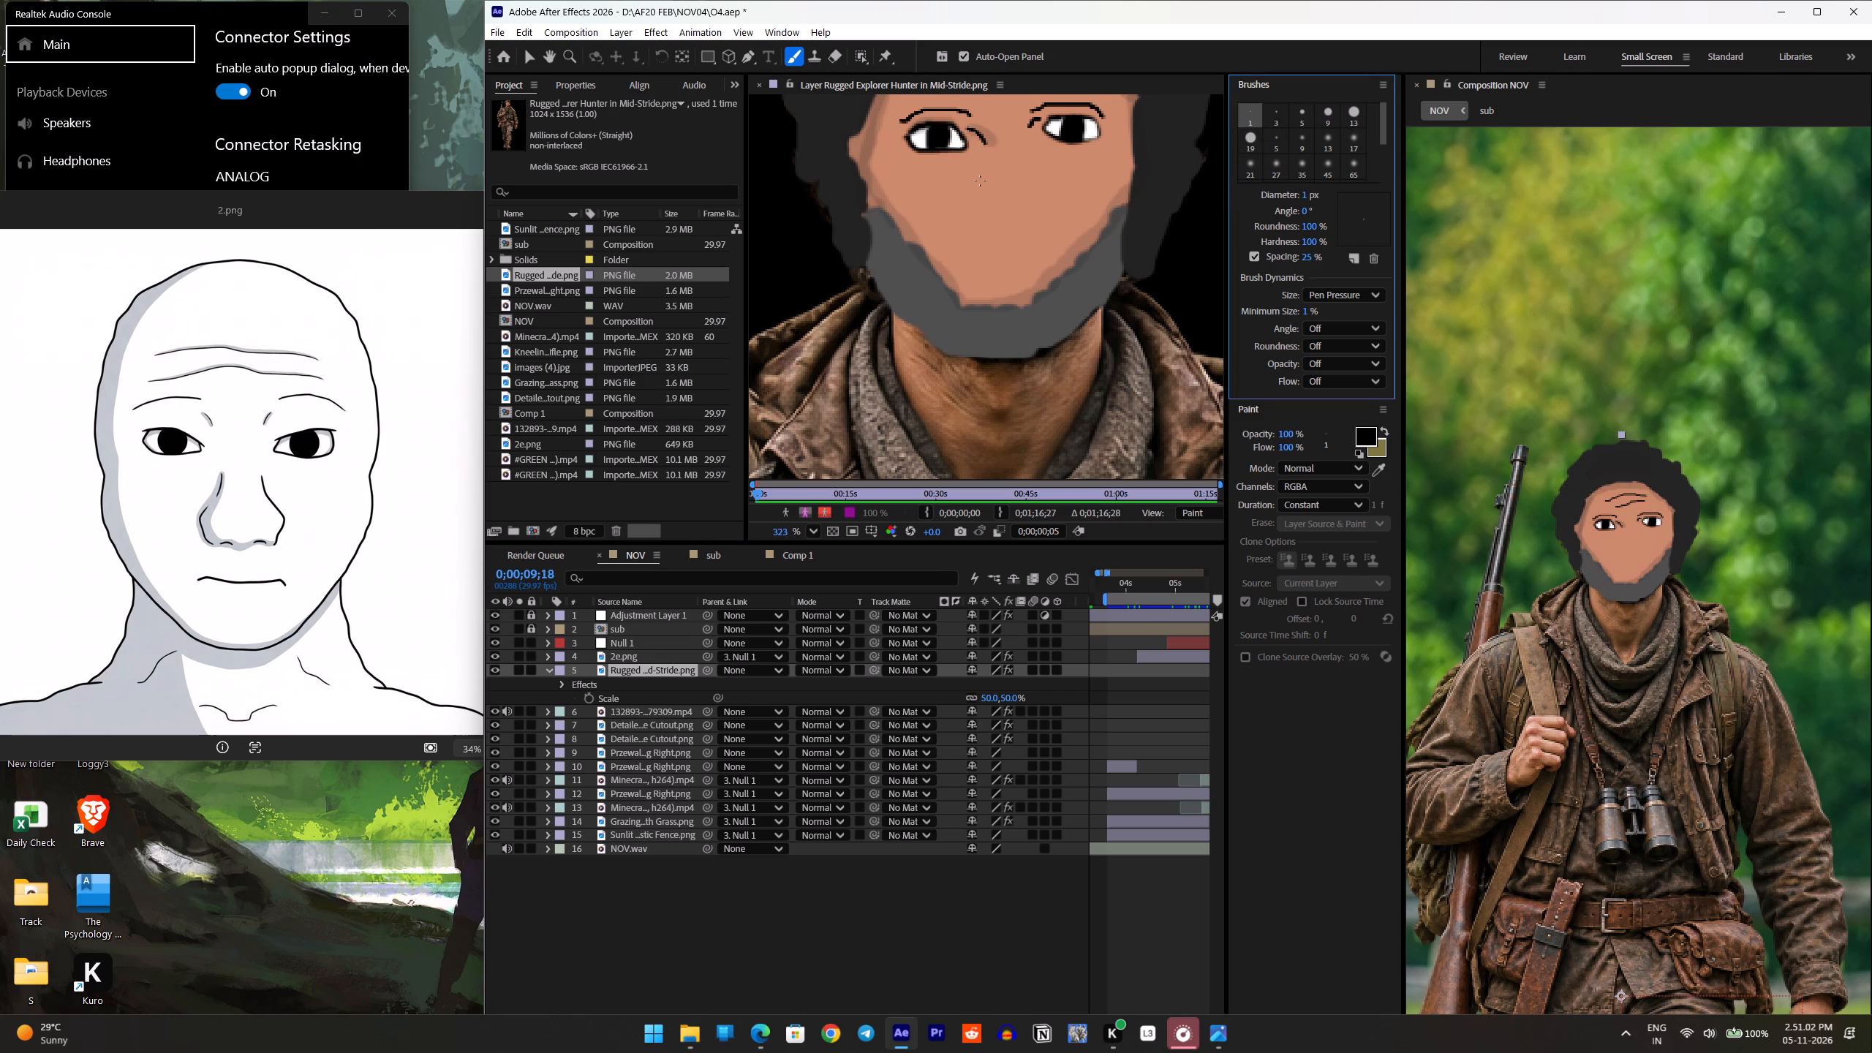
ctrl+scroll(979, 180, up, 4)
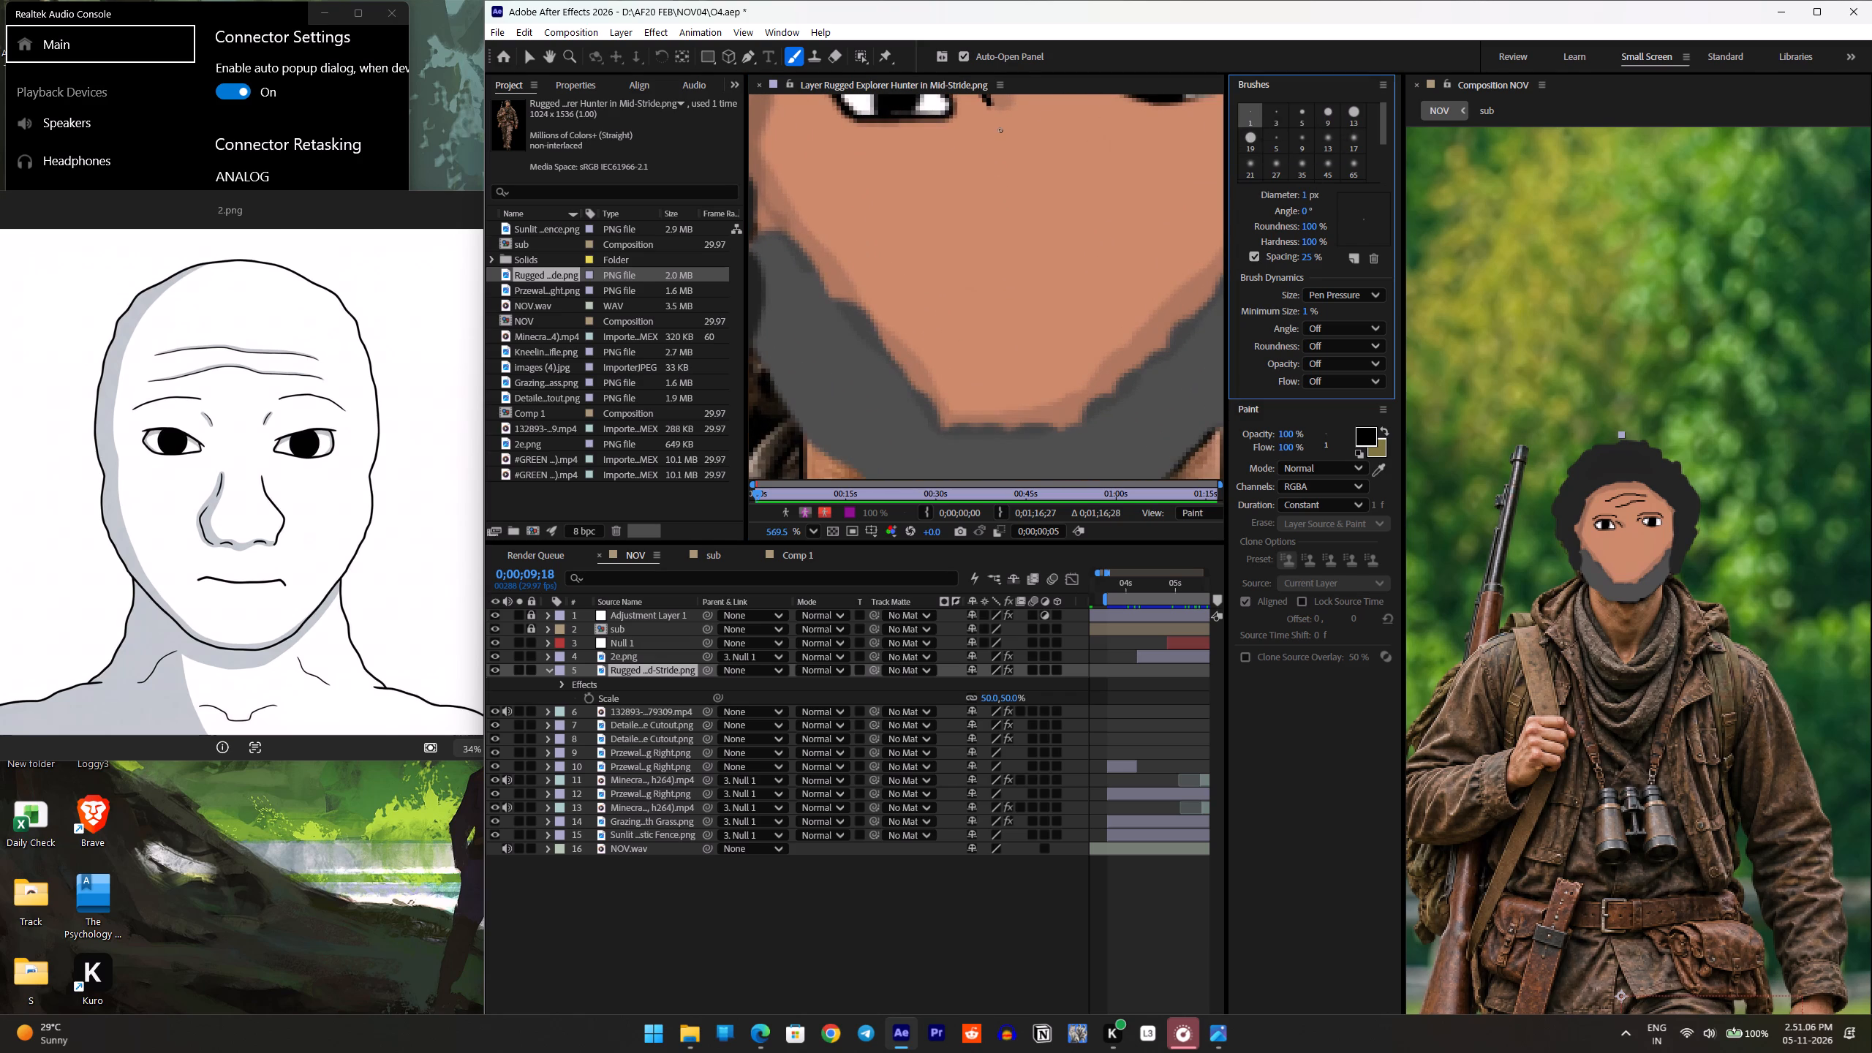
drag(994, 156, 983, 215)
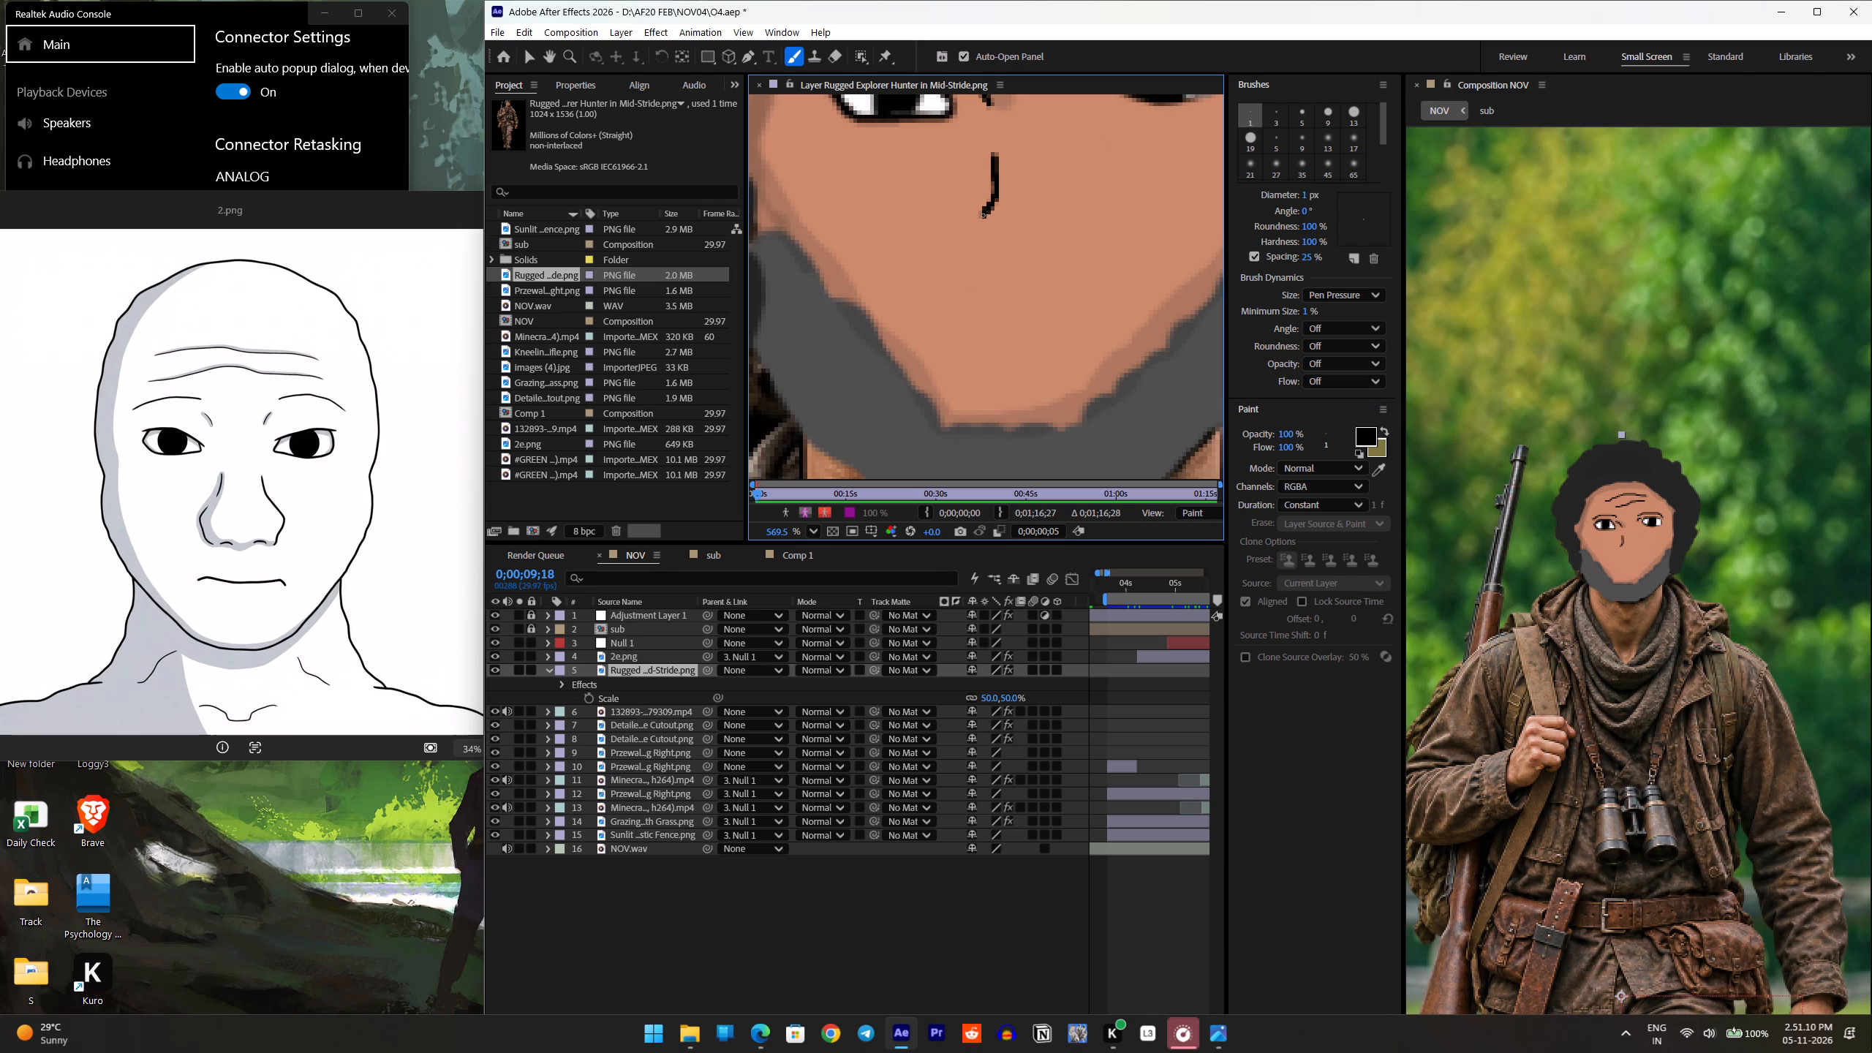
key(ctrl+z)
Draw both side lines of the nose in black with the 1 px brush, running from between the eyes down around the nostrils.
scroll(1002, 176, down, 5)
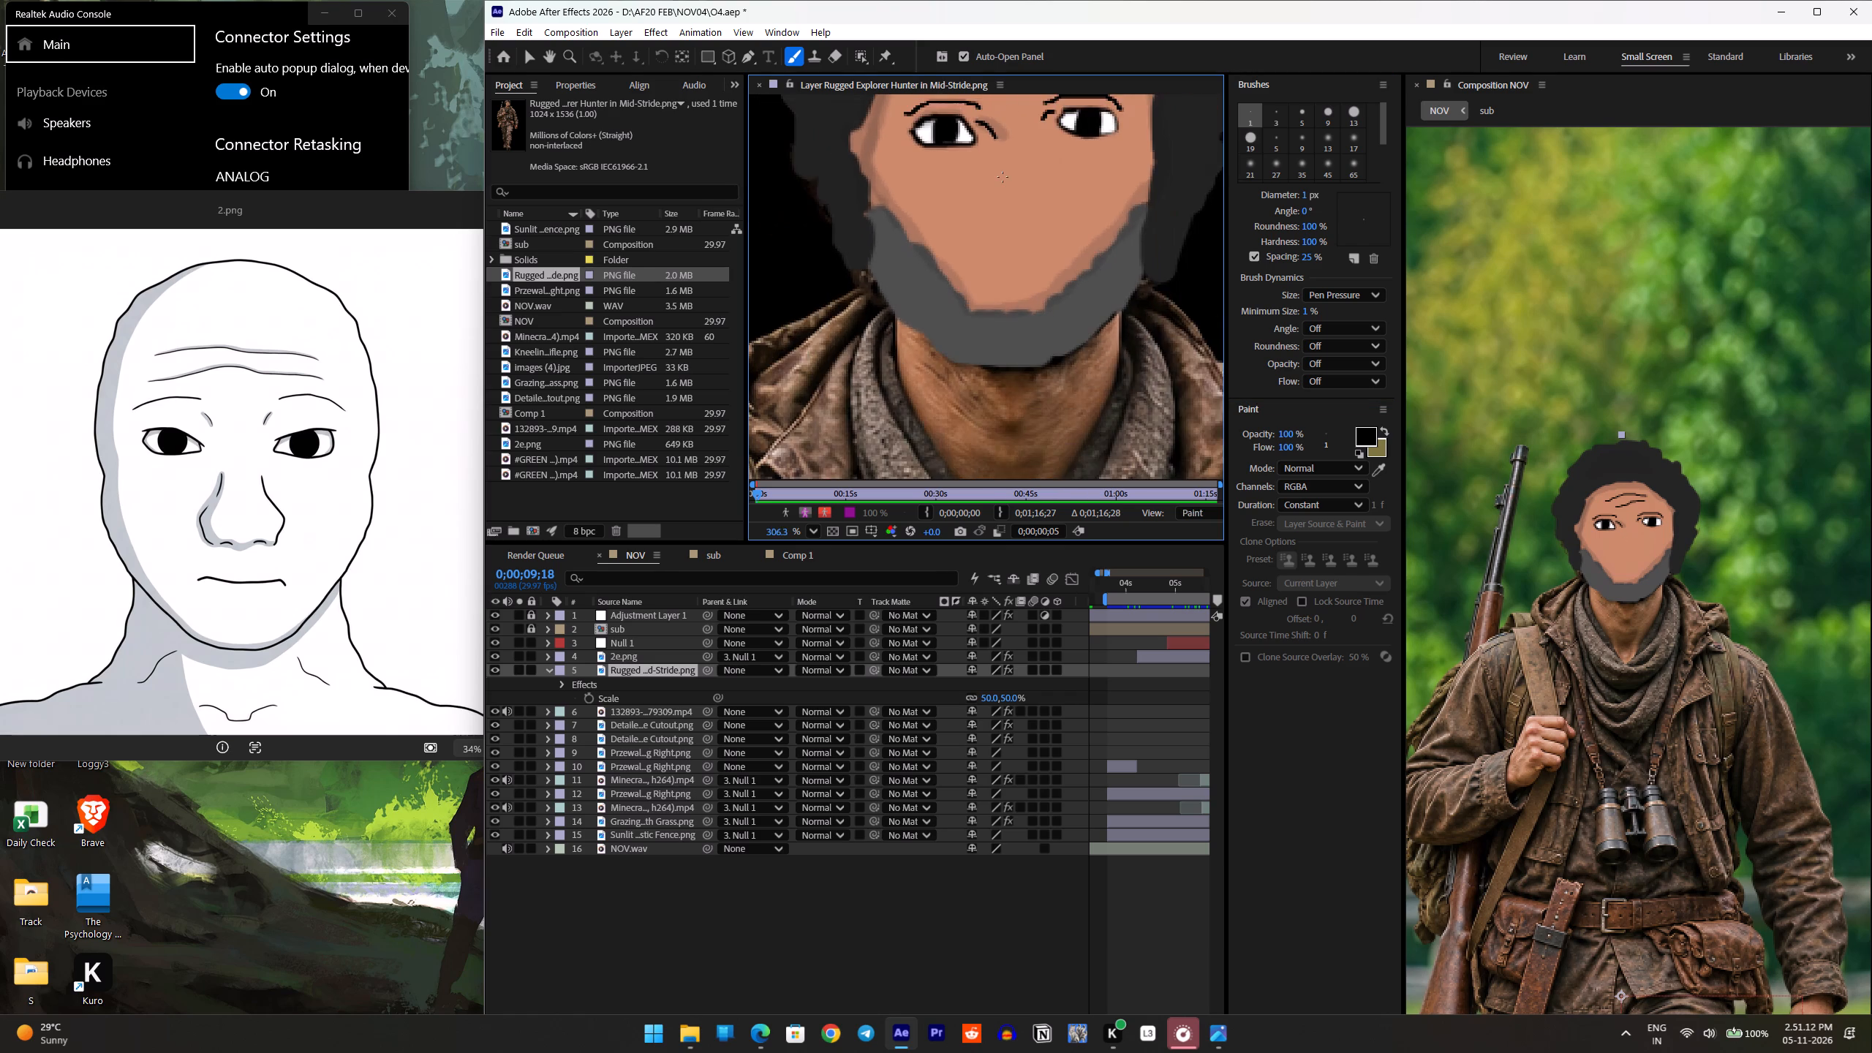
ctrl+scroll(1002, 176, down, 4)
ctrl+scroll(1002, 176, up, 4)
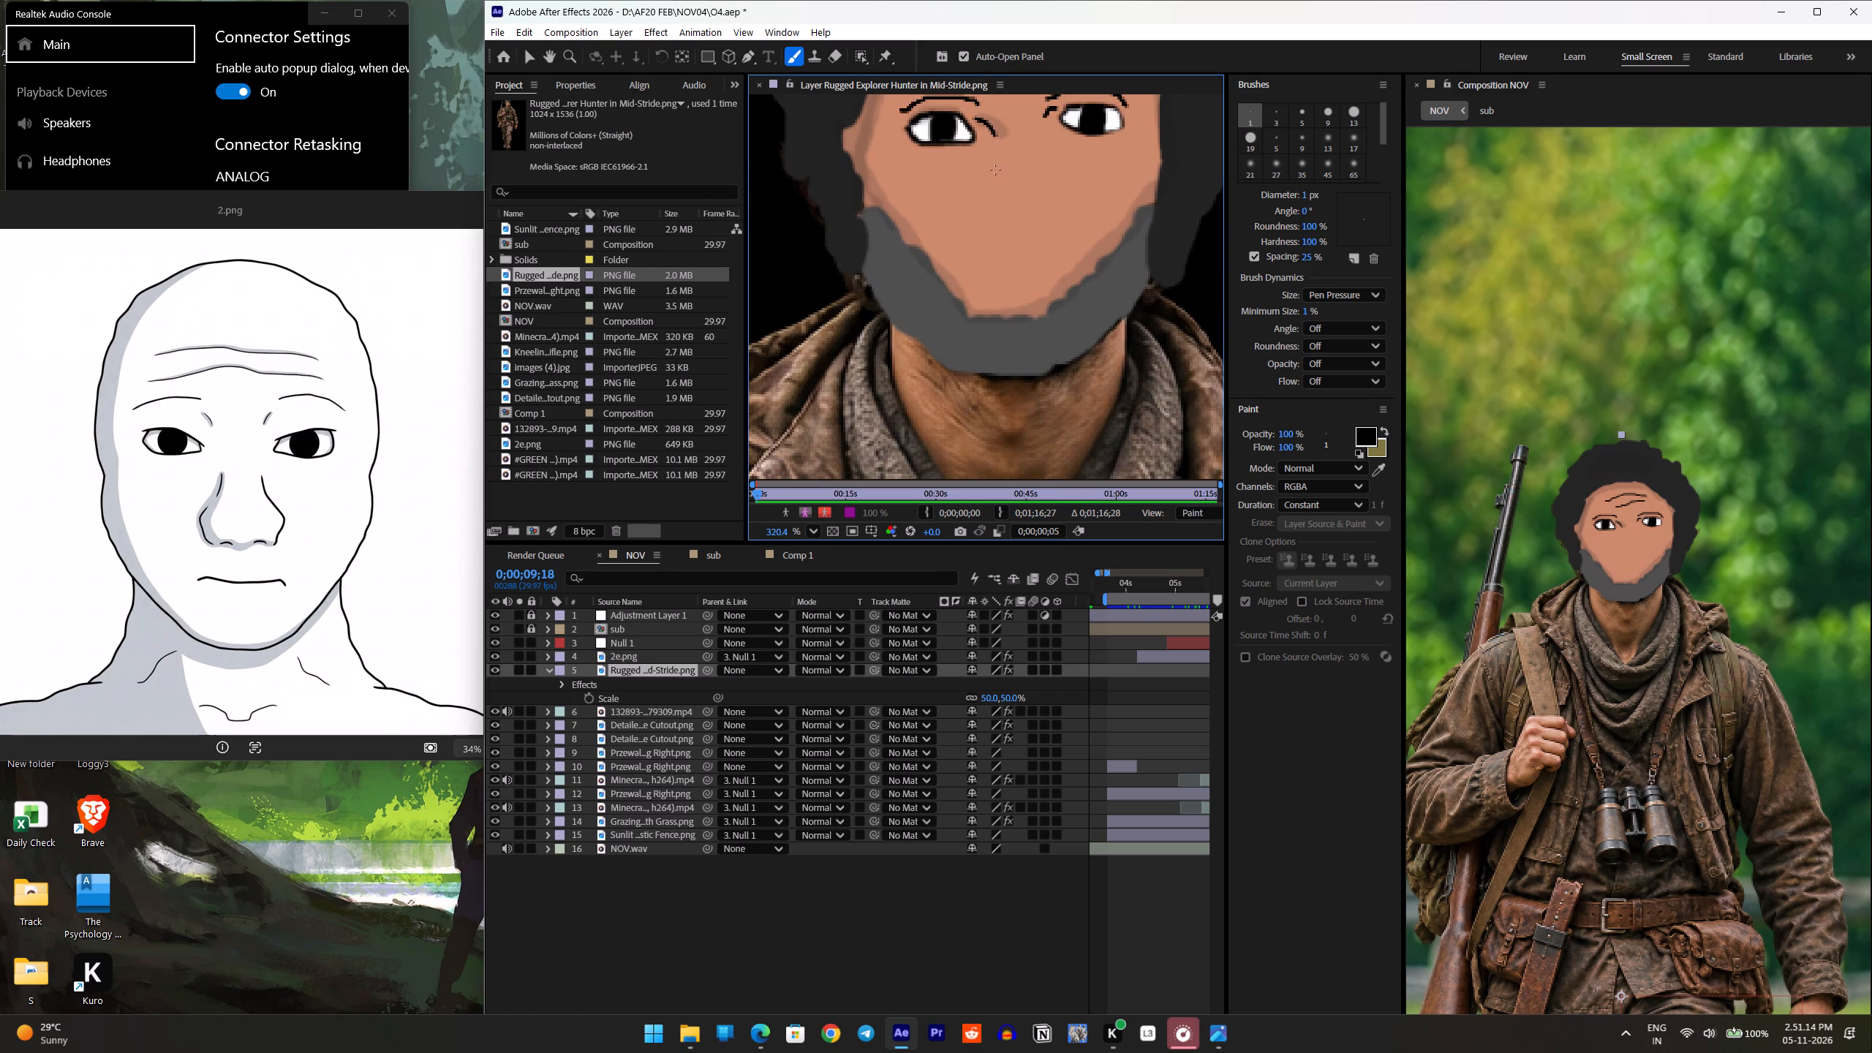
drag(994, 136, 994, 137)
drag(994, 137, 1001, 211)
key(ctrl+z)
drag(994, 132, 993, 207)
drag(993, 207, 1002, 211)
drag(1041, 213, 1043, 159)
drag(1043, 159, 1041, 124)
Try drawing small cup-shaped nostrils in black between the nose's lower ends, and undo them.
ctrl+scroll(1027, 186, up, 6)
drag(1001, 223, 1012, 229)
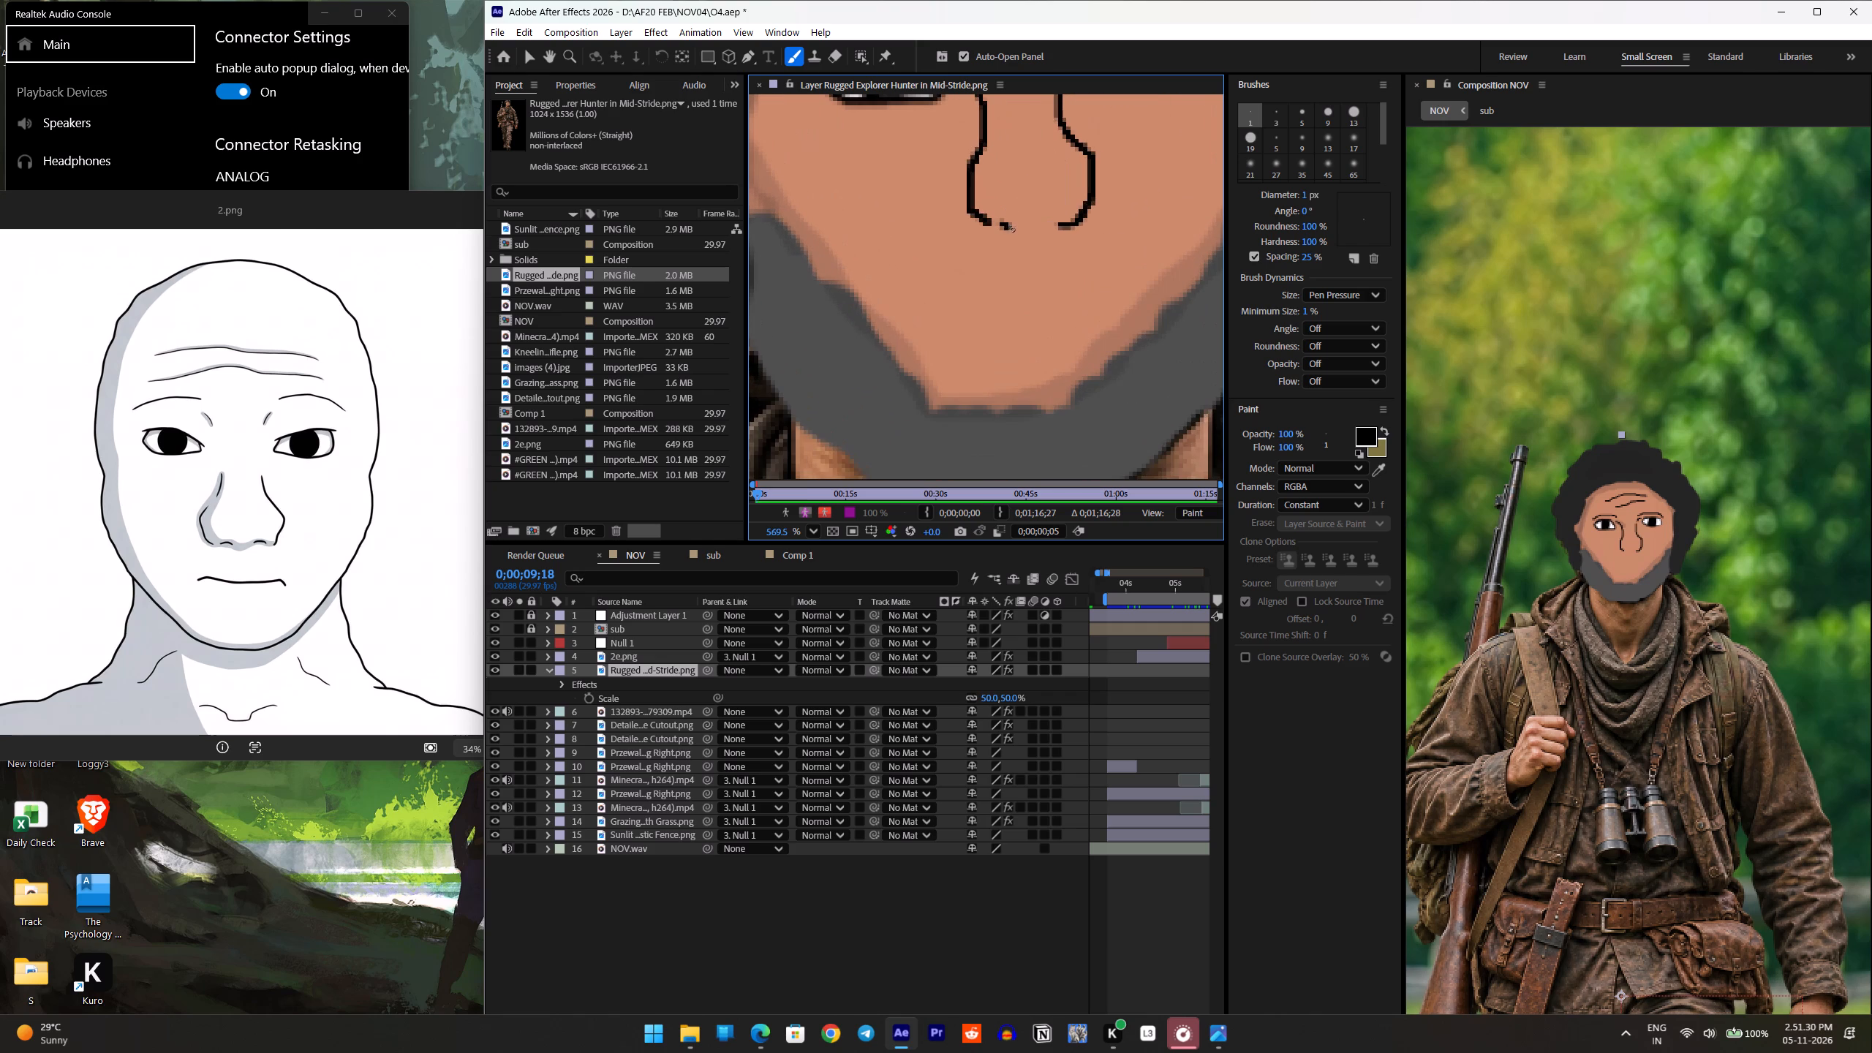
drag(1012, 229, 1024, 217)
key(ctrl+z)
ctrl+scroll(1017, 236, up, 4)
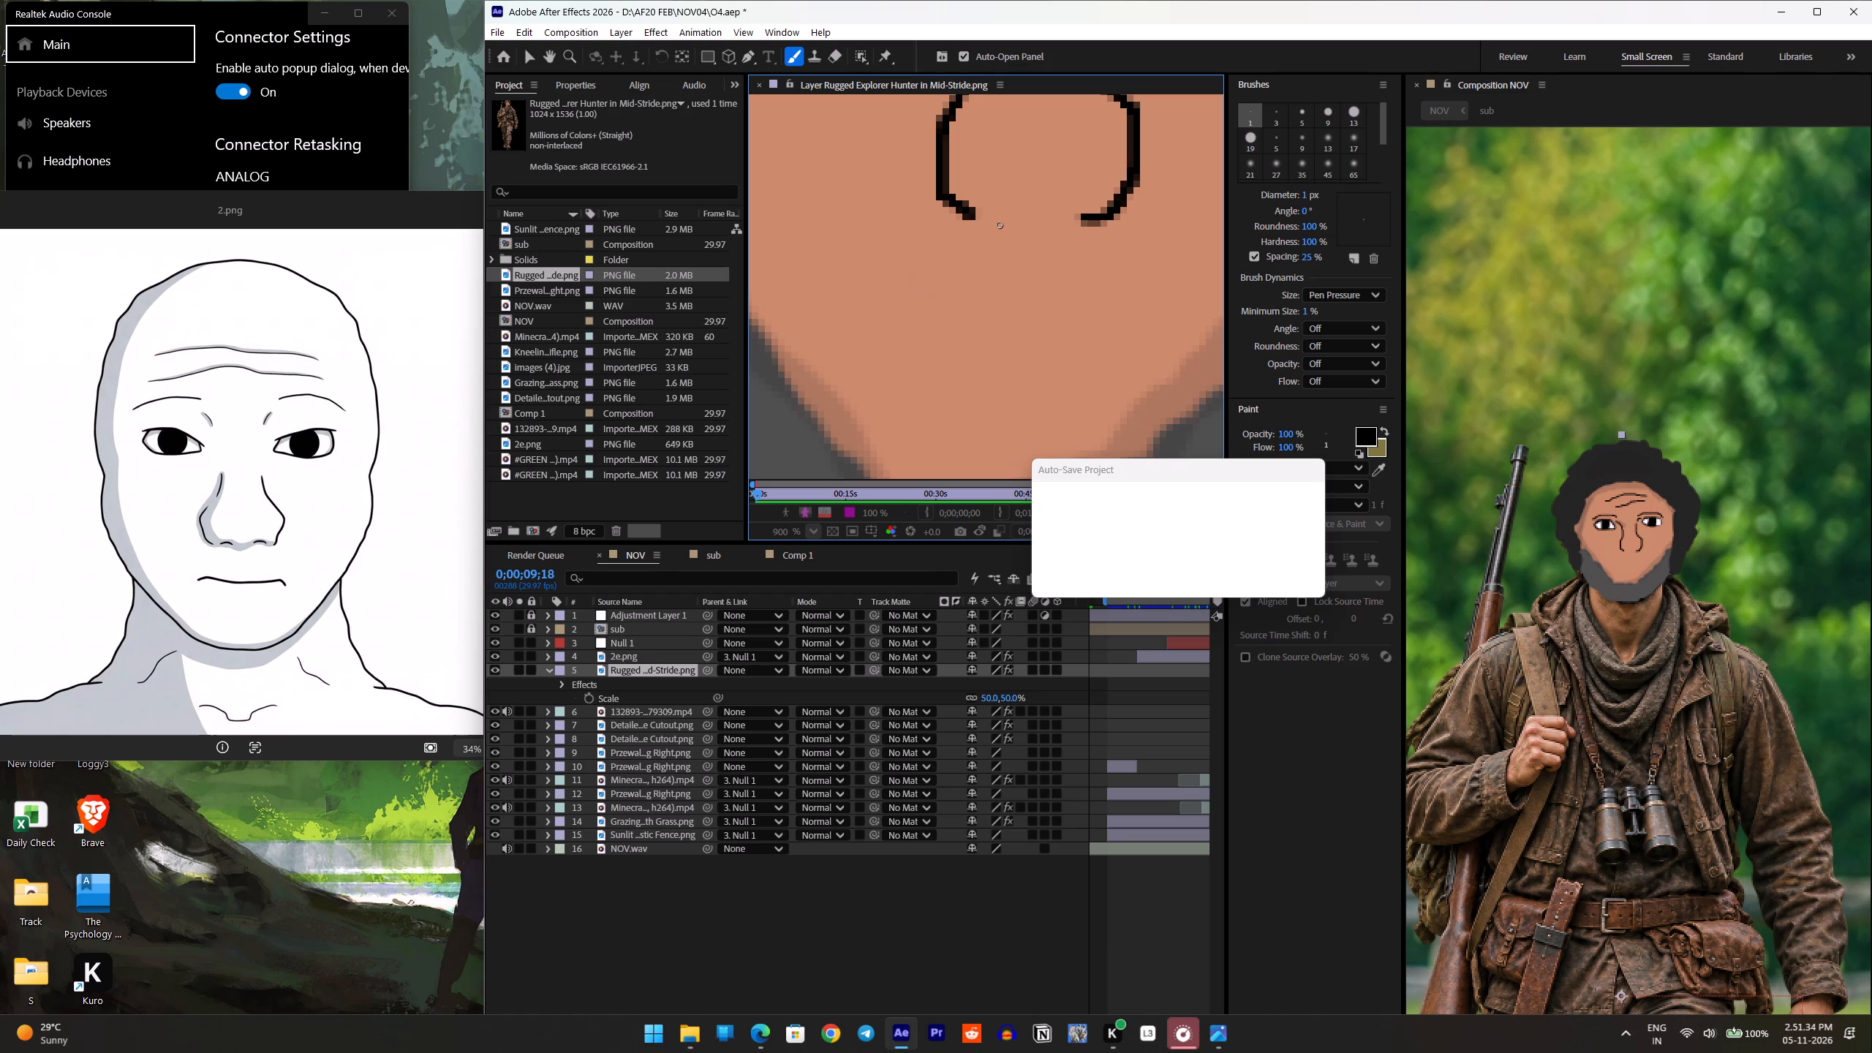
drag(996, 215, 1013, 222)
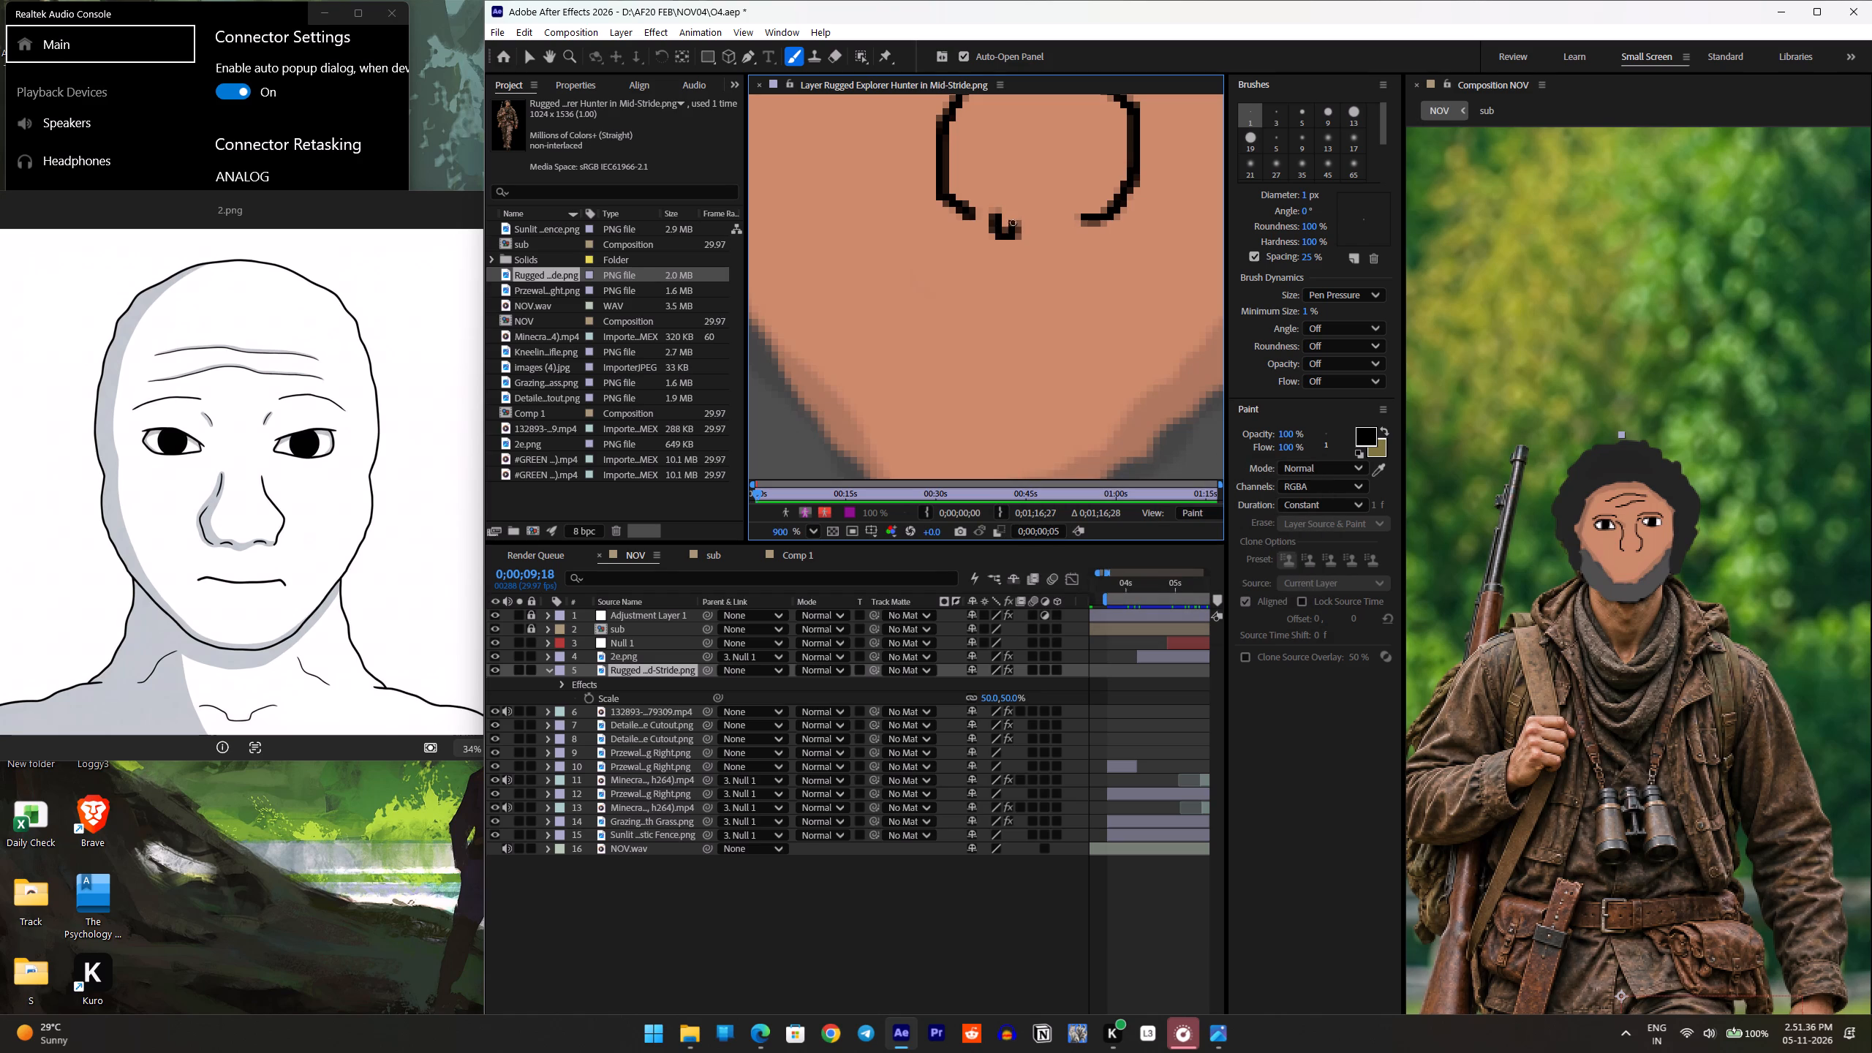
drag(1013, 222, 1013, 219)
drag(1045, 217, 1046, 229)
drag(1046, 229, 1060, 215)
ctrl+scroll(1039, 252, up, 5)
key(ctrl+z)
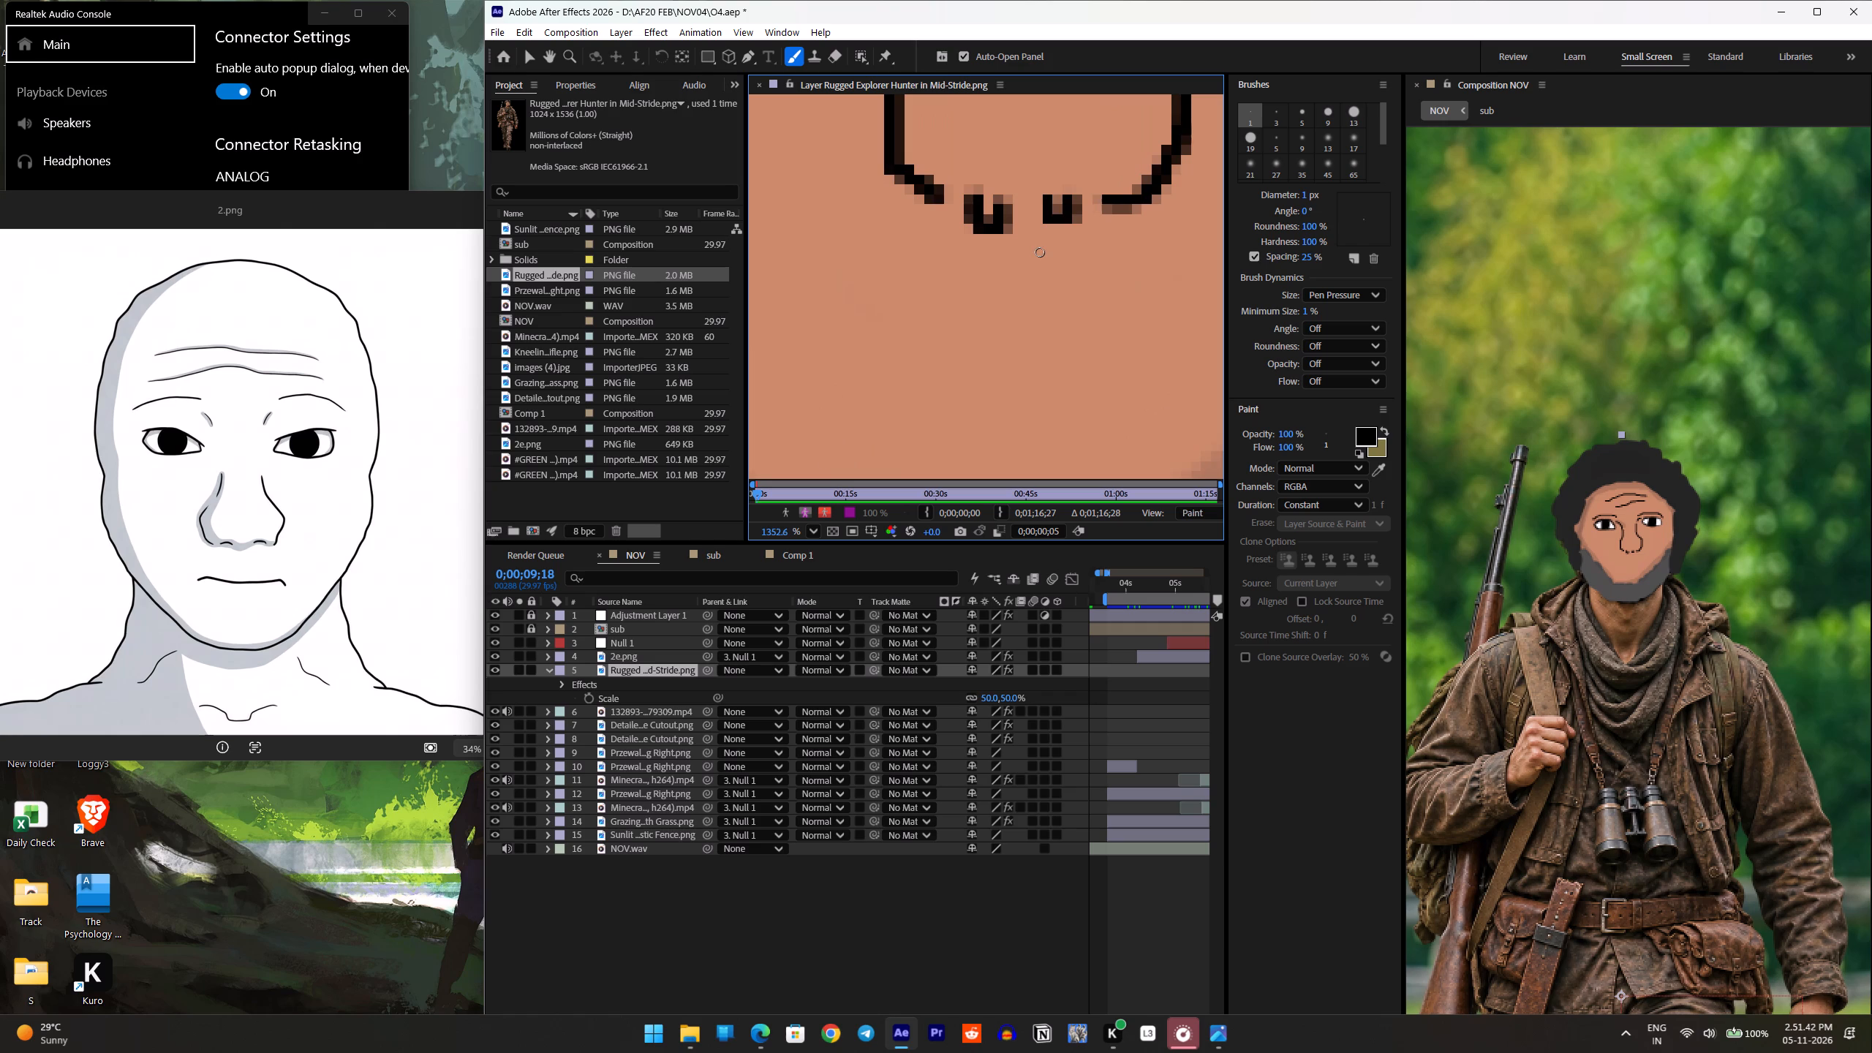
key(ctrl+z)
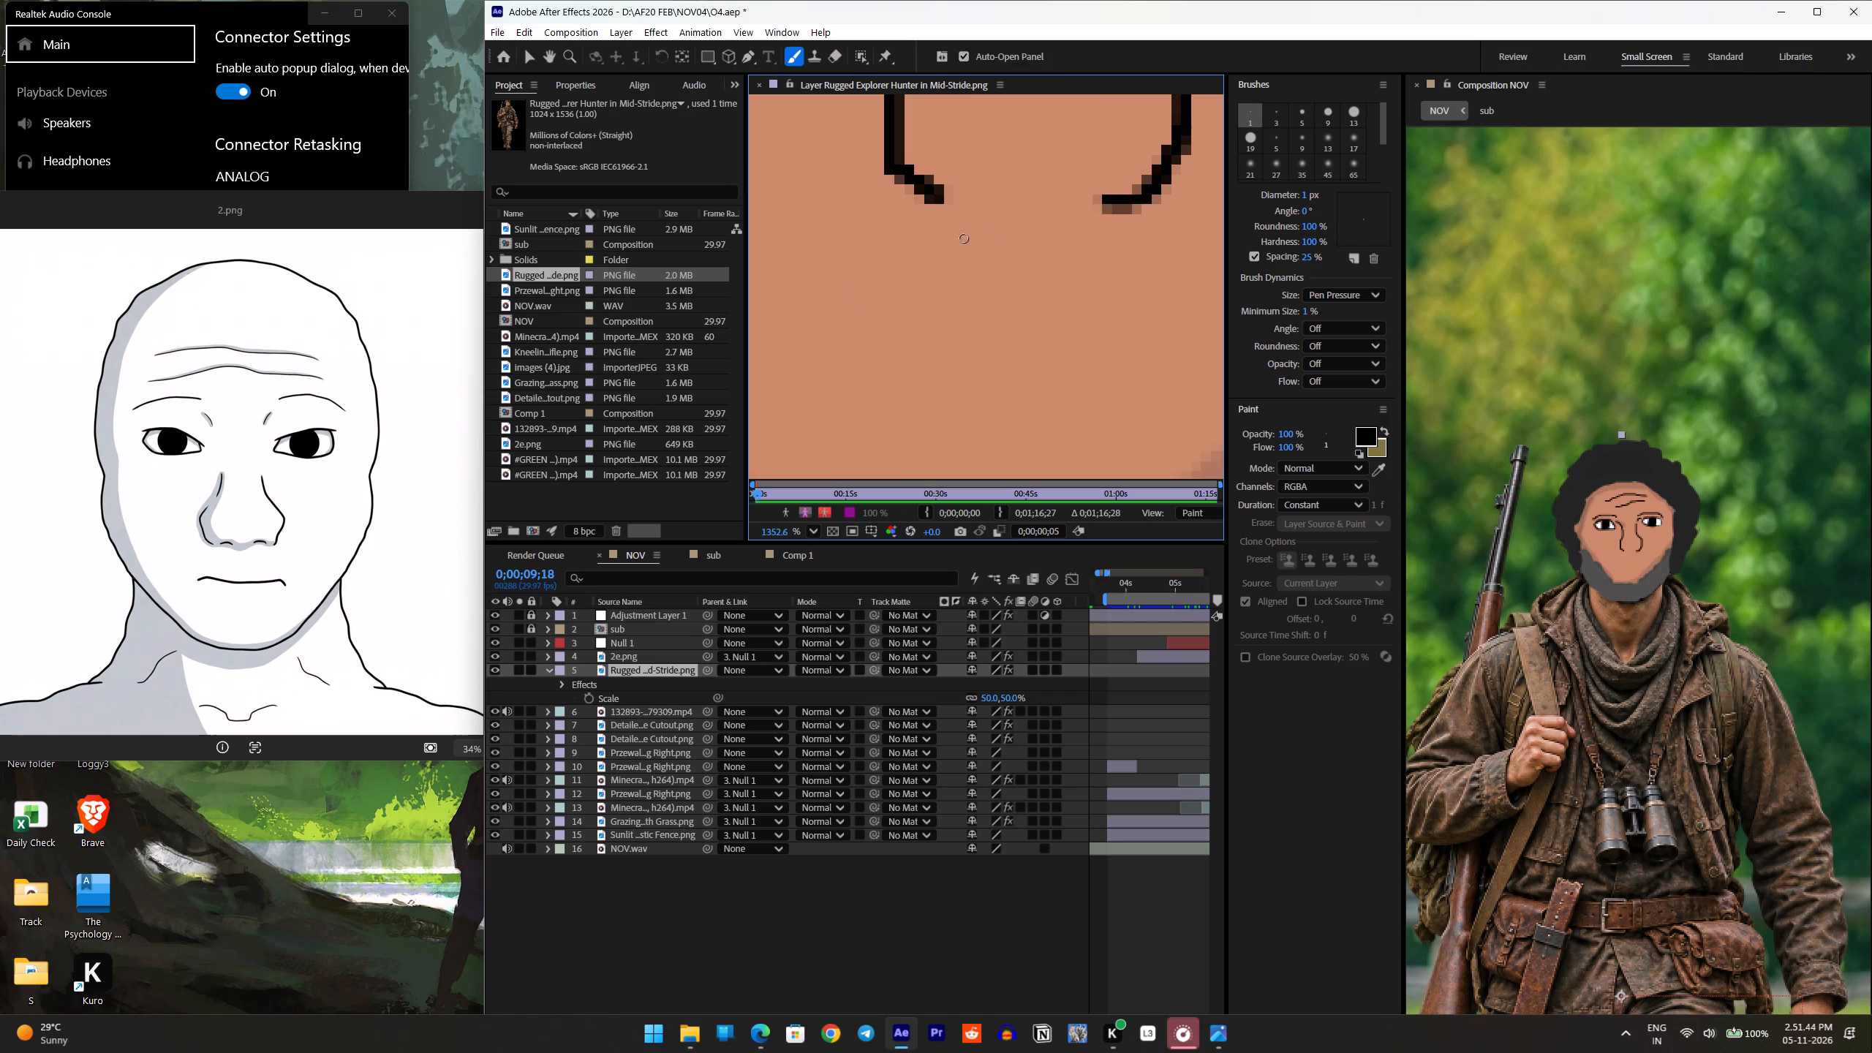
Draw two small arched nostrils in black between the lower ends of the nose outline with the 1 px brush.
drag(960, 222, 970, 203)
drag(970, 203, 1008, 227)
drag(1052, 231, 1089, 224)
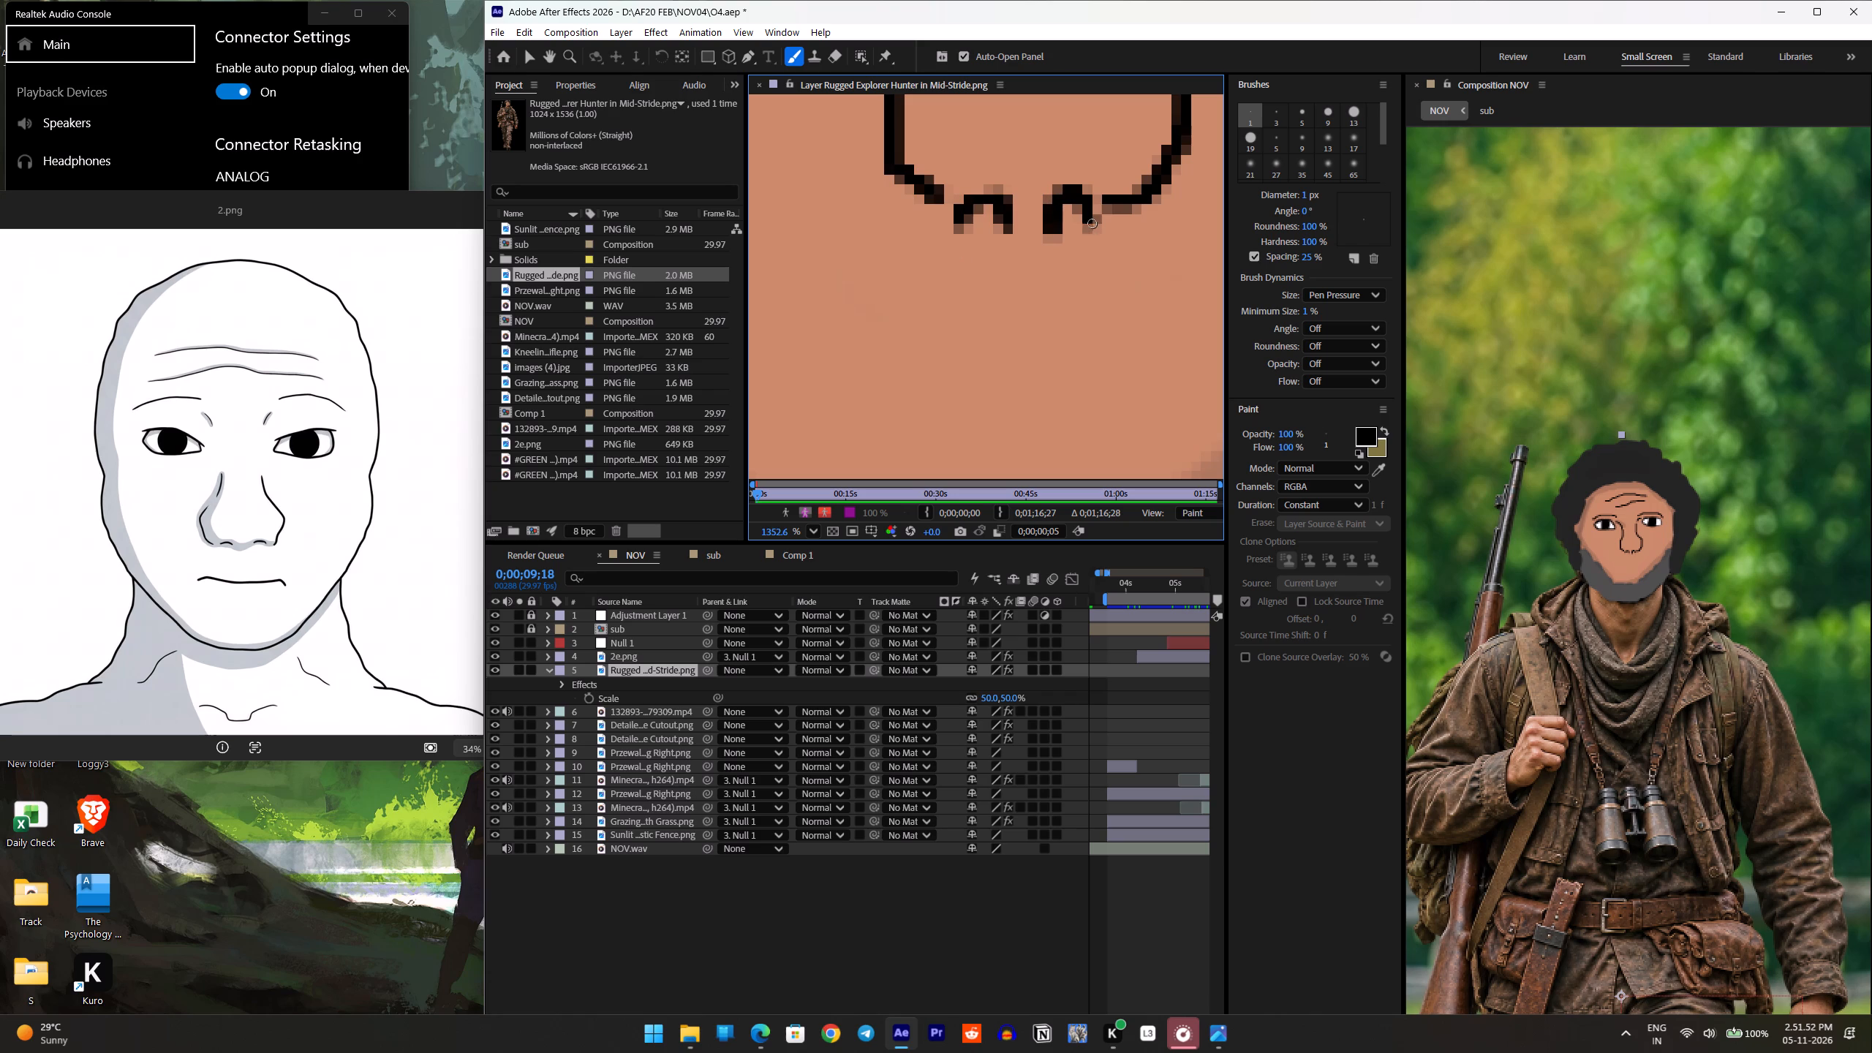
Examine the redrawn nose in the layer view and the NOV composition, close up and from farther away.
ctrl+scroll(992, 165, down, 4)
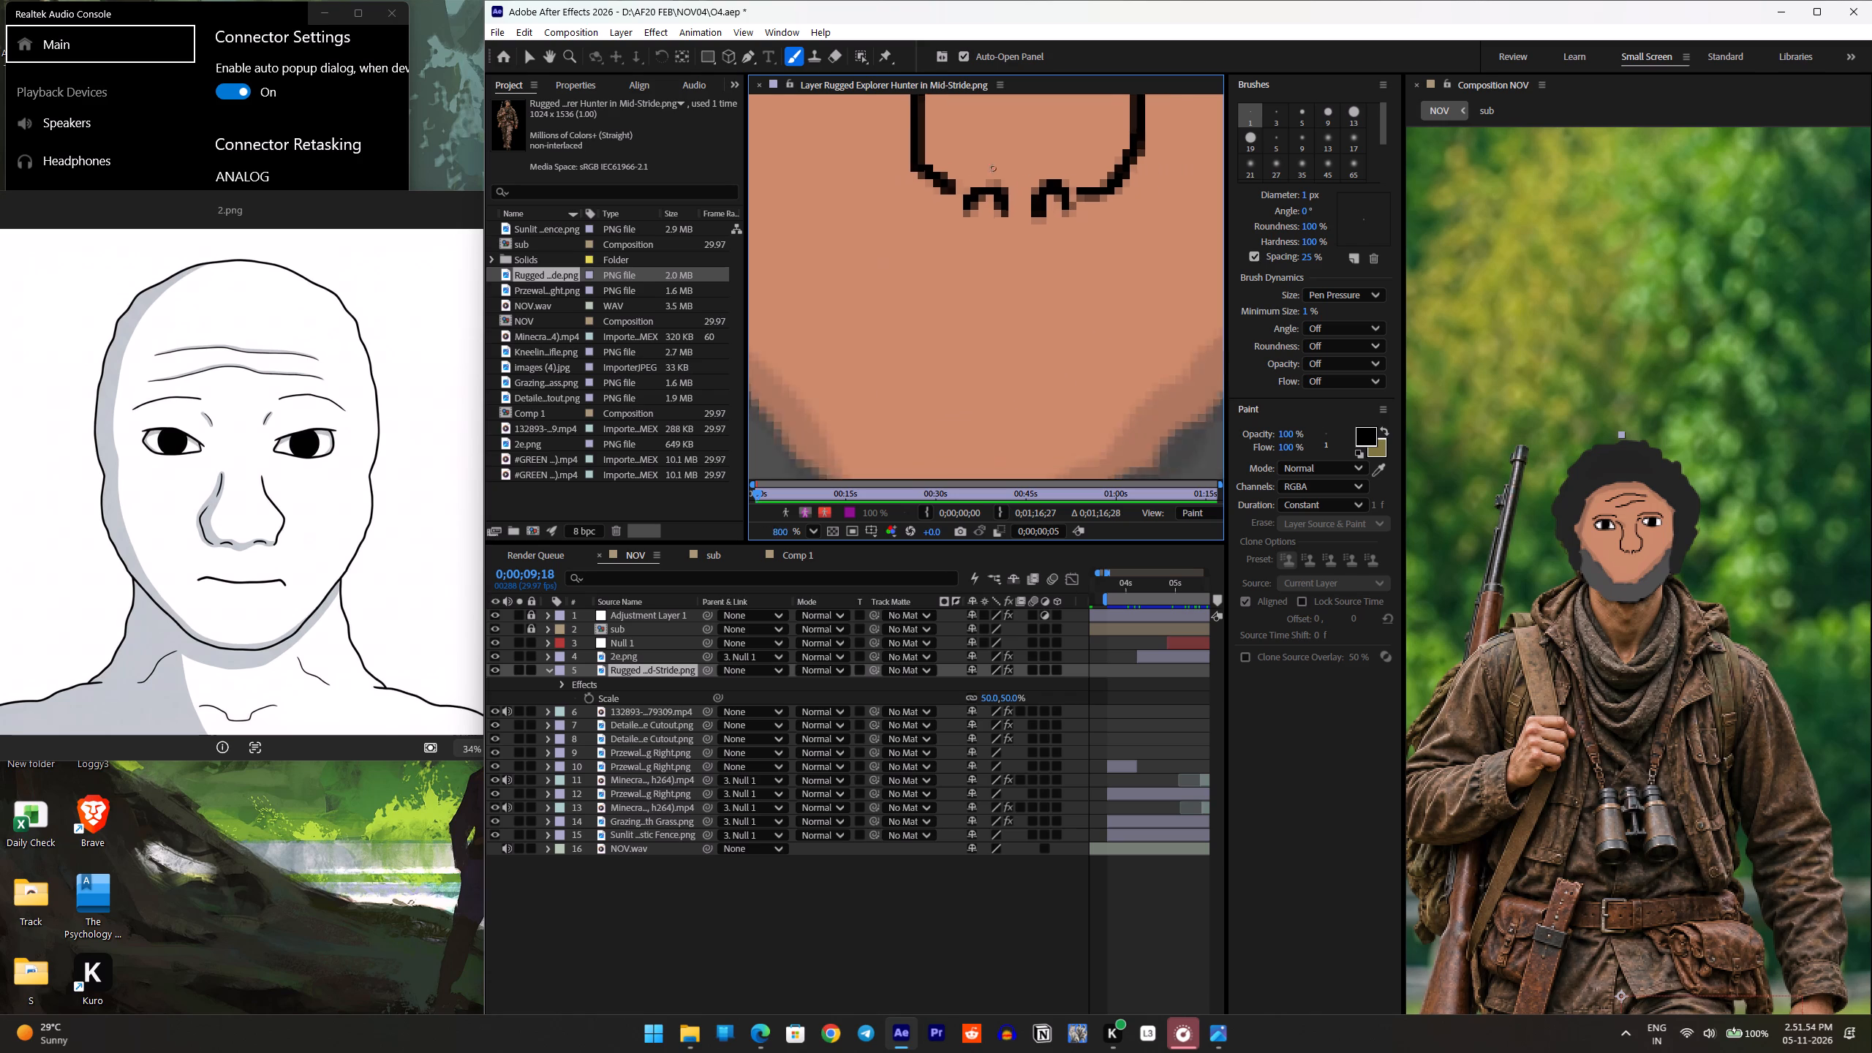
ctrl+scroll(992, 167, down, 4)
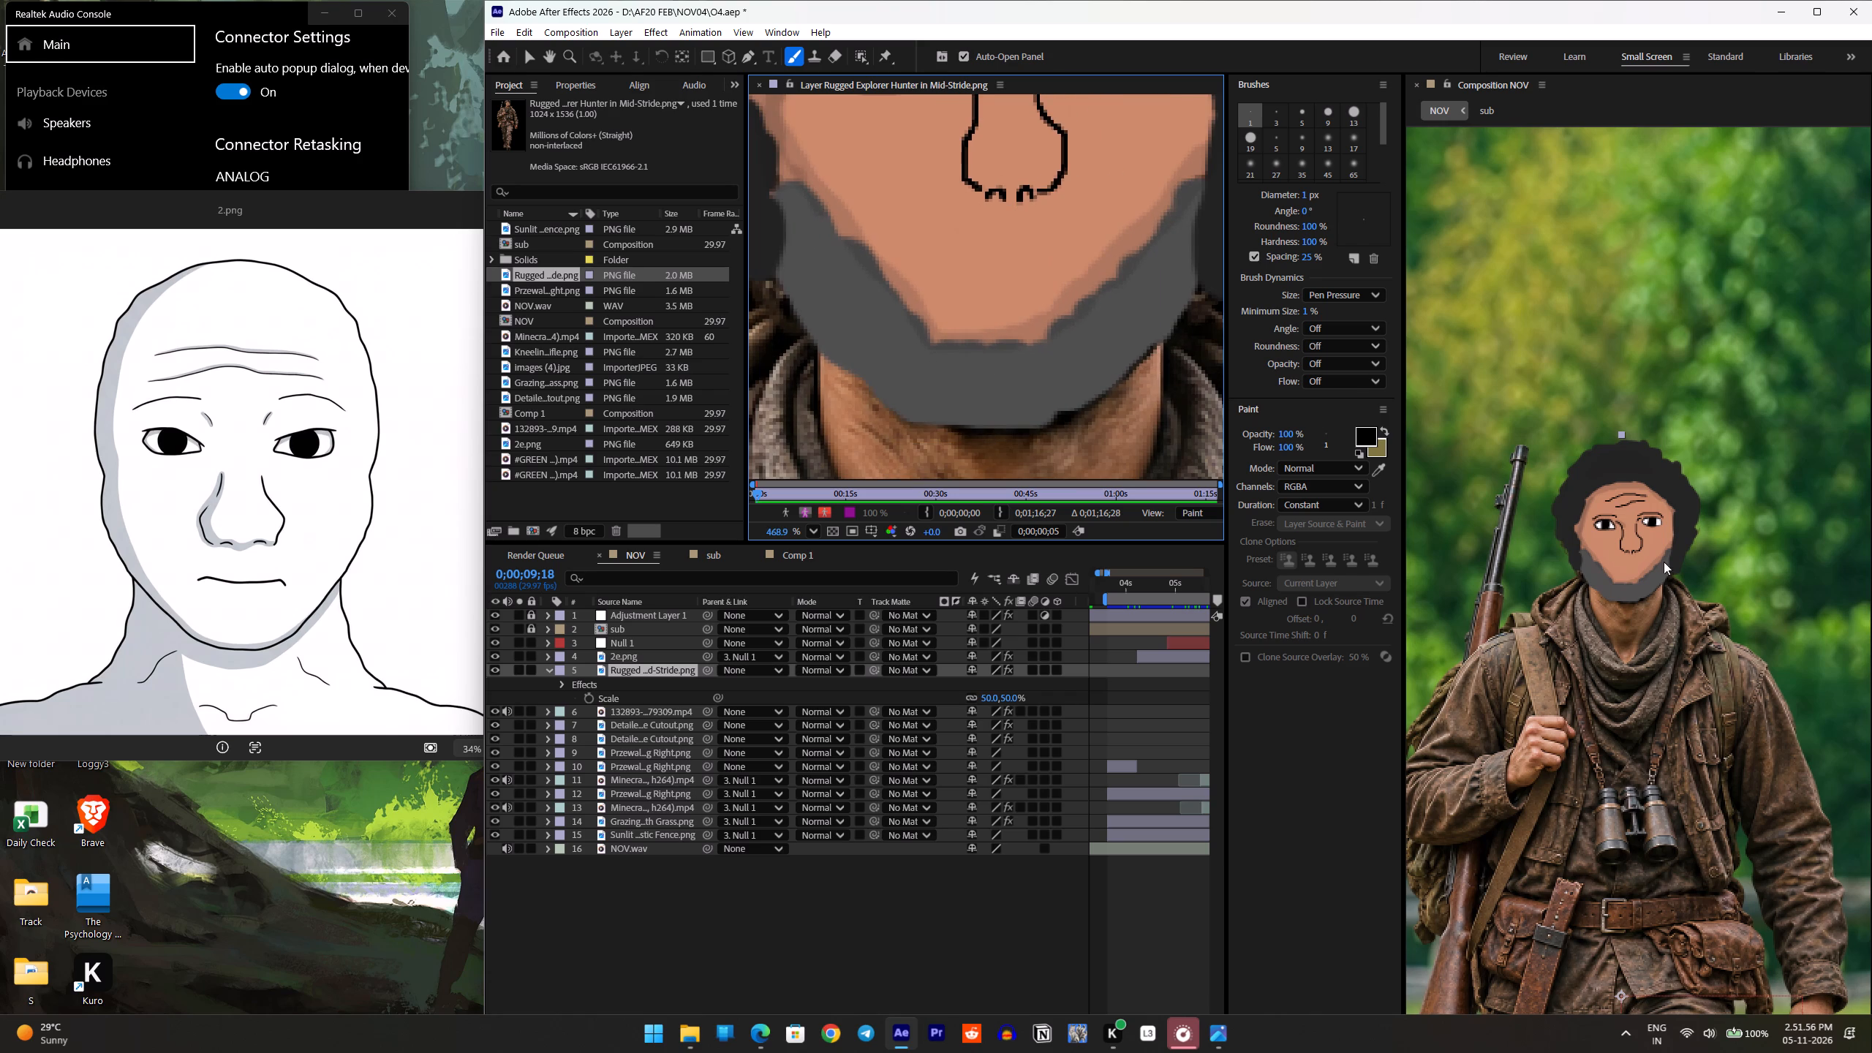
scroll(1634, 549, up, 8)
scroll(1639, 562, down, 5)
scroll(1605, 737, down, 6)
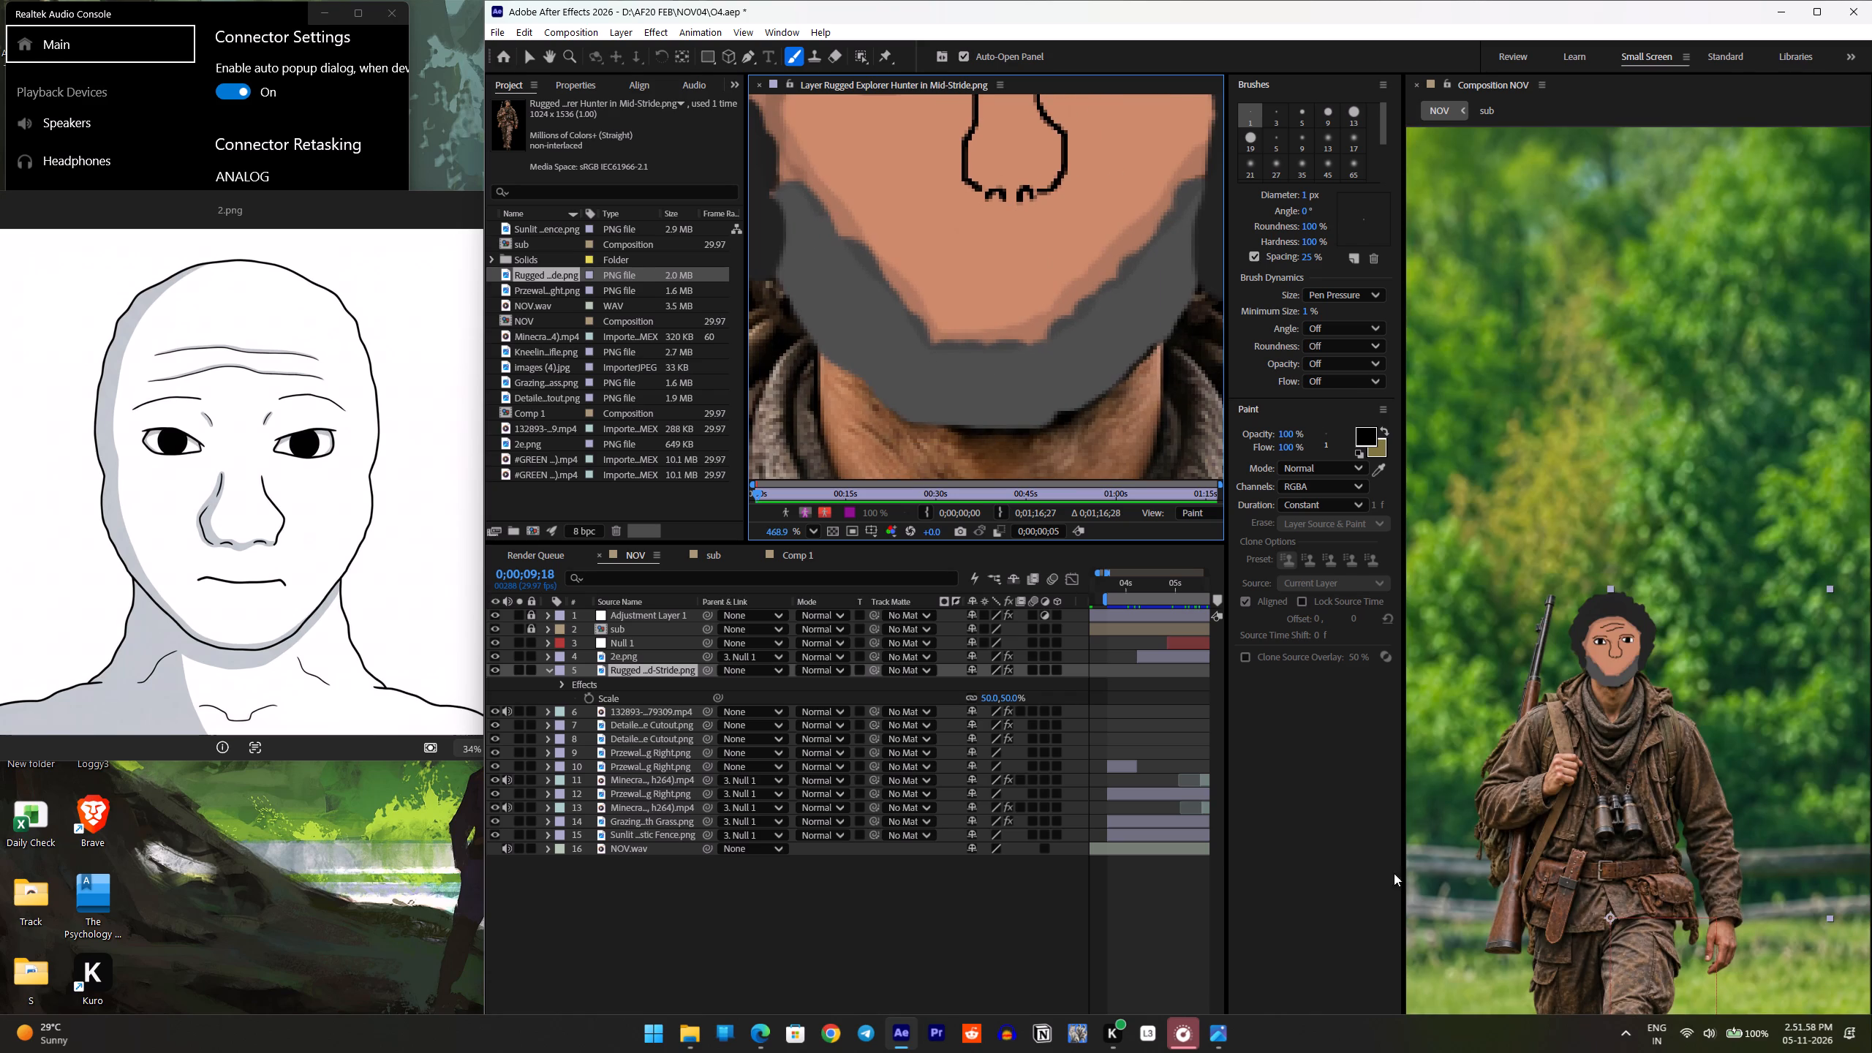
click(1312, 905)
click(1188, 1019)
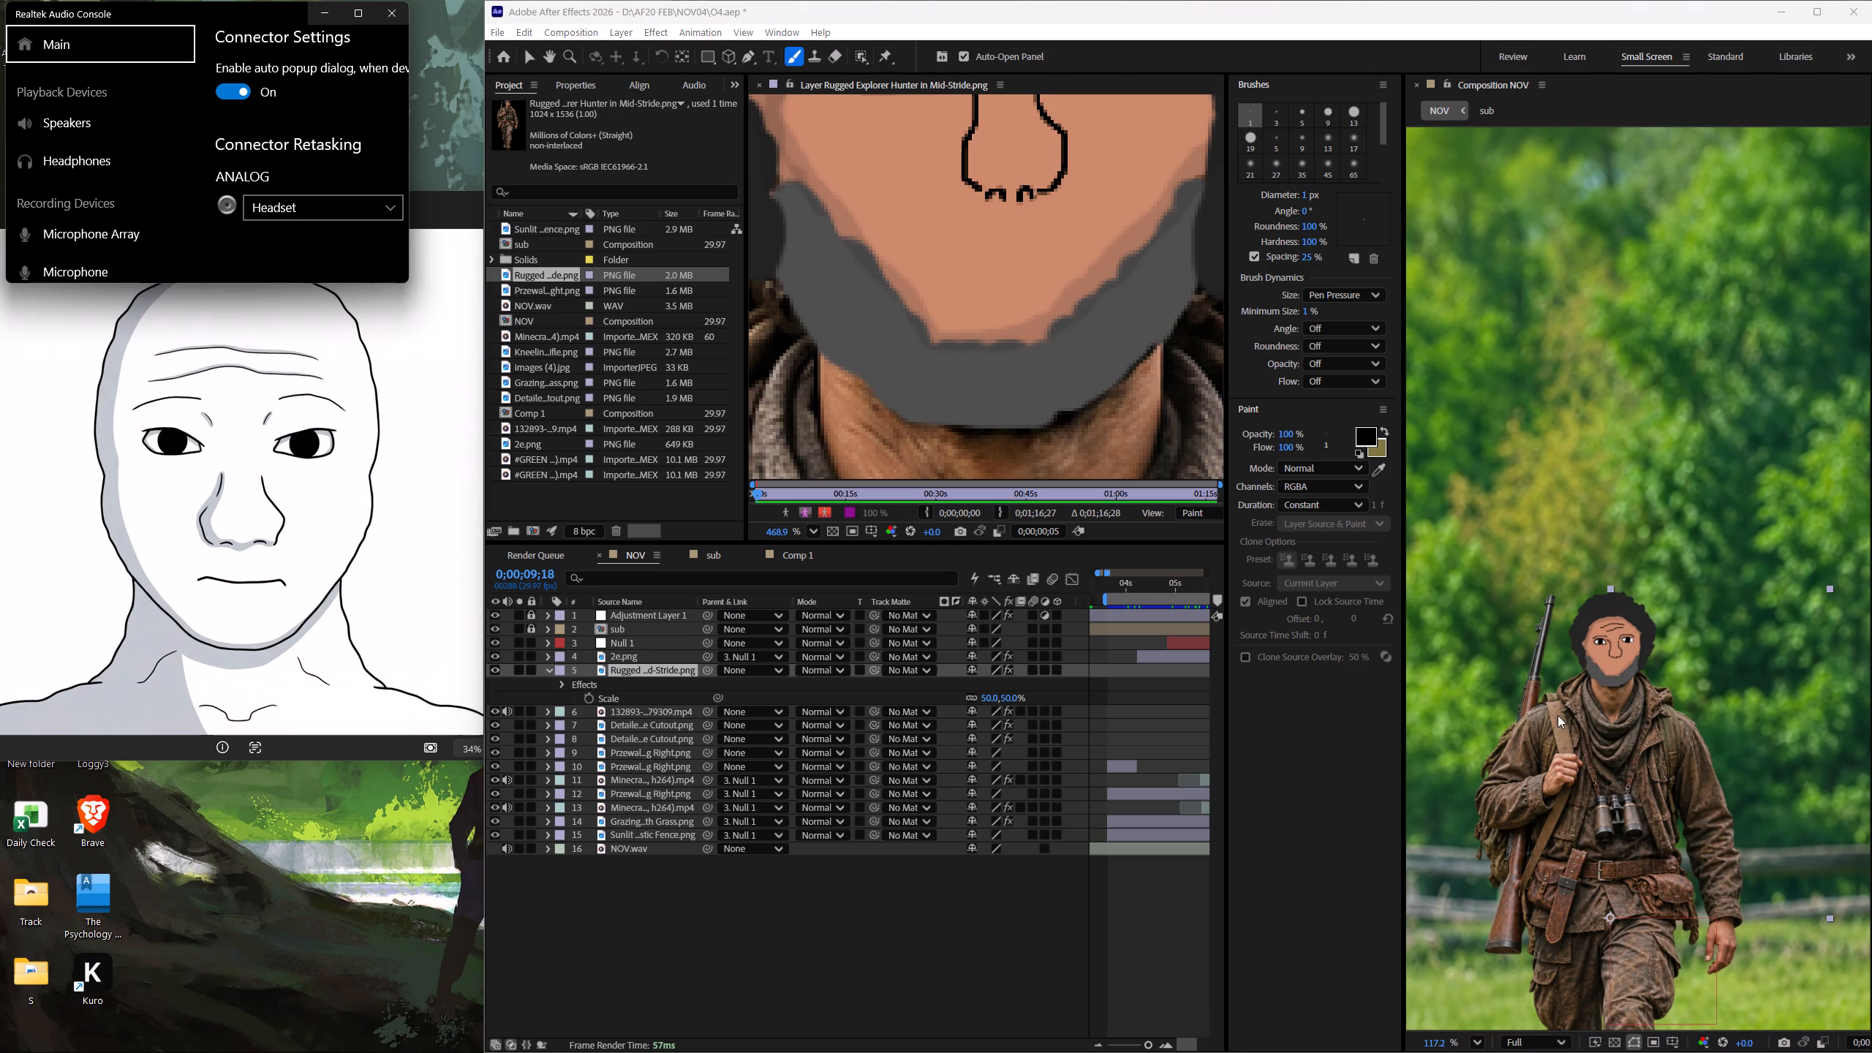
ctrl+scroll(1019, 211, up, 2)
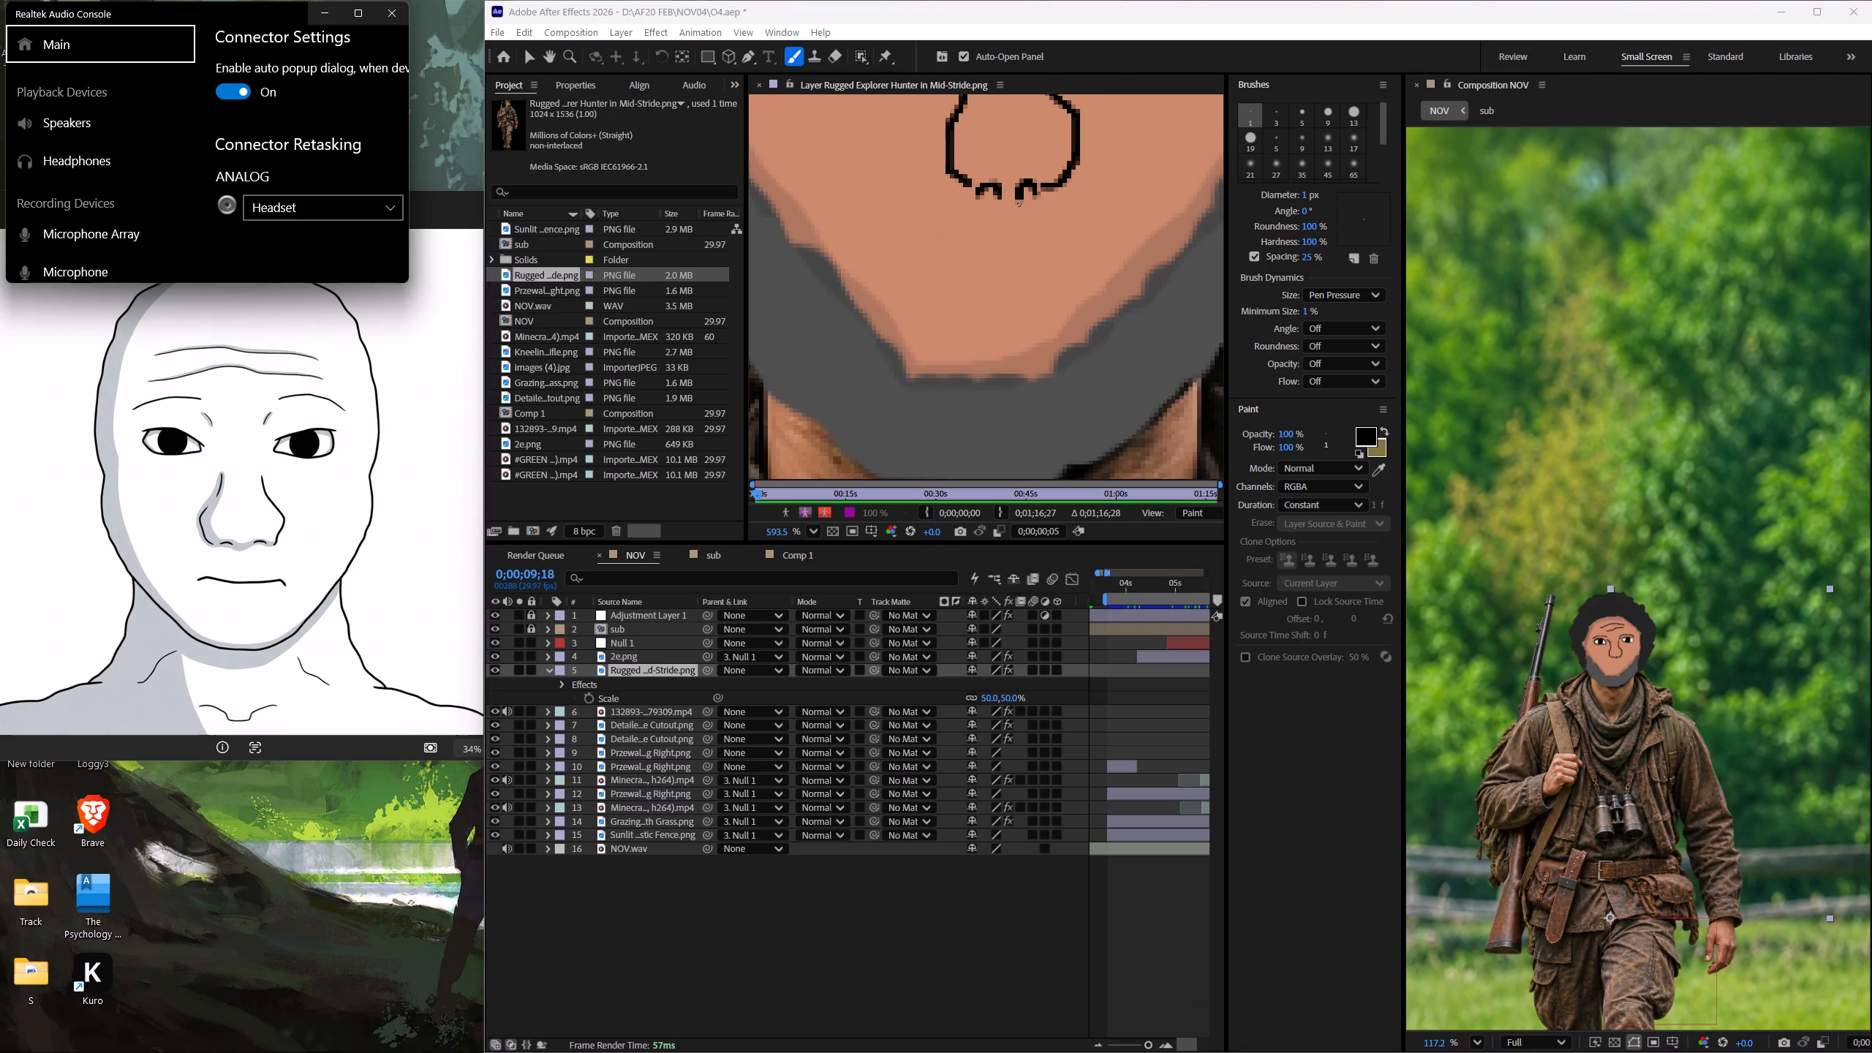
ctrl+scroll(1018, 203, down, 8)
shift+scroll(1029, 168, up, 3)
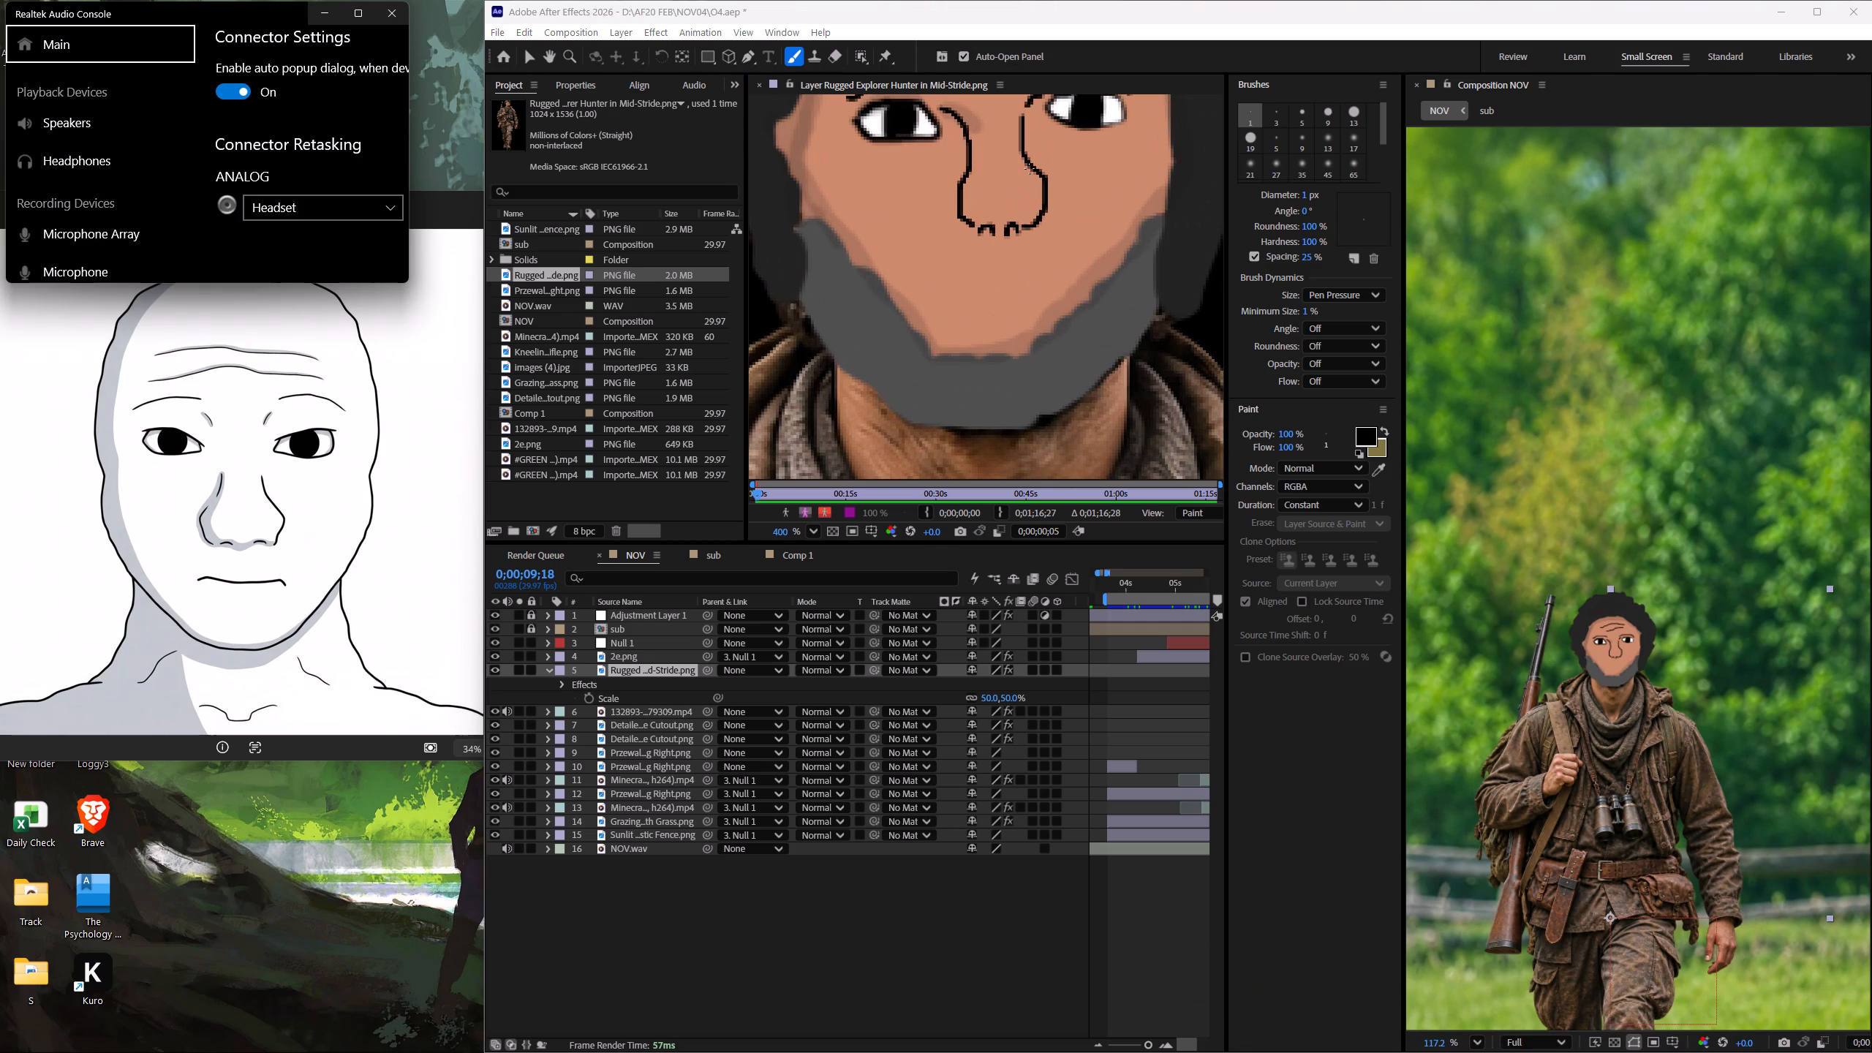
shift+scroll(1029, 168, up, 1)
ctrl+scroll(1029, 168, down, 4)
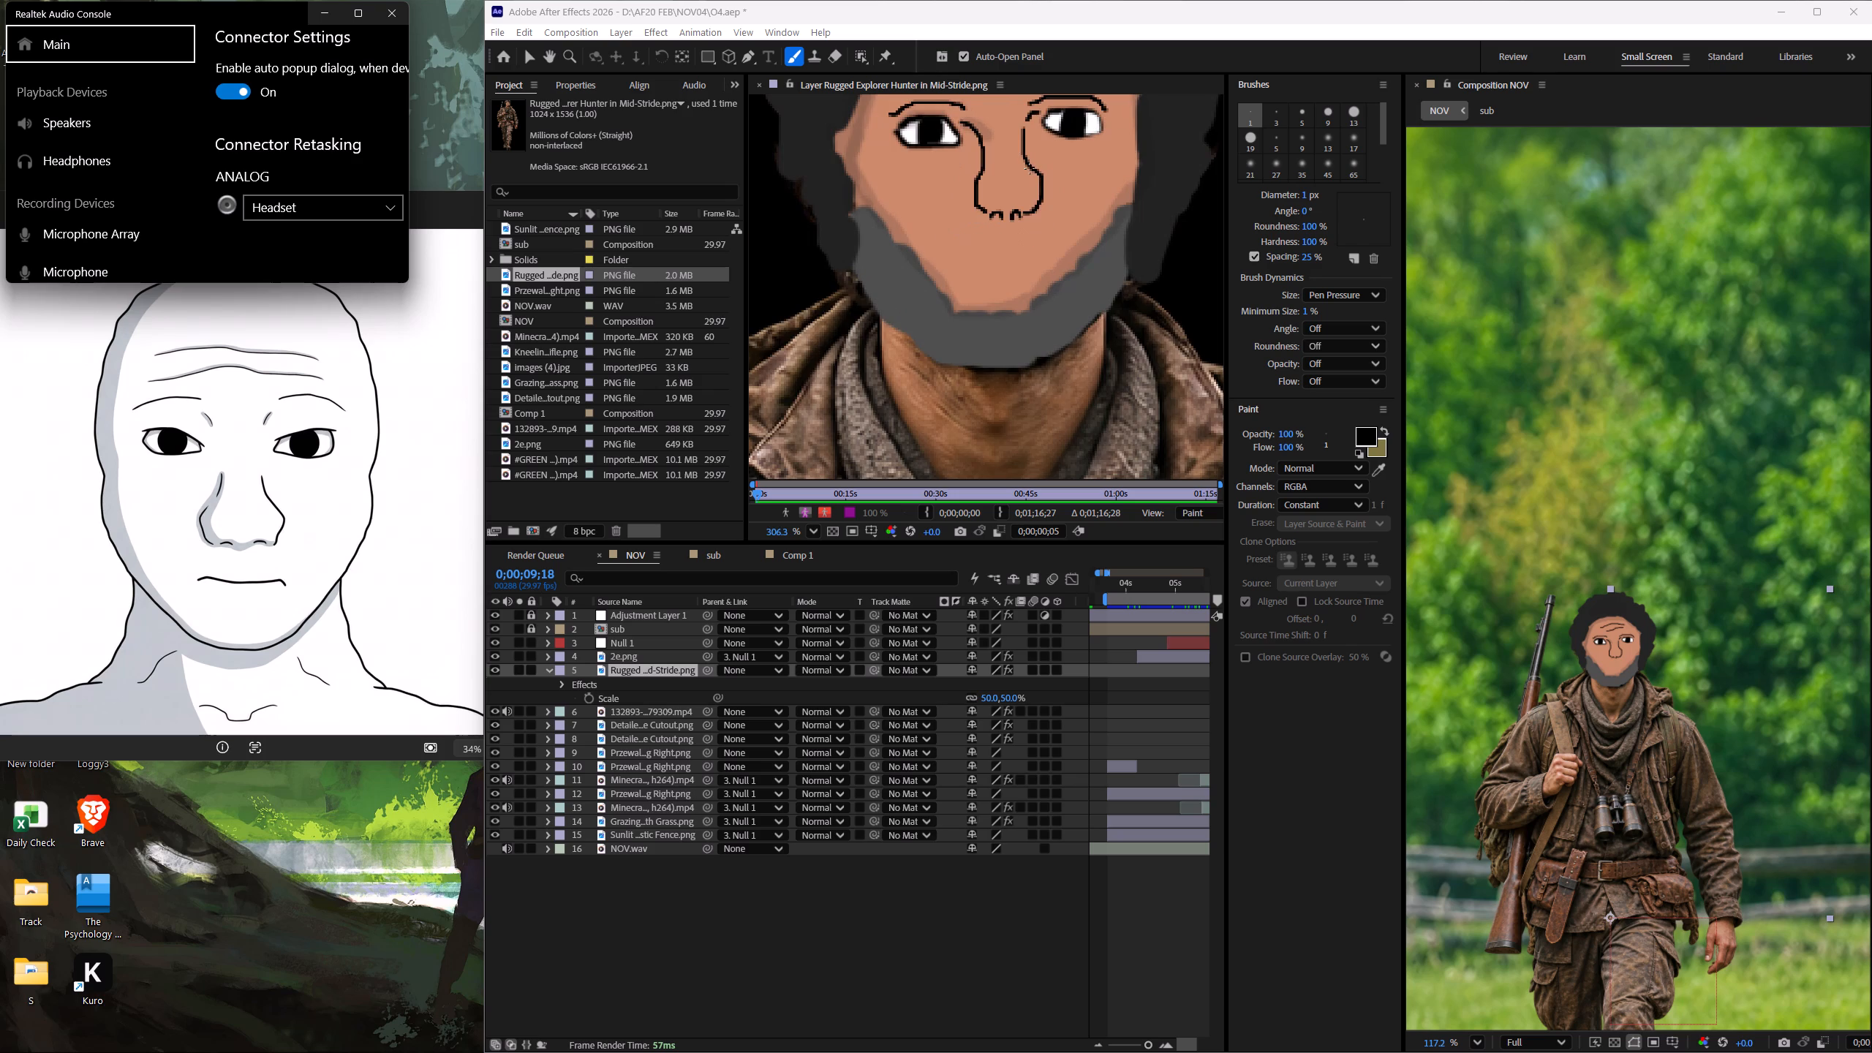
Undo the nostril strokes and both black side lines of the nose.
key(ctrl+z)
key(ctrl+z)
click(1018, 19)
key(ctrl+z)
key(ctrl+z)
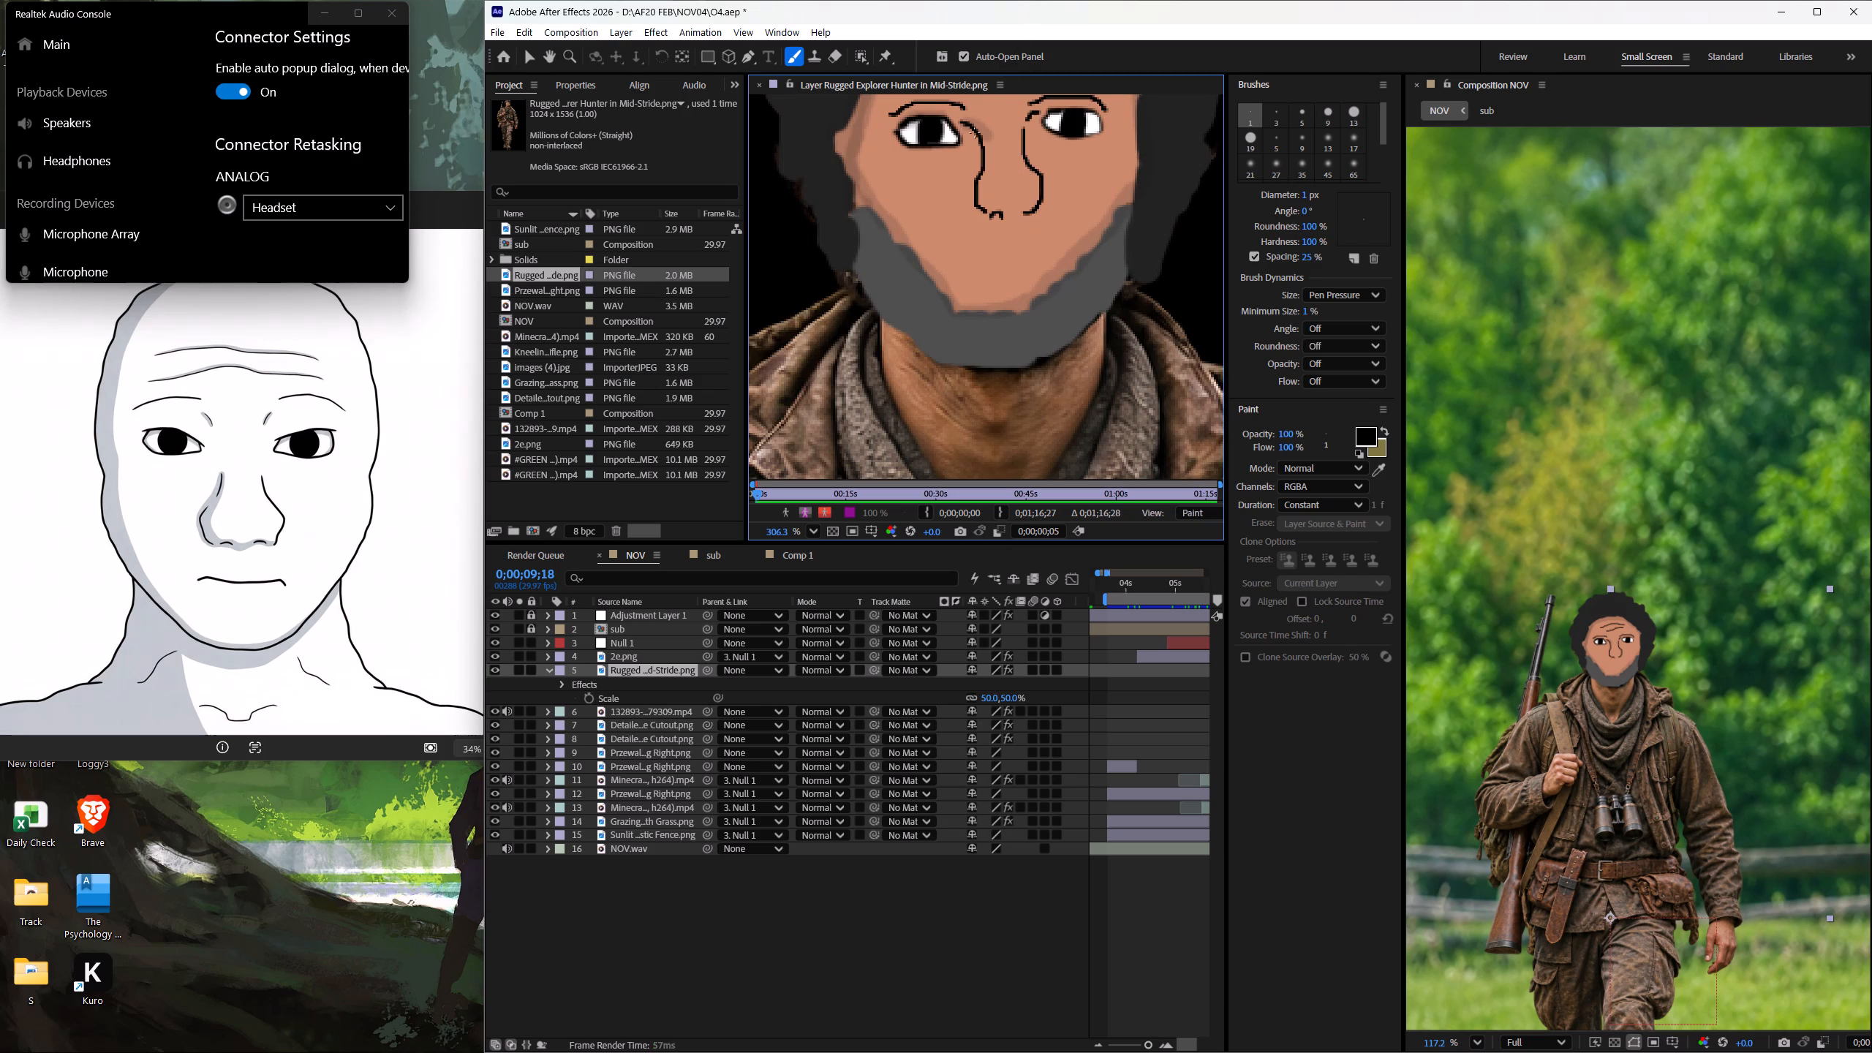
key(ctrl+z)
key(ctrl+z)
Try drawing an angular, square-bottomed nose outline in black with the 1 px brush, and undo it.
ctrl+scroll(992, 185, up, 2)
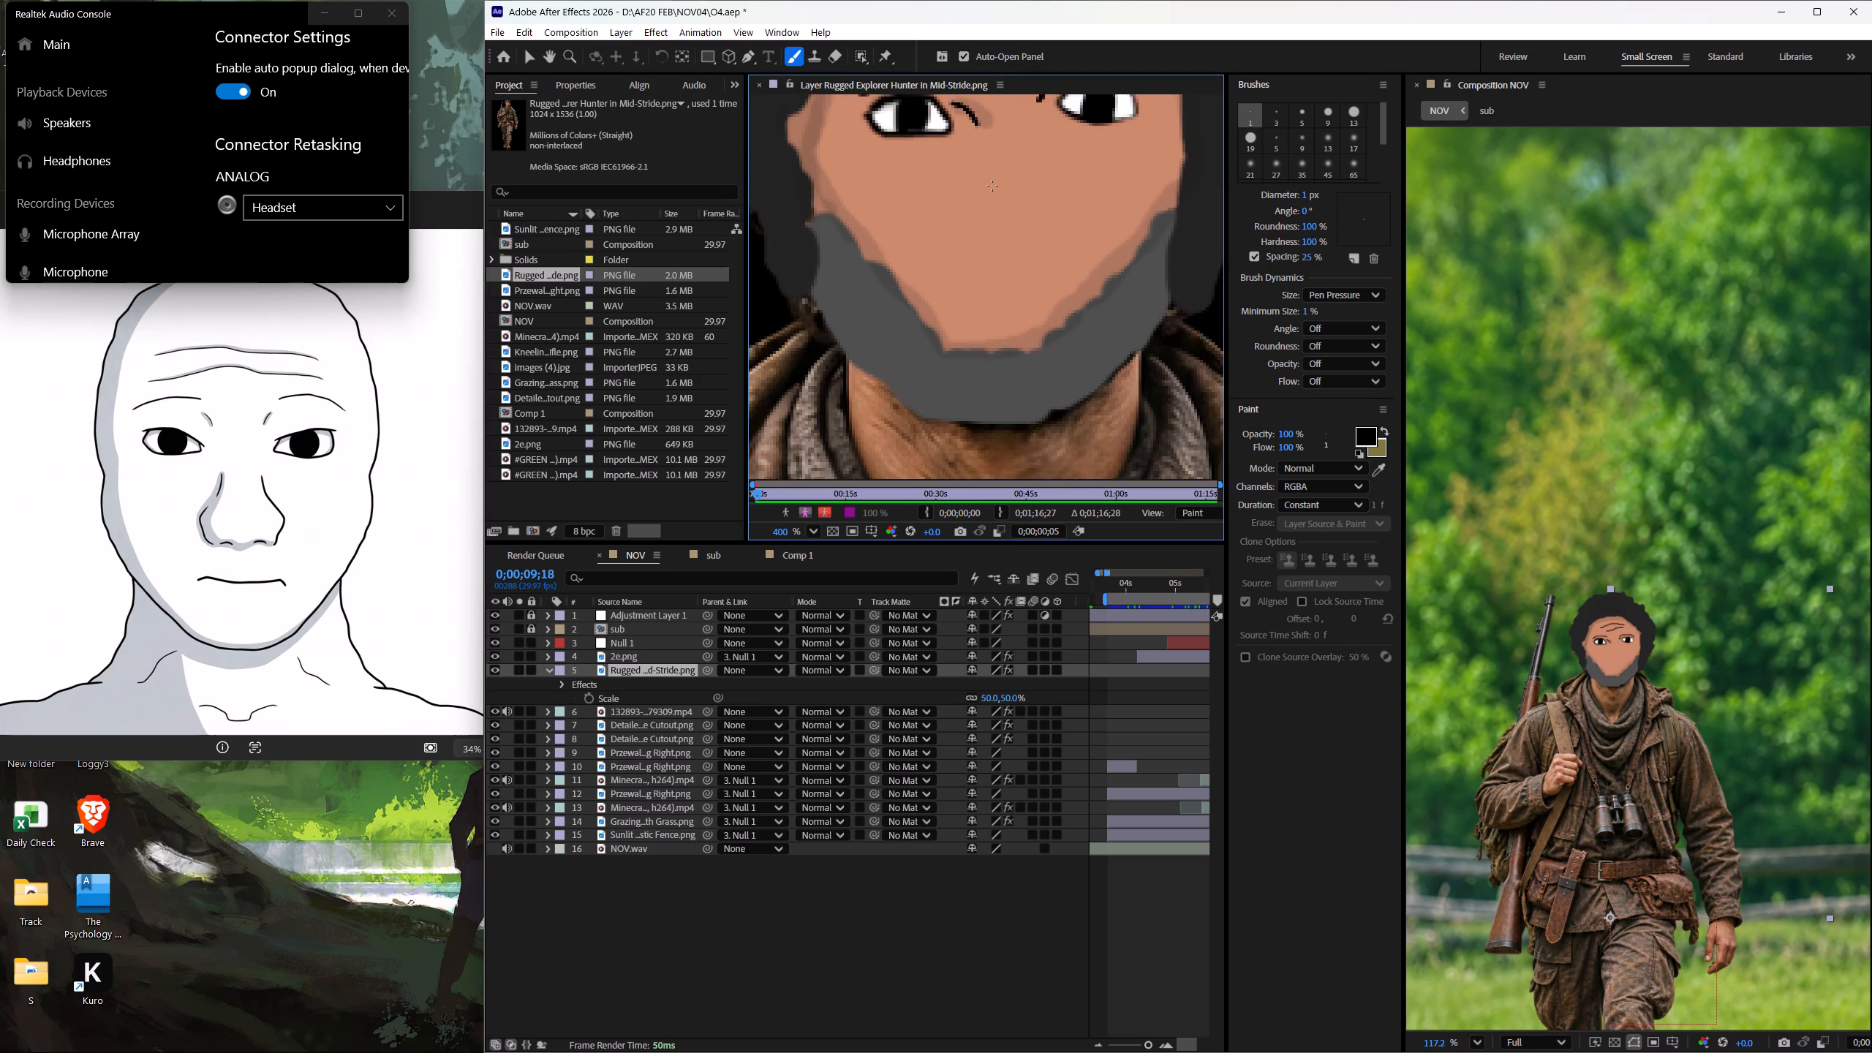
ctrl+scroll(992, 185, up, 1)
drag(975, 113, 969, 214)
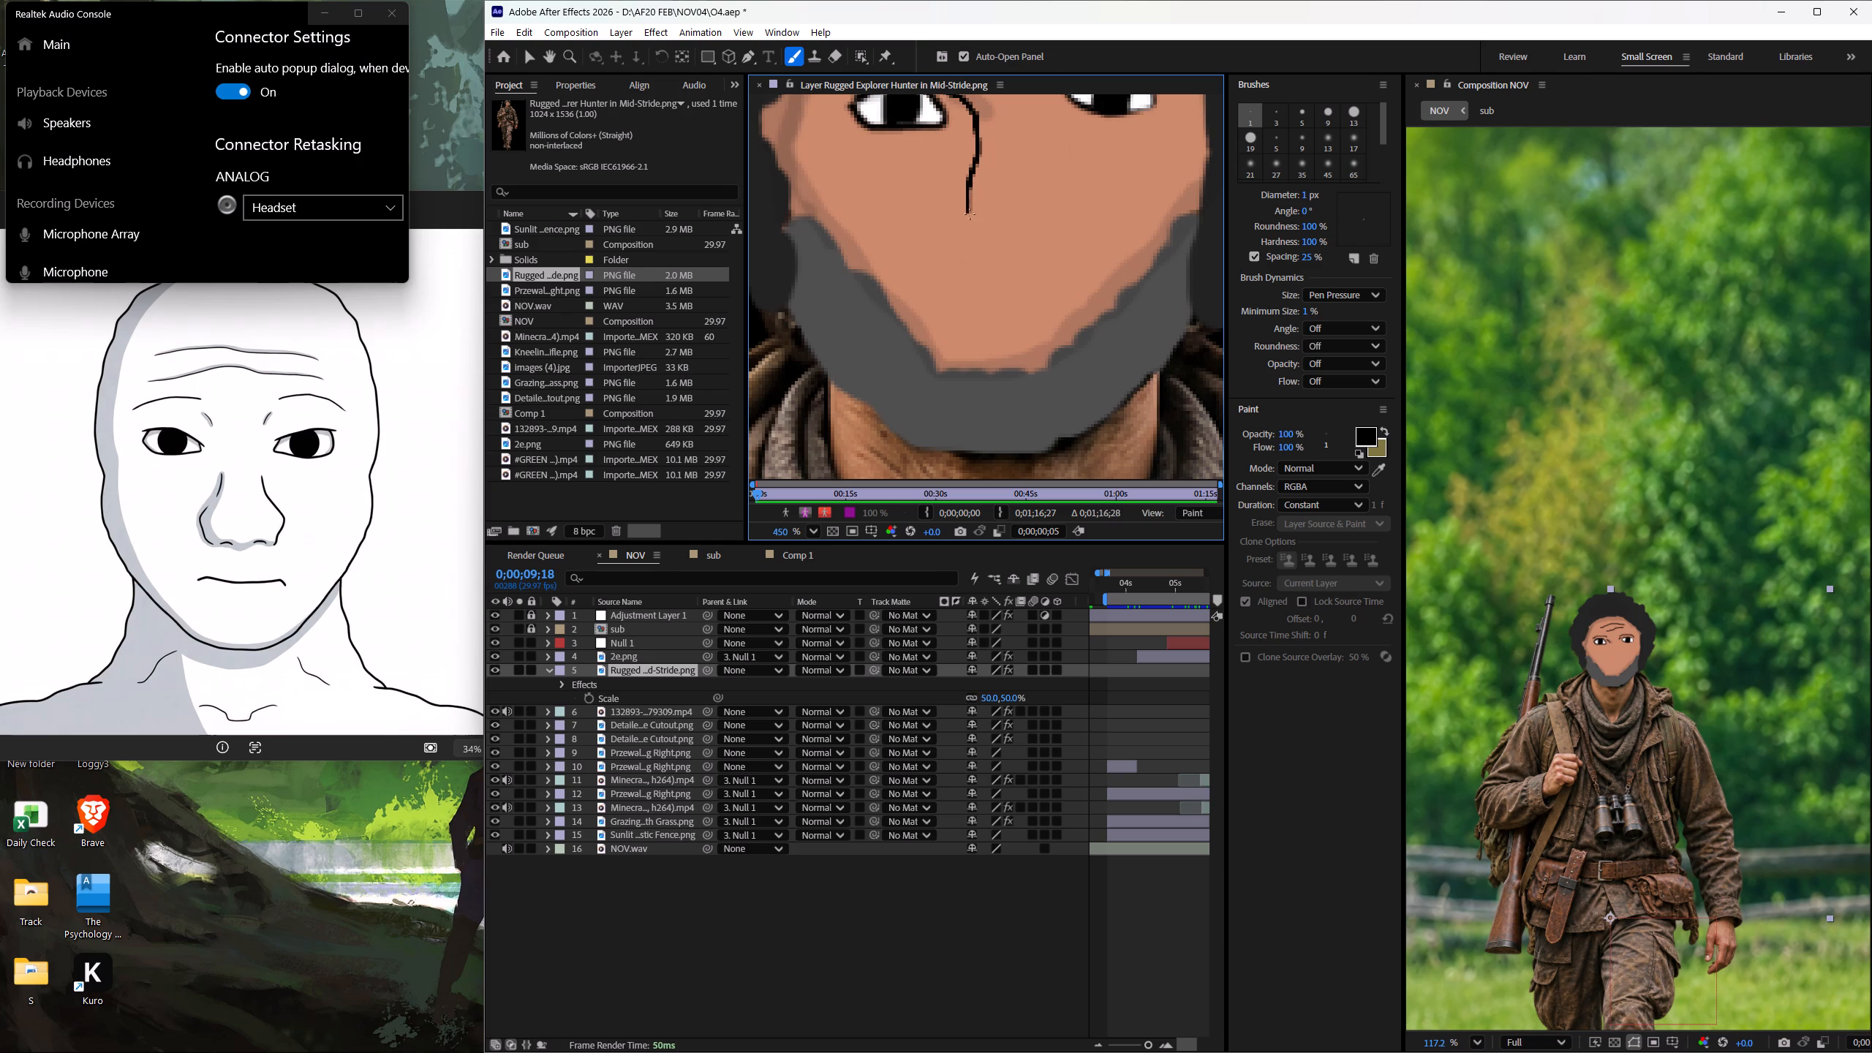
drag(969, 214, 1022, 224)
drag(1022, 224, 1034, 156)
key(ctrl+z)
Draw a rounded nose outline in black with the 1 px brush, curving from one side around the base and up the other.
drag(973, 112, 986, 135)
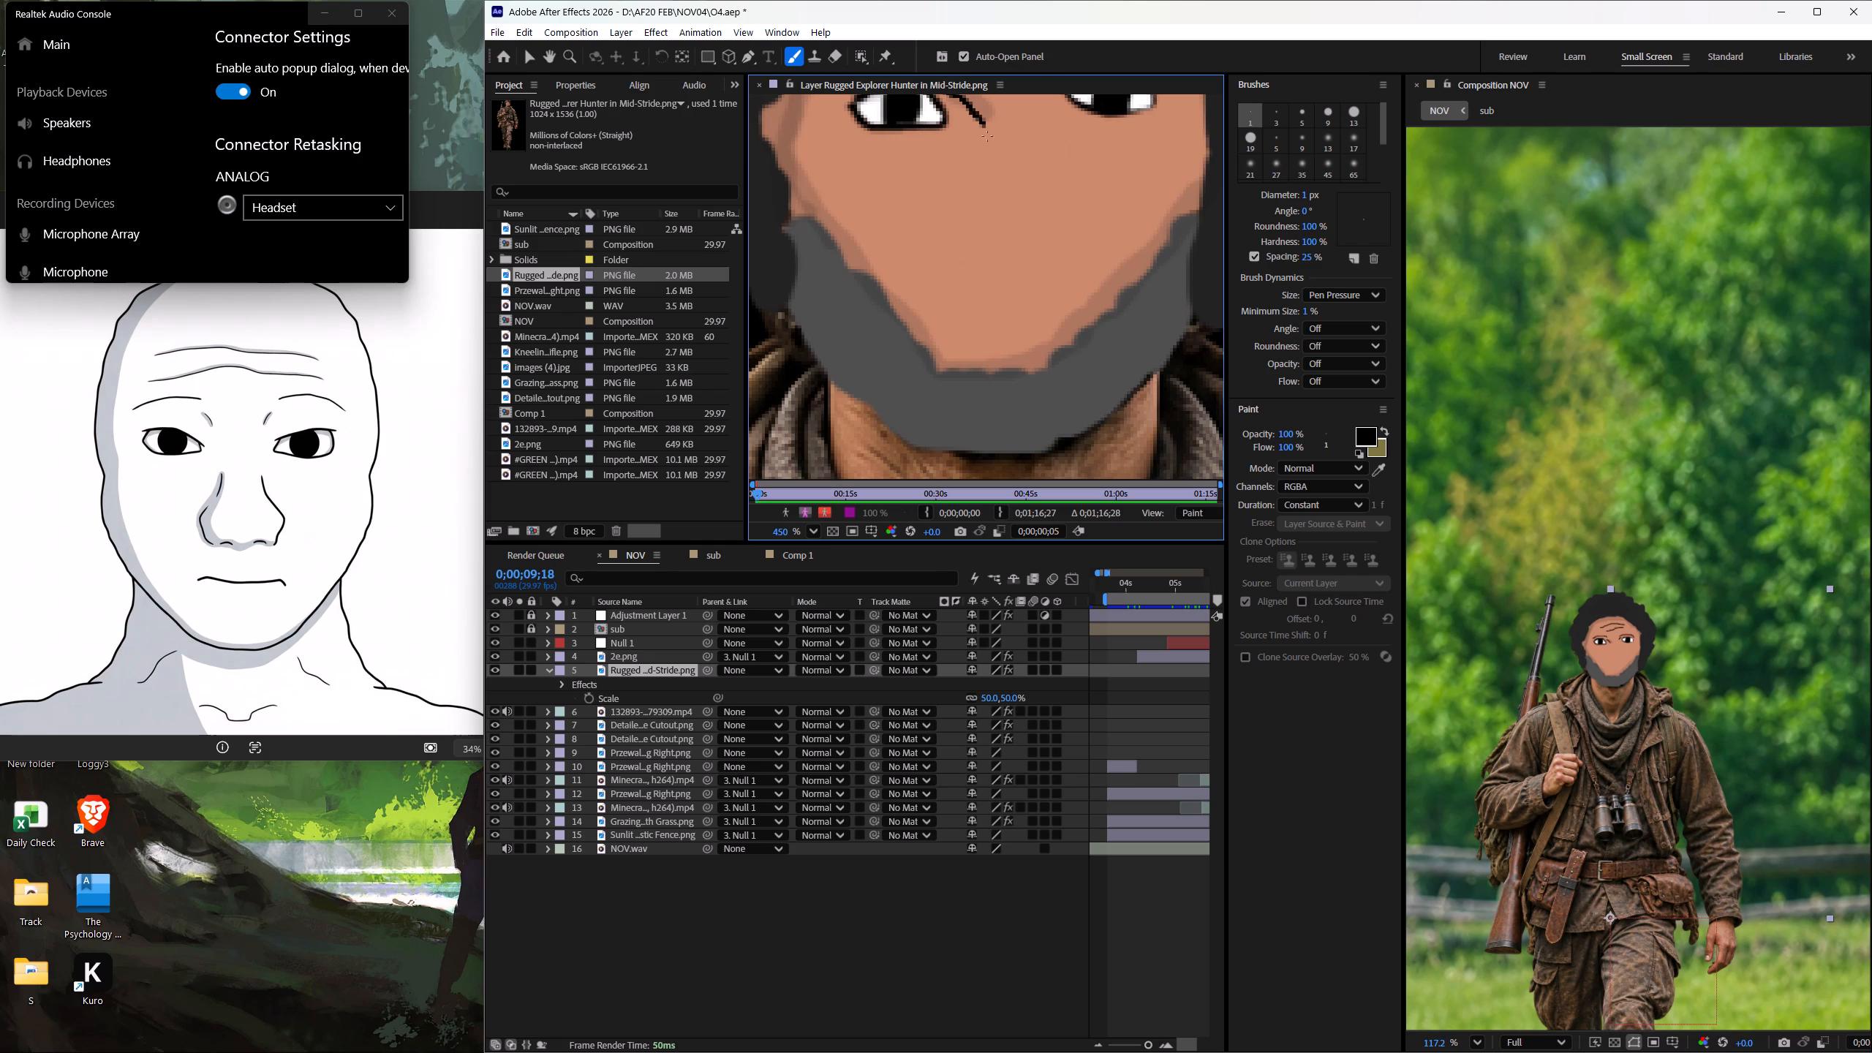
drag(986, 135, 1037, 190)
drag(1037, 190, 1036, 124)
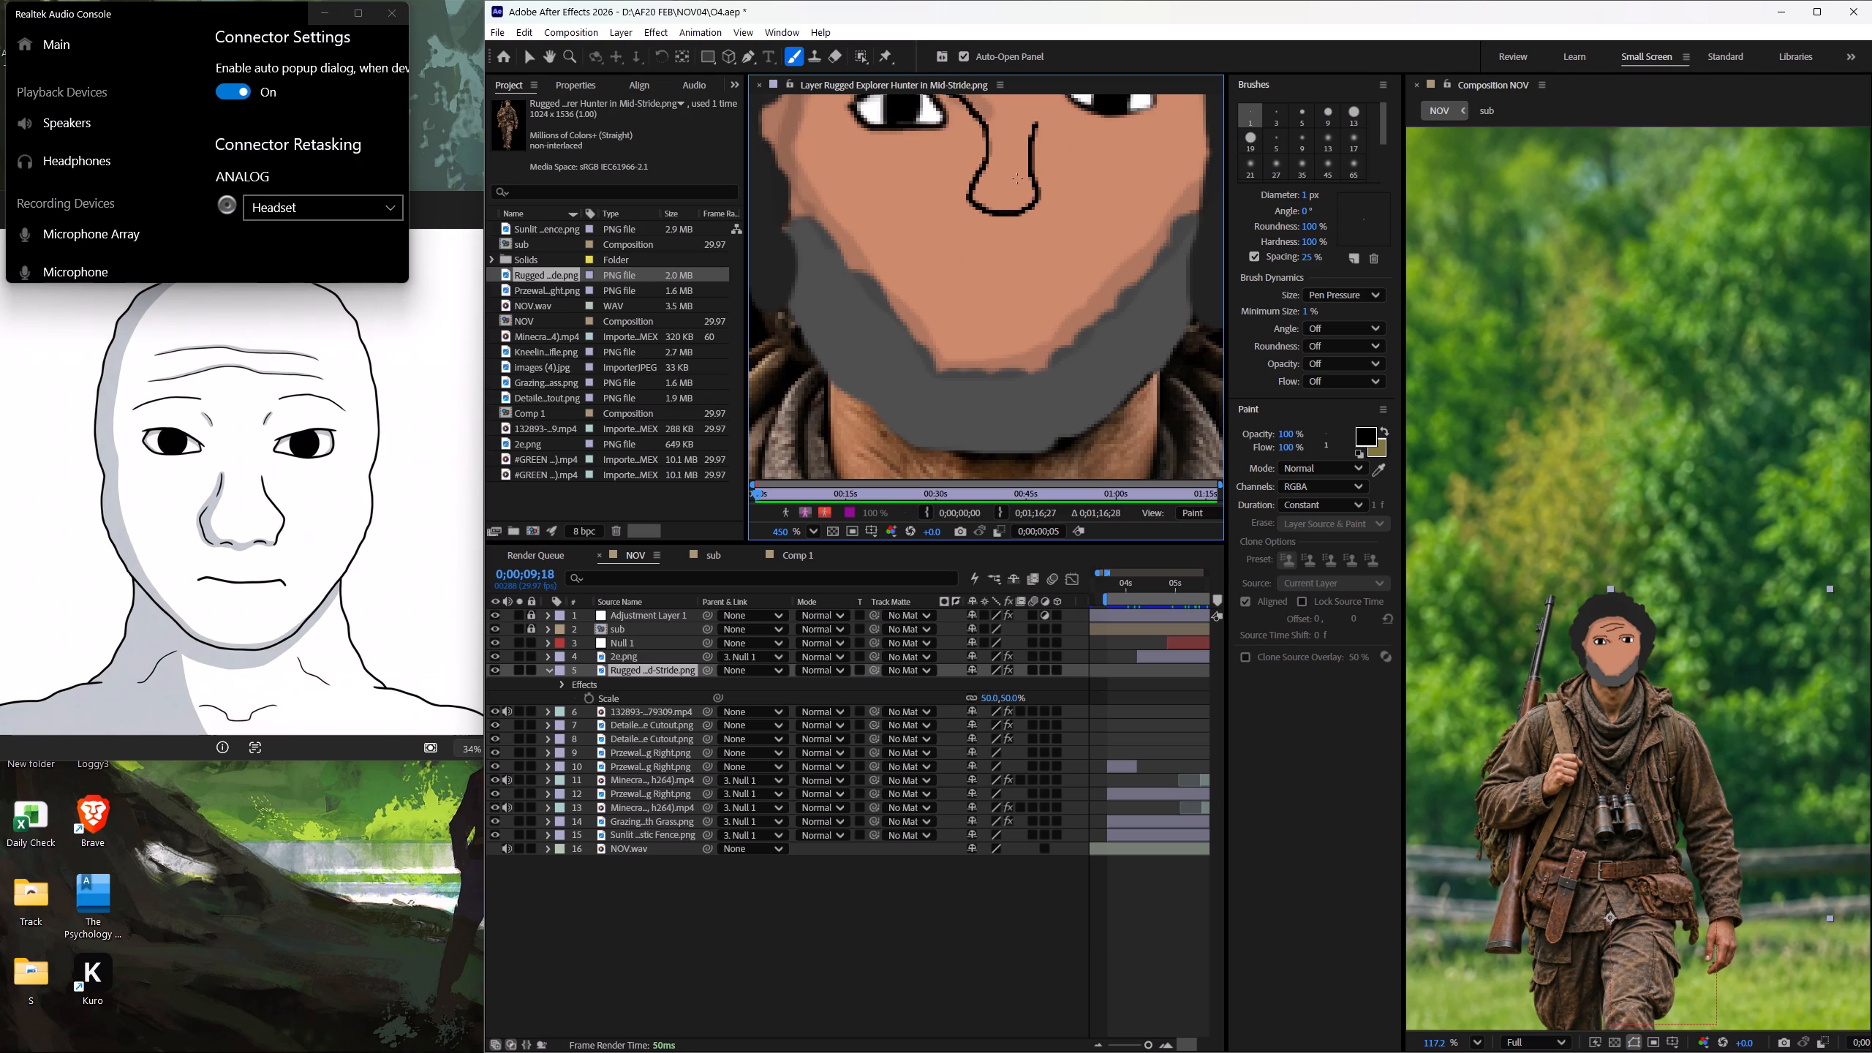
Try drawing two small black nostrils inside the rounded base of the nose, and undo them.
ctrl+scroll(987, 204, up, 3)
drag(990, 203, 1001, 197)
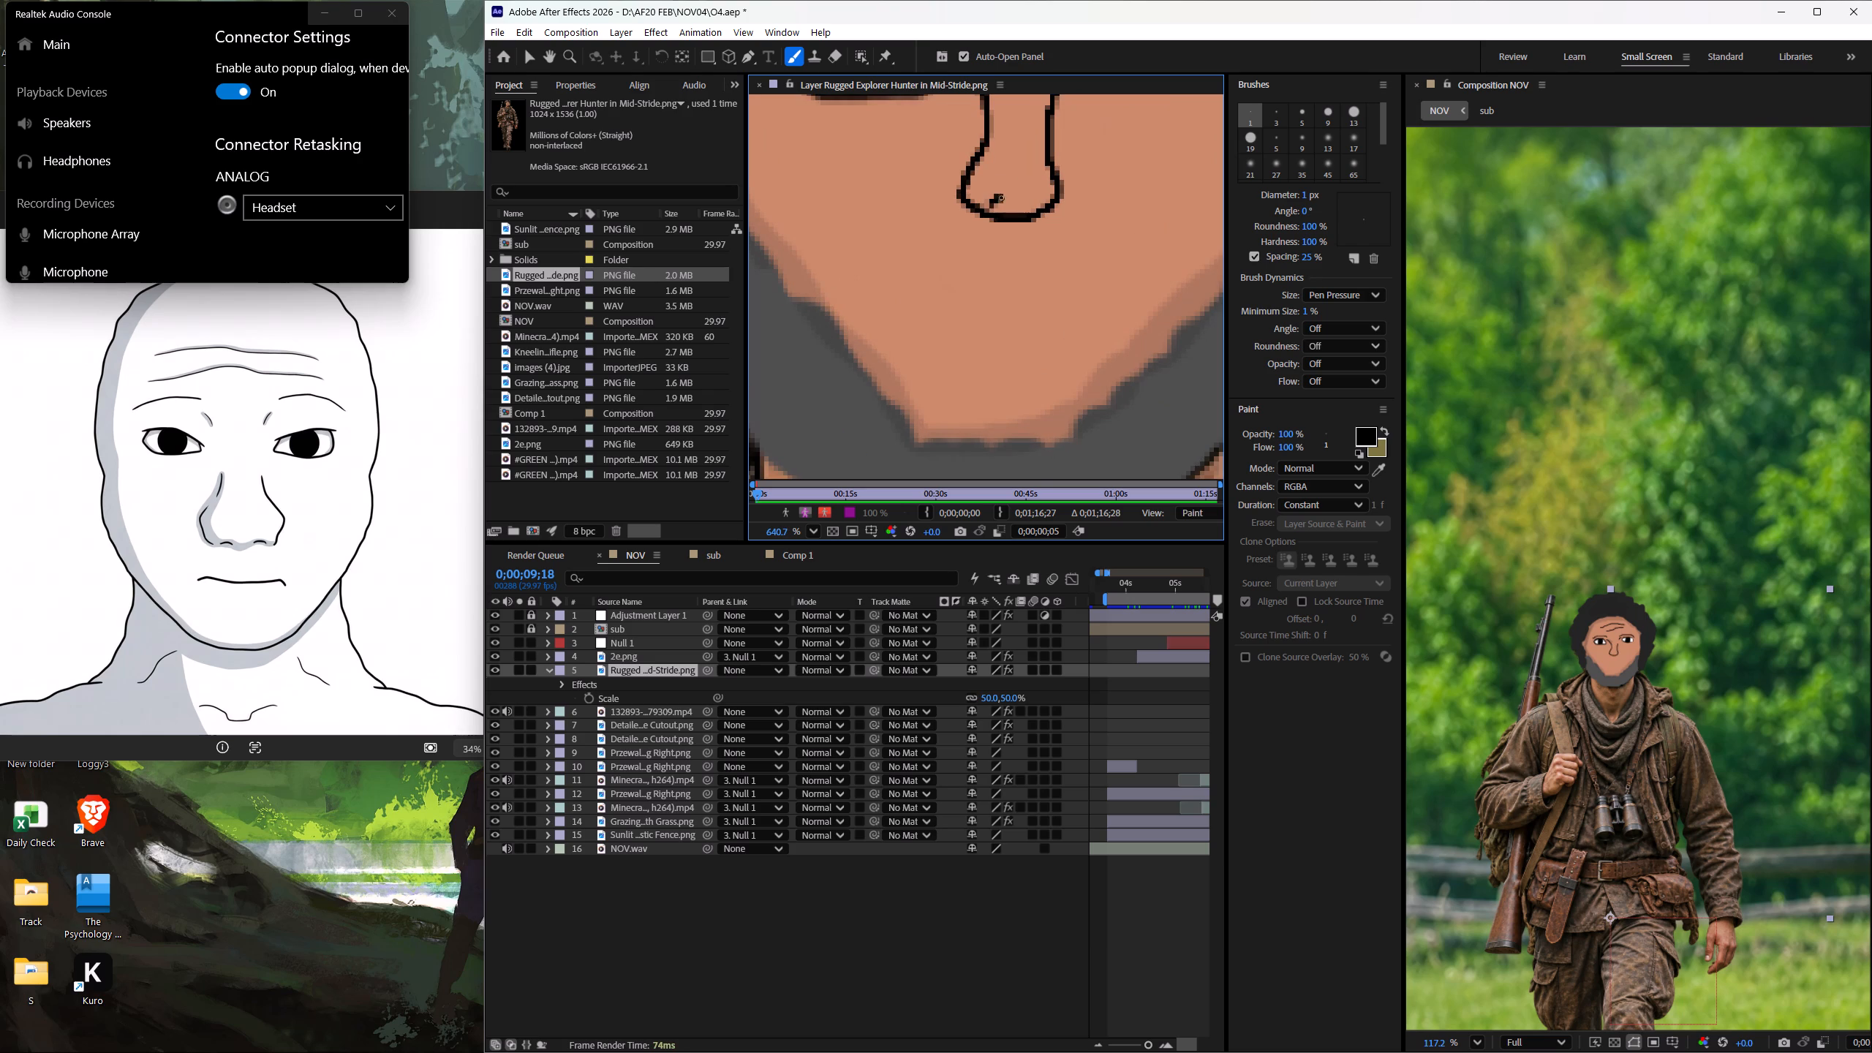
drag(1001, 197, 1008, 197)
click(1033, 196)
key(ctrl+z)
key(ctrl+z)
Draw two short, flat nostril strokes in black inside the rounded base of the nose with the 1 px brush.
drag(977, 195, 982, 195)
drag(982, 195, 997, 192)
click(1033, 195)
Draw a nearly straight black mouth line below the nose with the 1 px brush, ending in a short downward hook.
ctrl+scroll(1015, 198, down, 1)
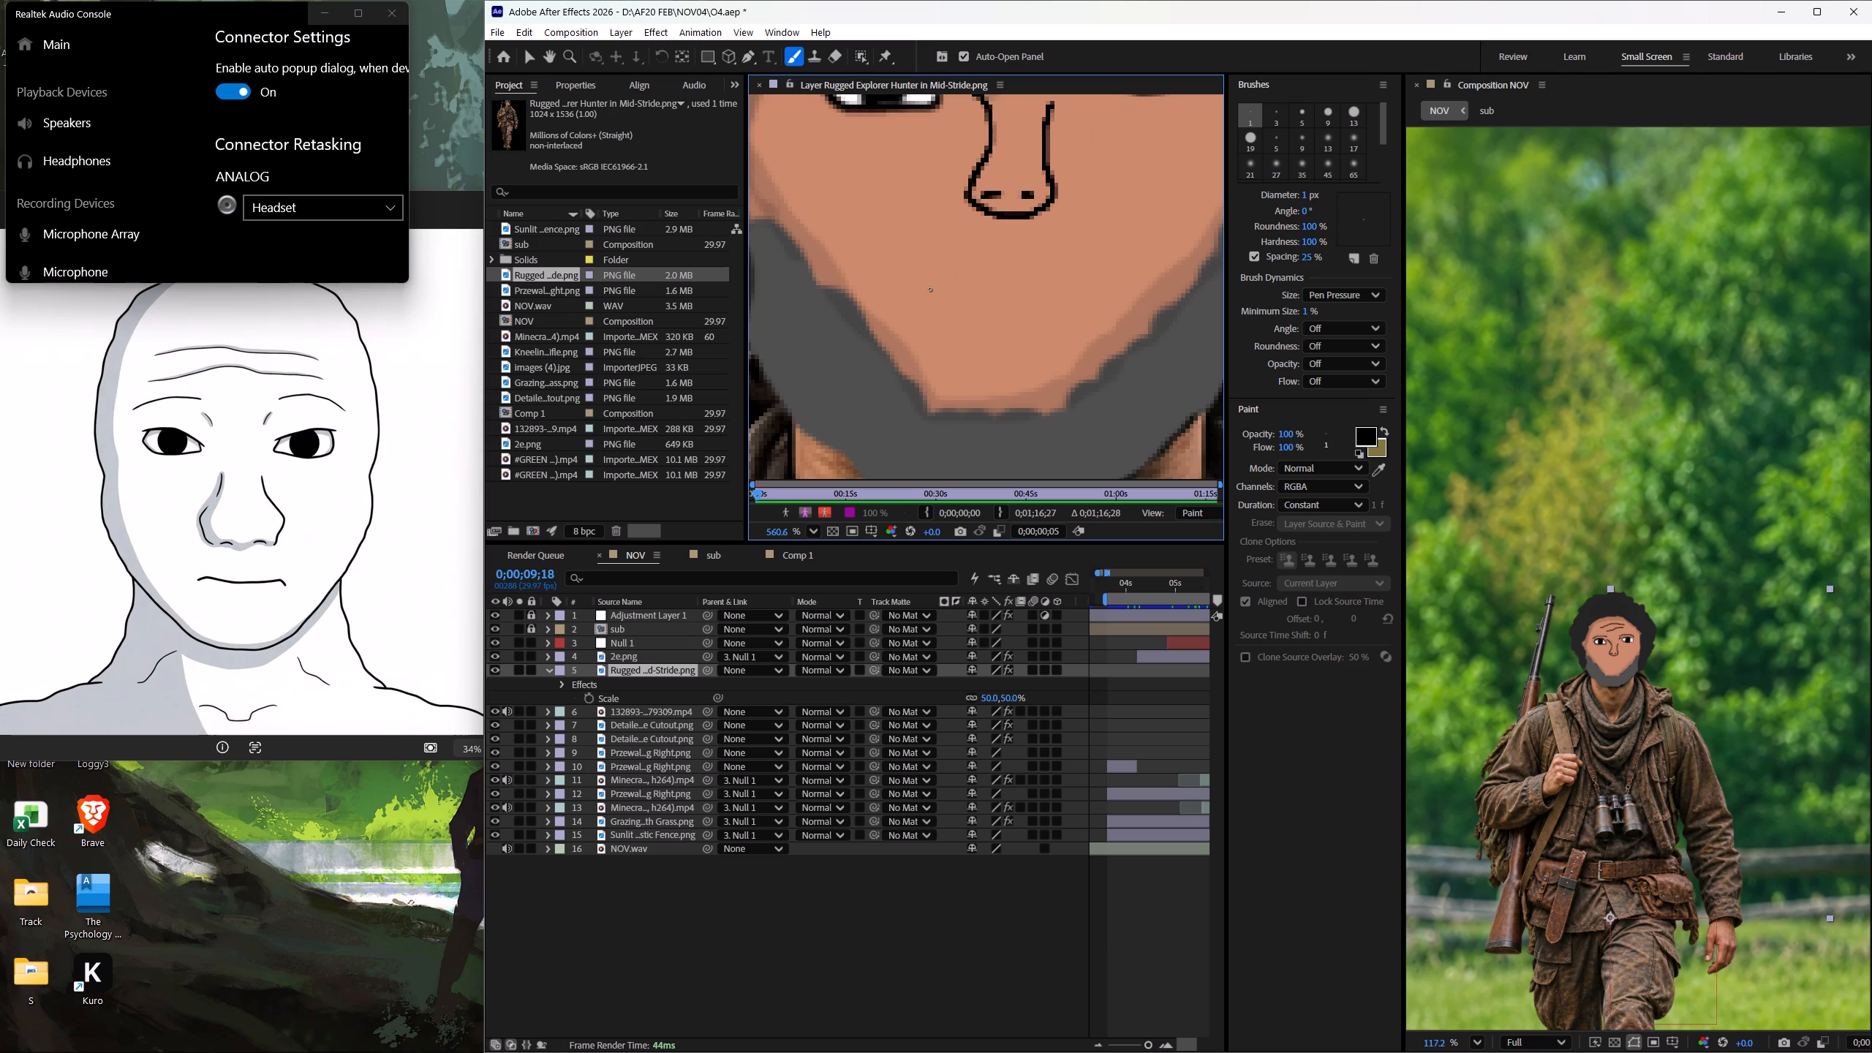
drag(929, 289, 1076, 292)
drag(1076, 292, 1081, 300)
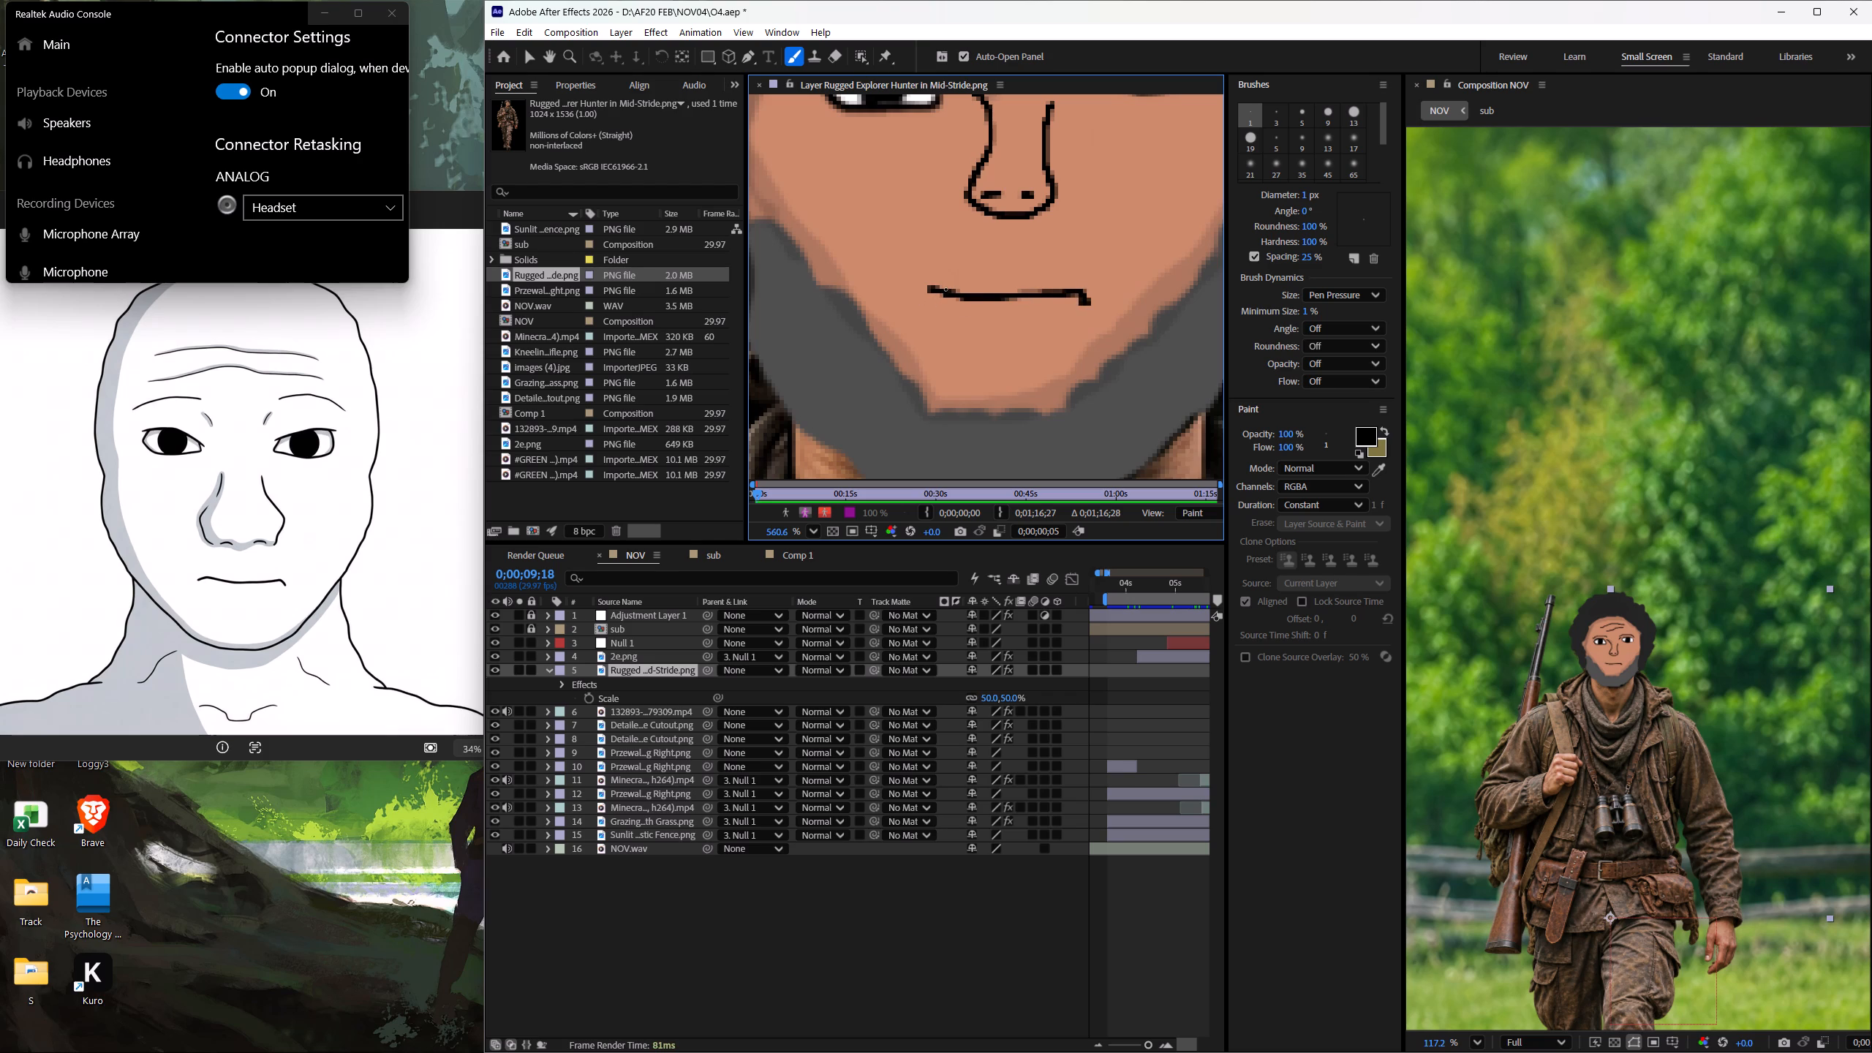
Sample skin colour CE9072 from the face and paint over the whole nose outline and nostrils, mainly with the 13 px brush.
scroll(1108, 135, down, 2)
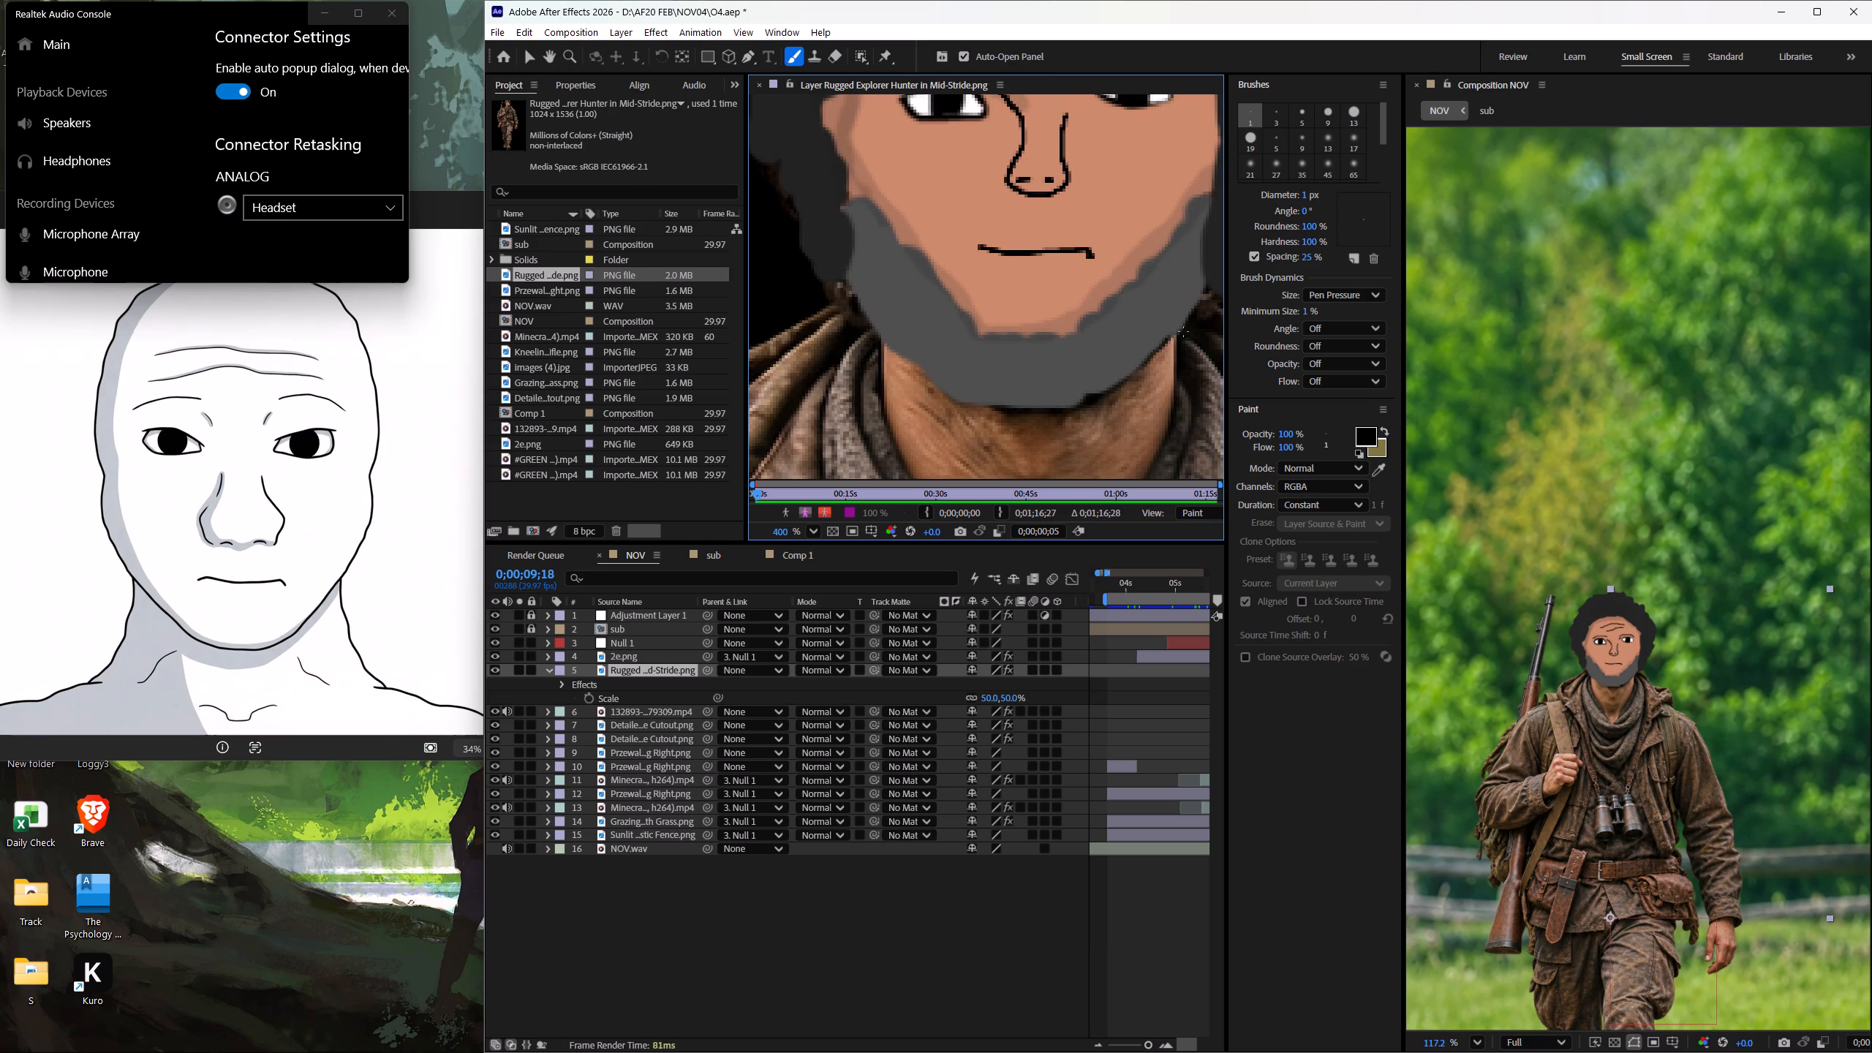
click(1370, 437)
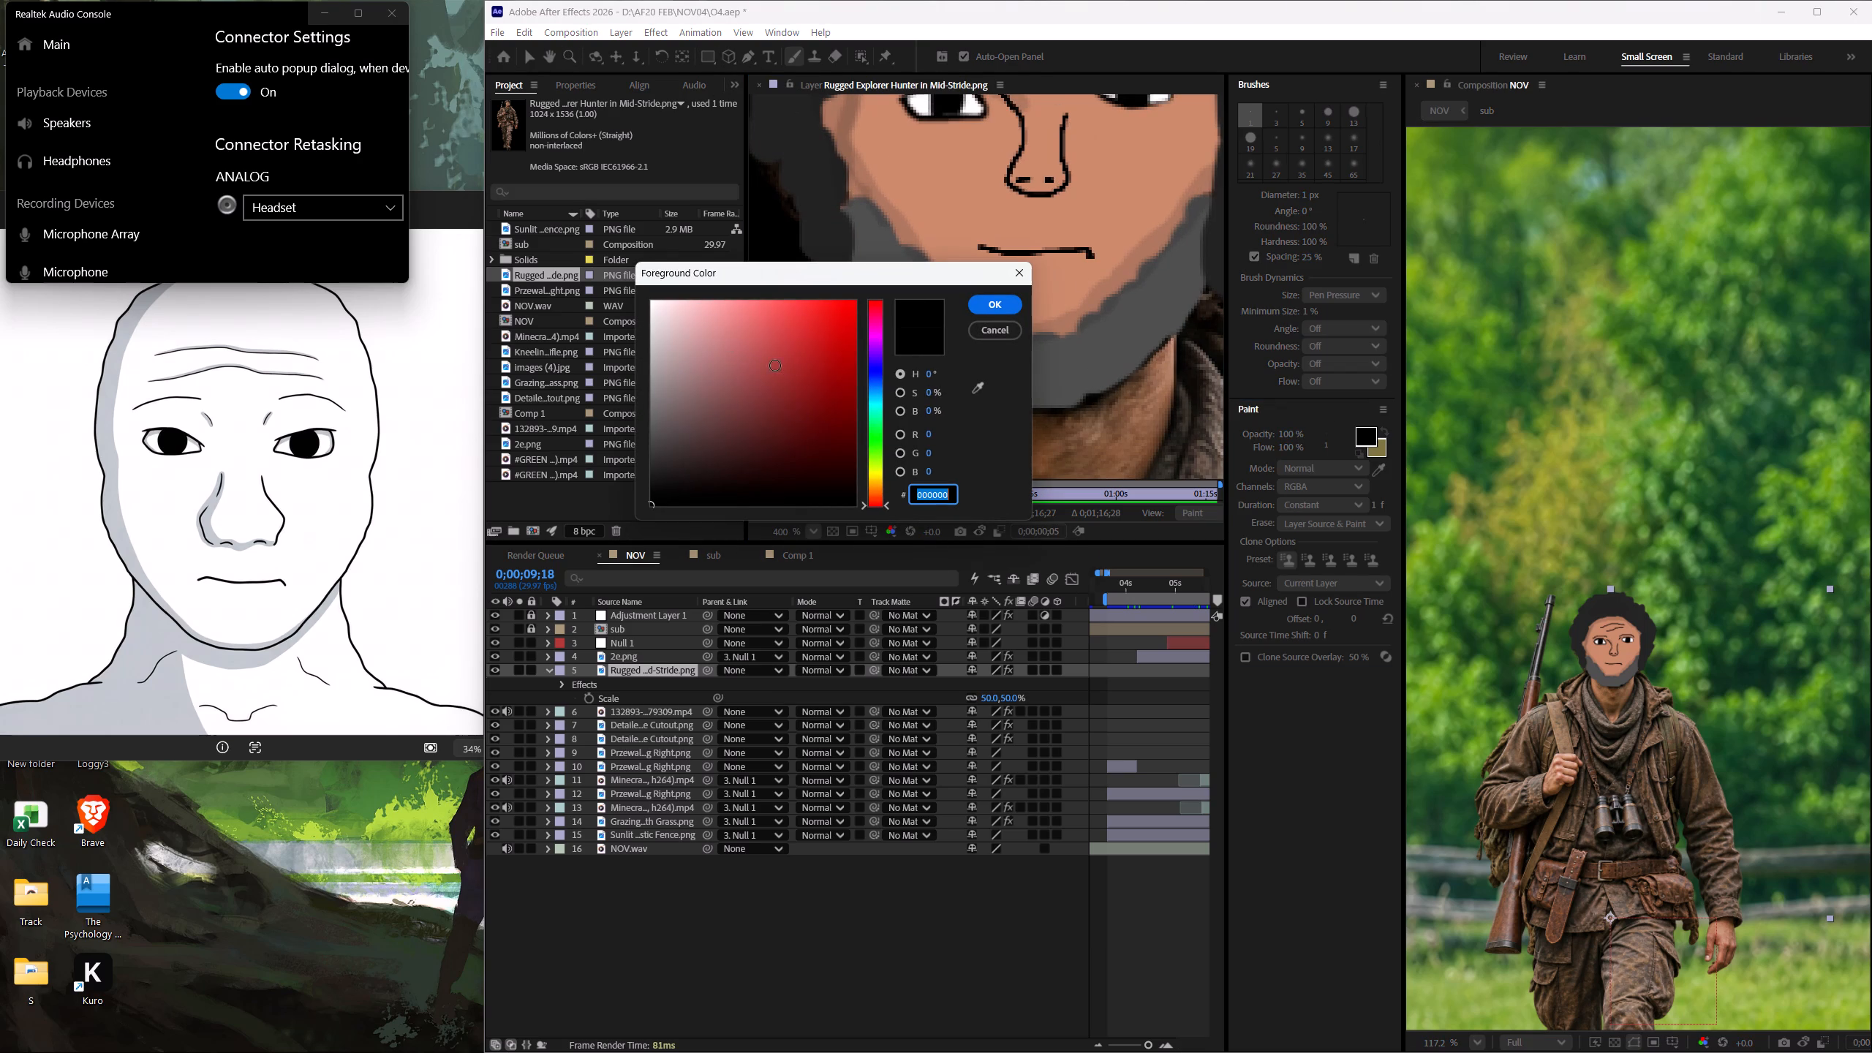
click(970, 382)
click(1101, 174)
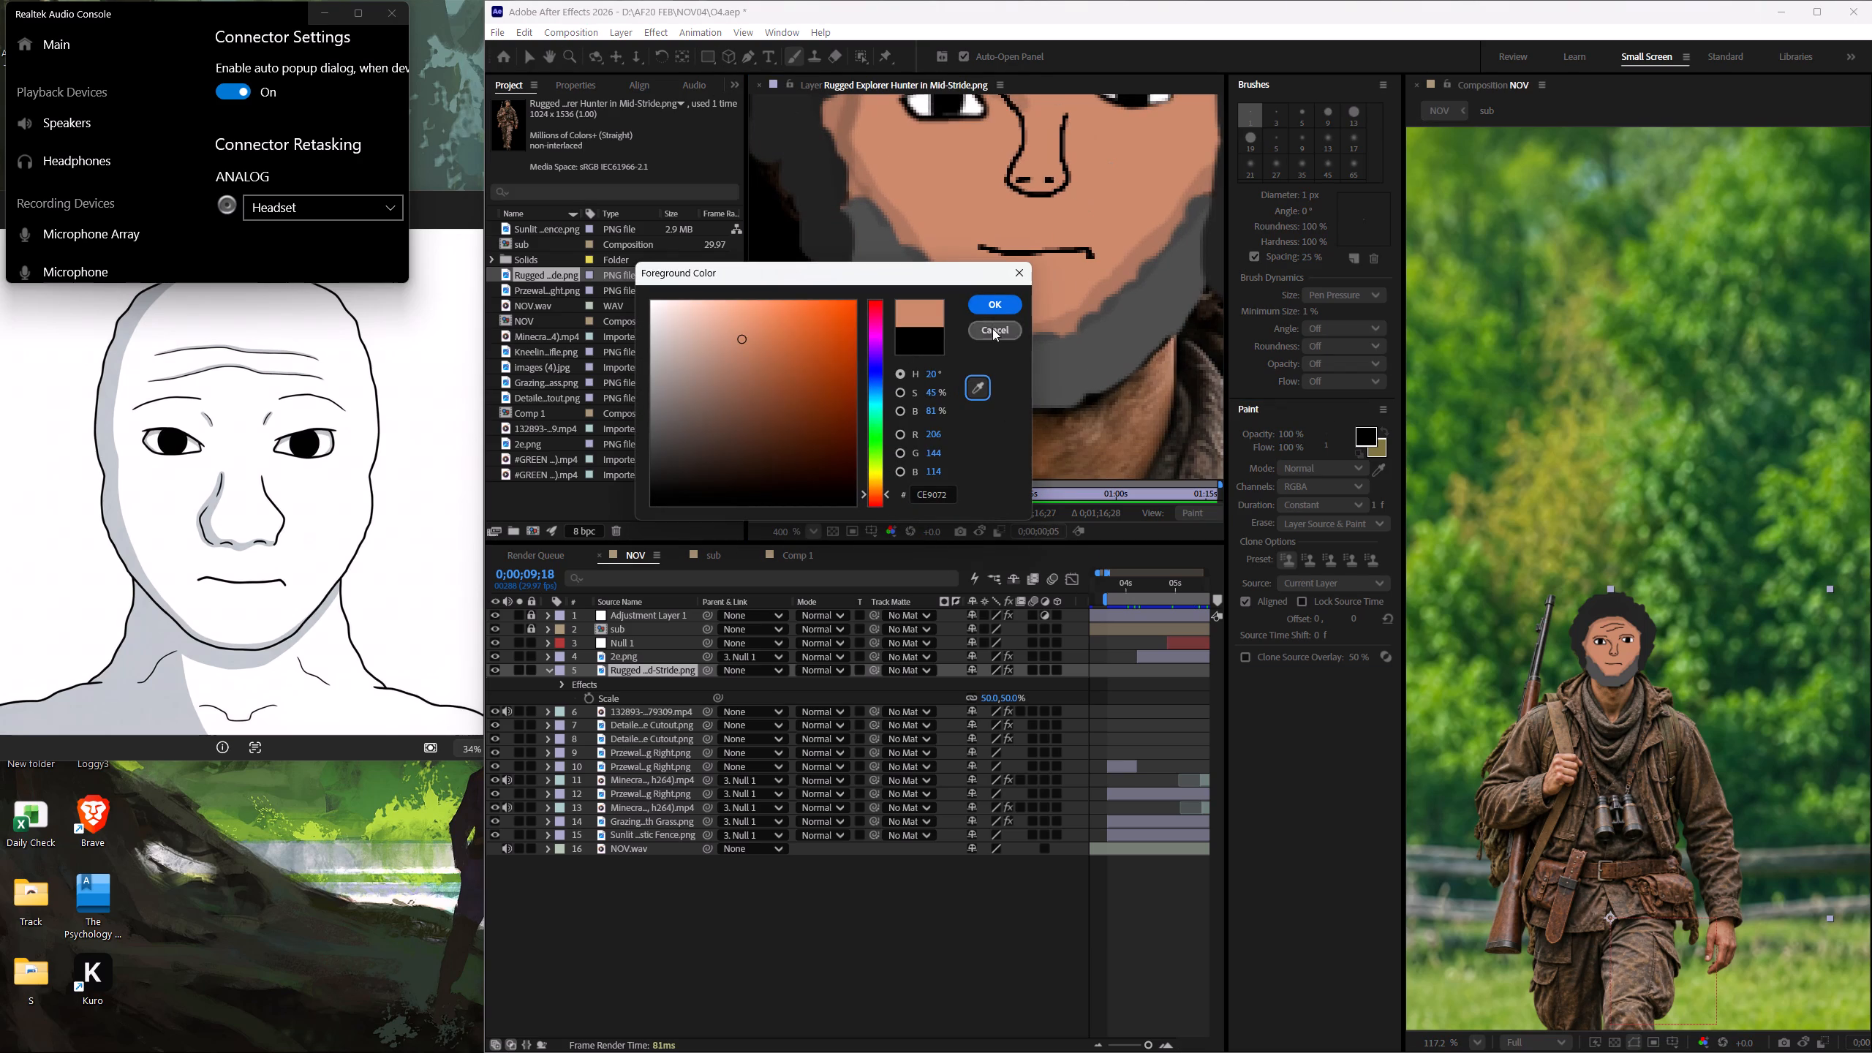
click(997, 308)
drag(1005, 155, 1008, 147)
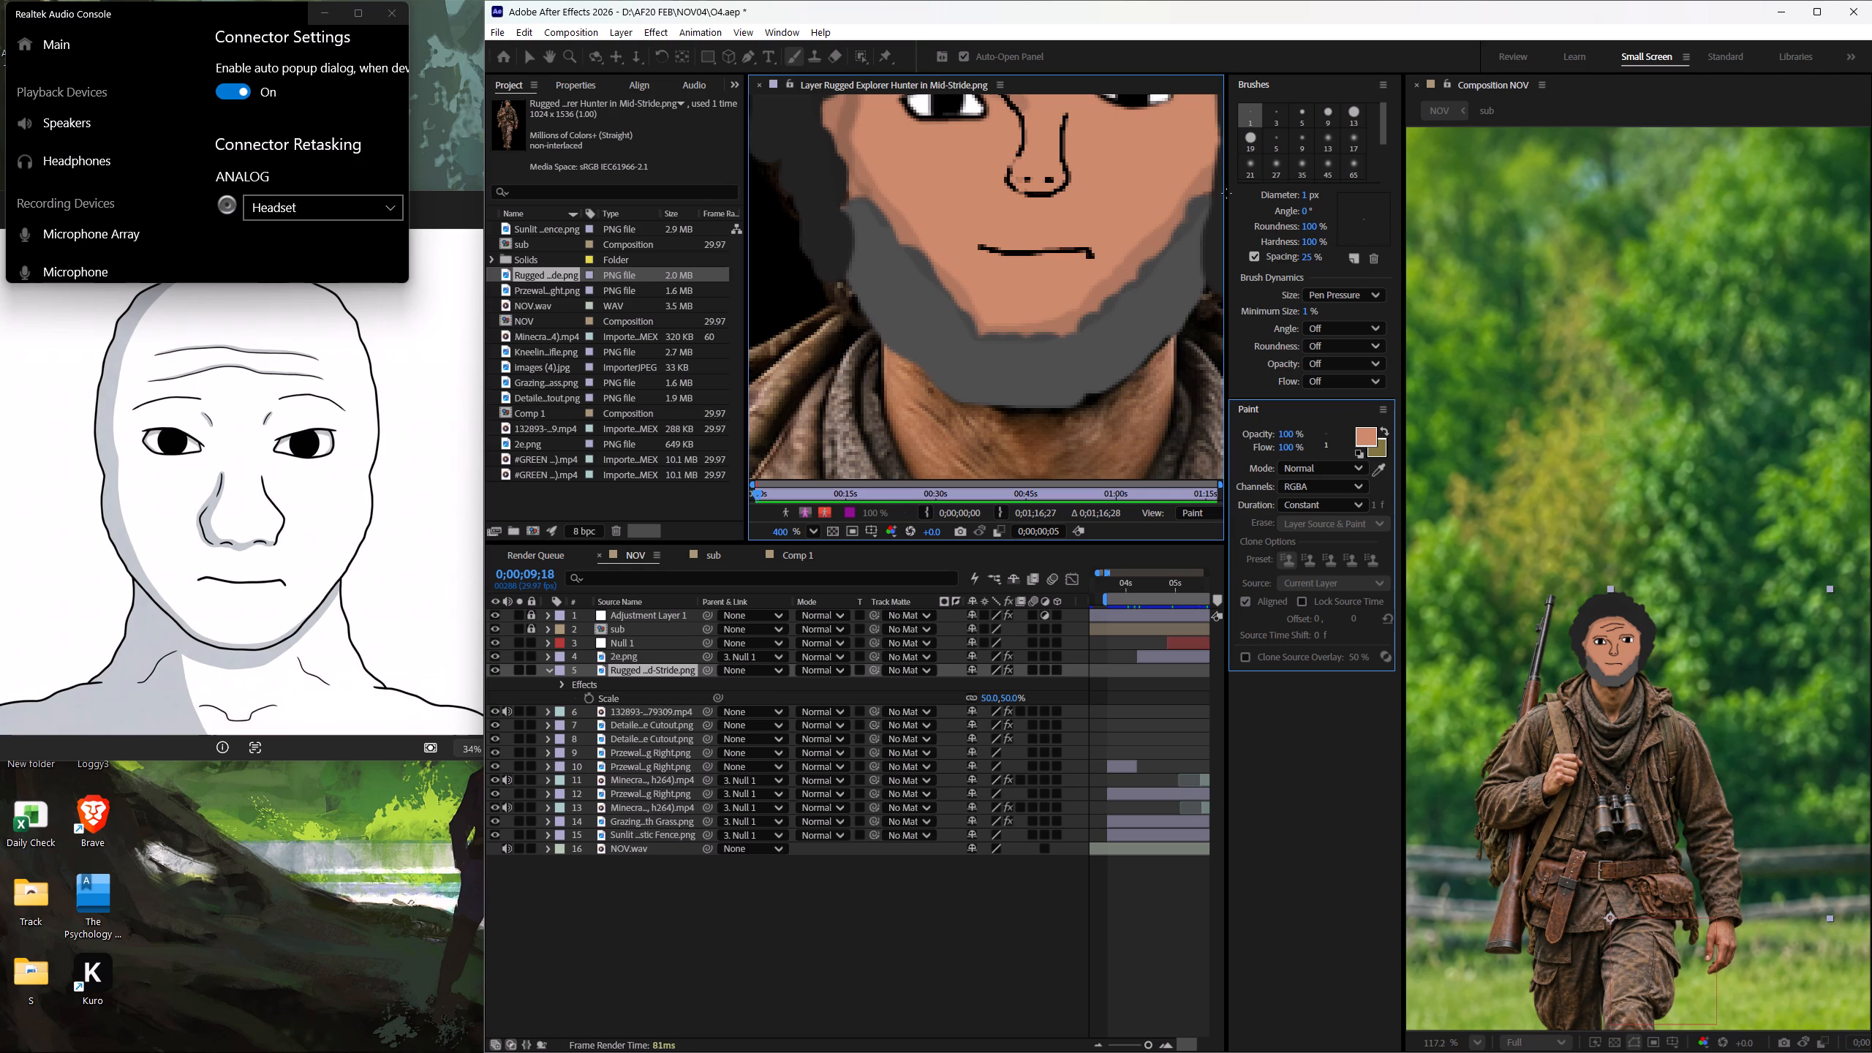
click(1353, 117)
drag(1073, 178, 1048, 124)
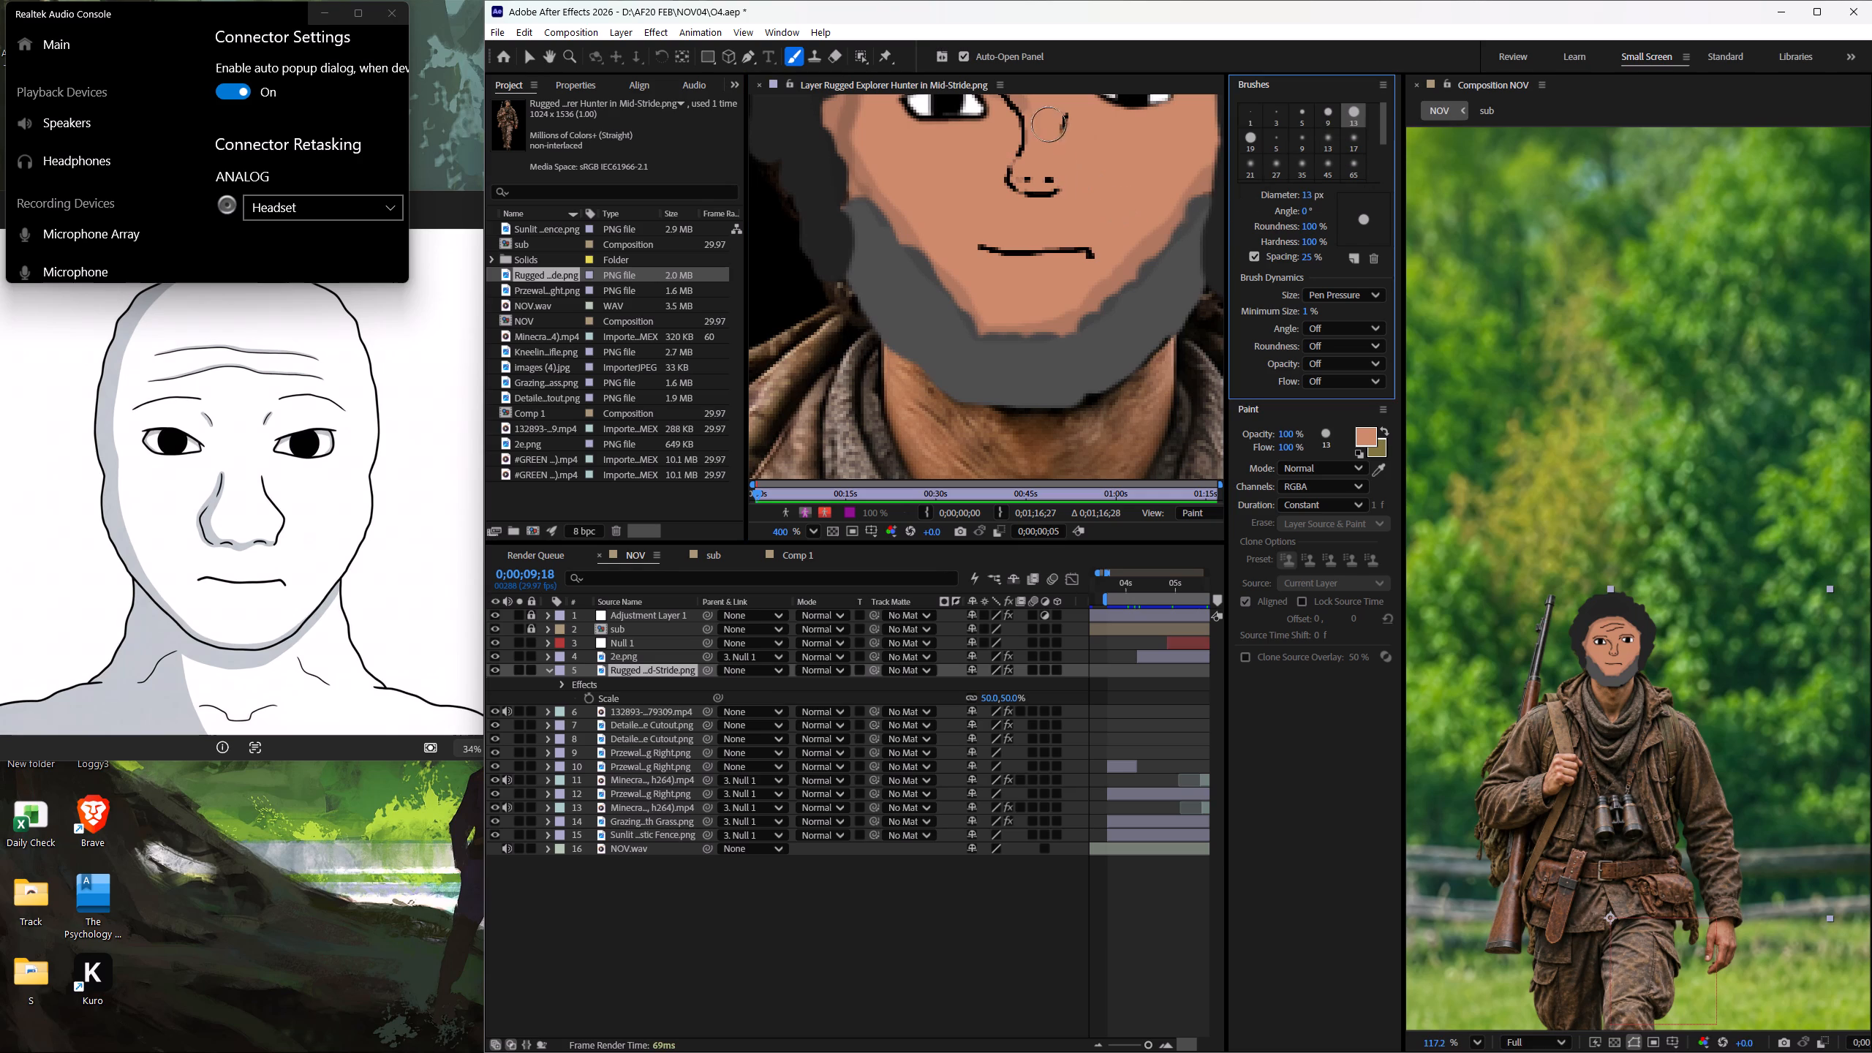
drag(1048, 124, 1050, 141)
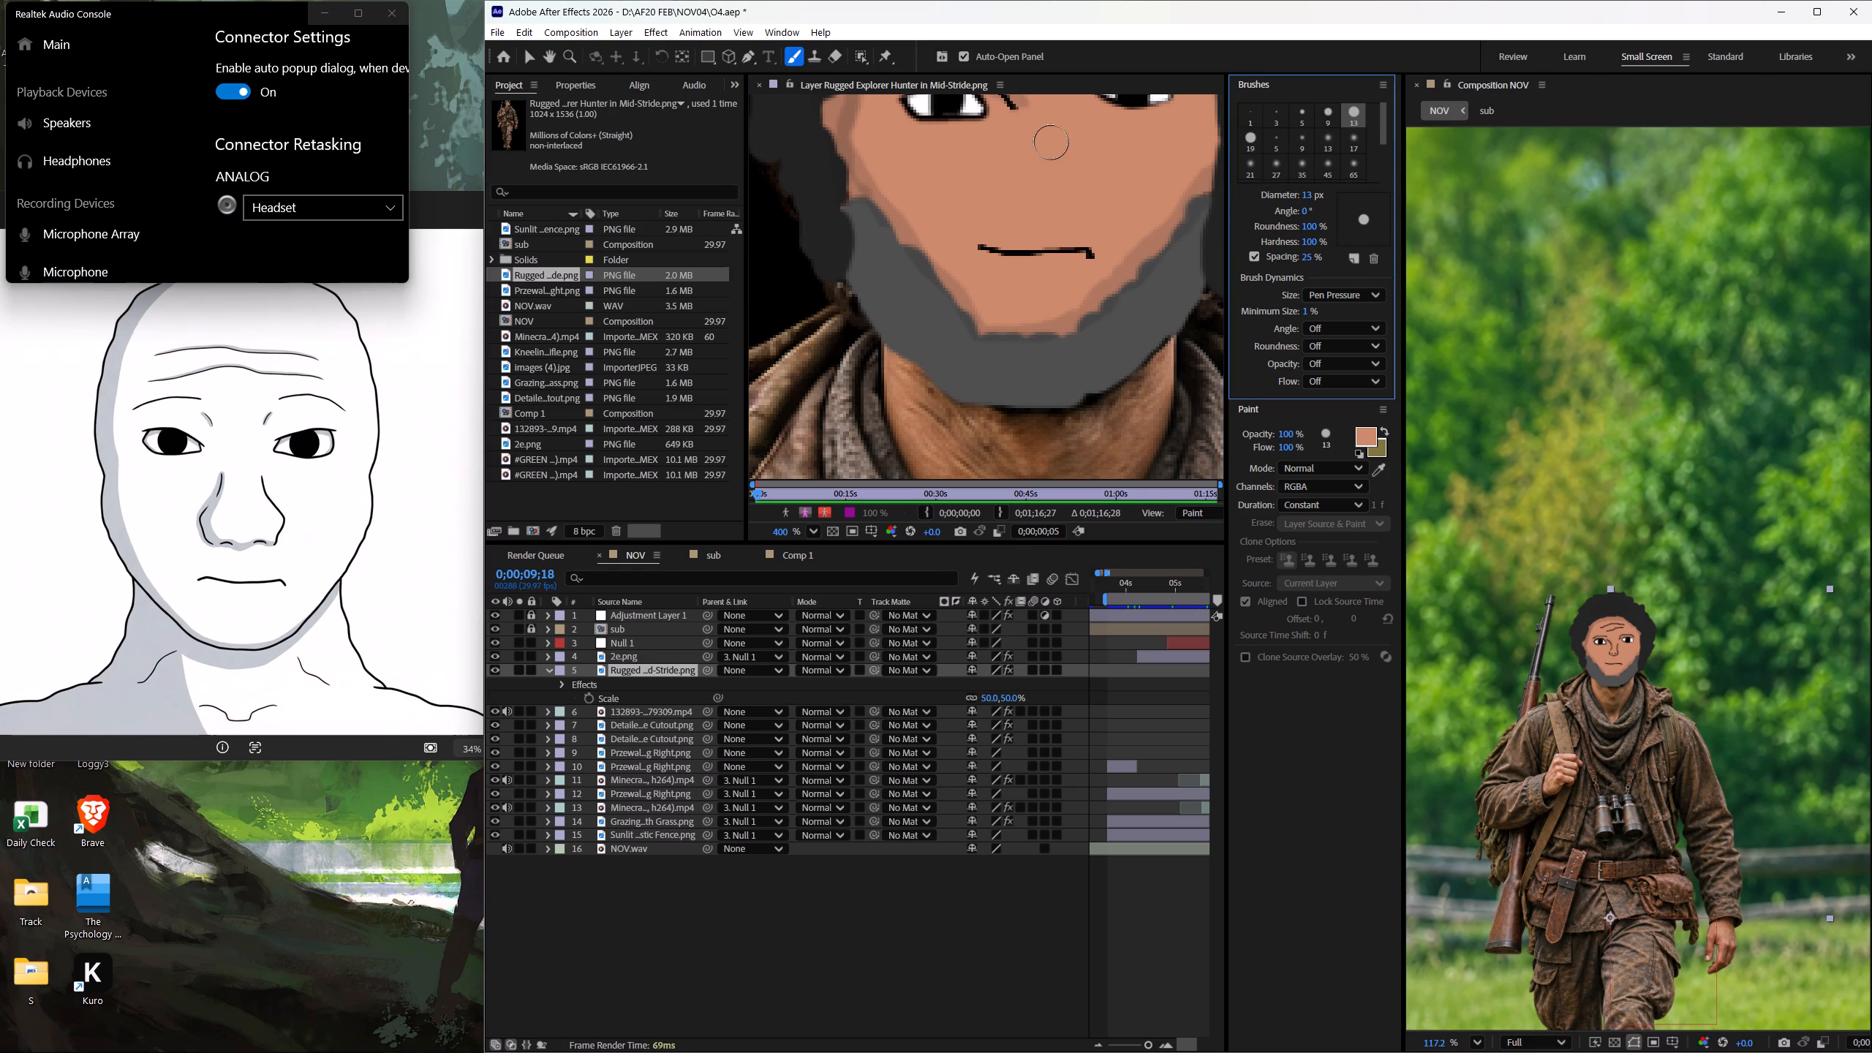
drag(1050, 141, 1039, 185)
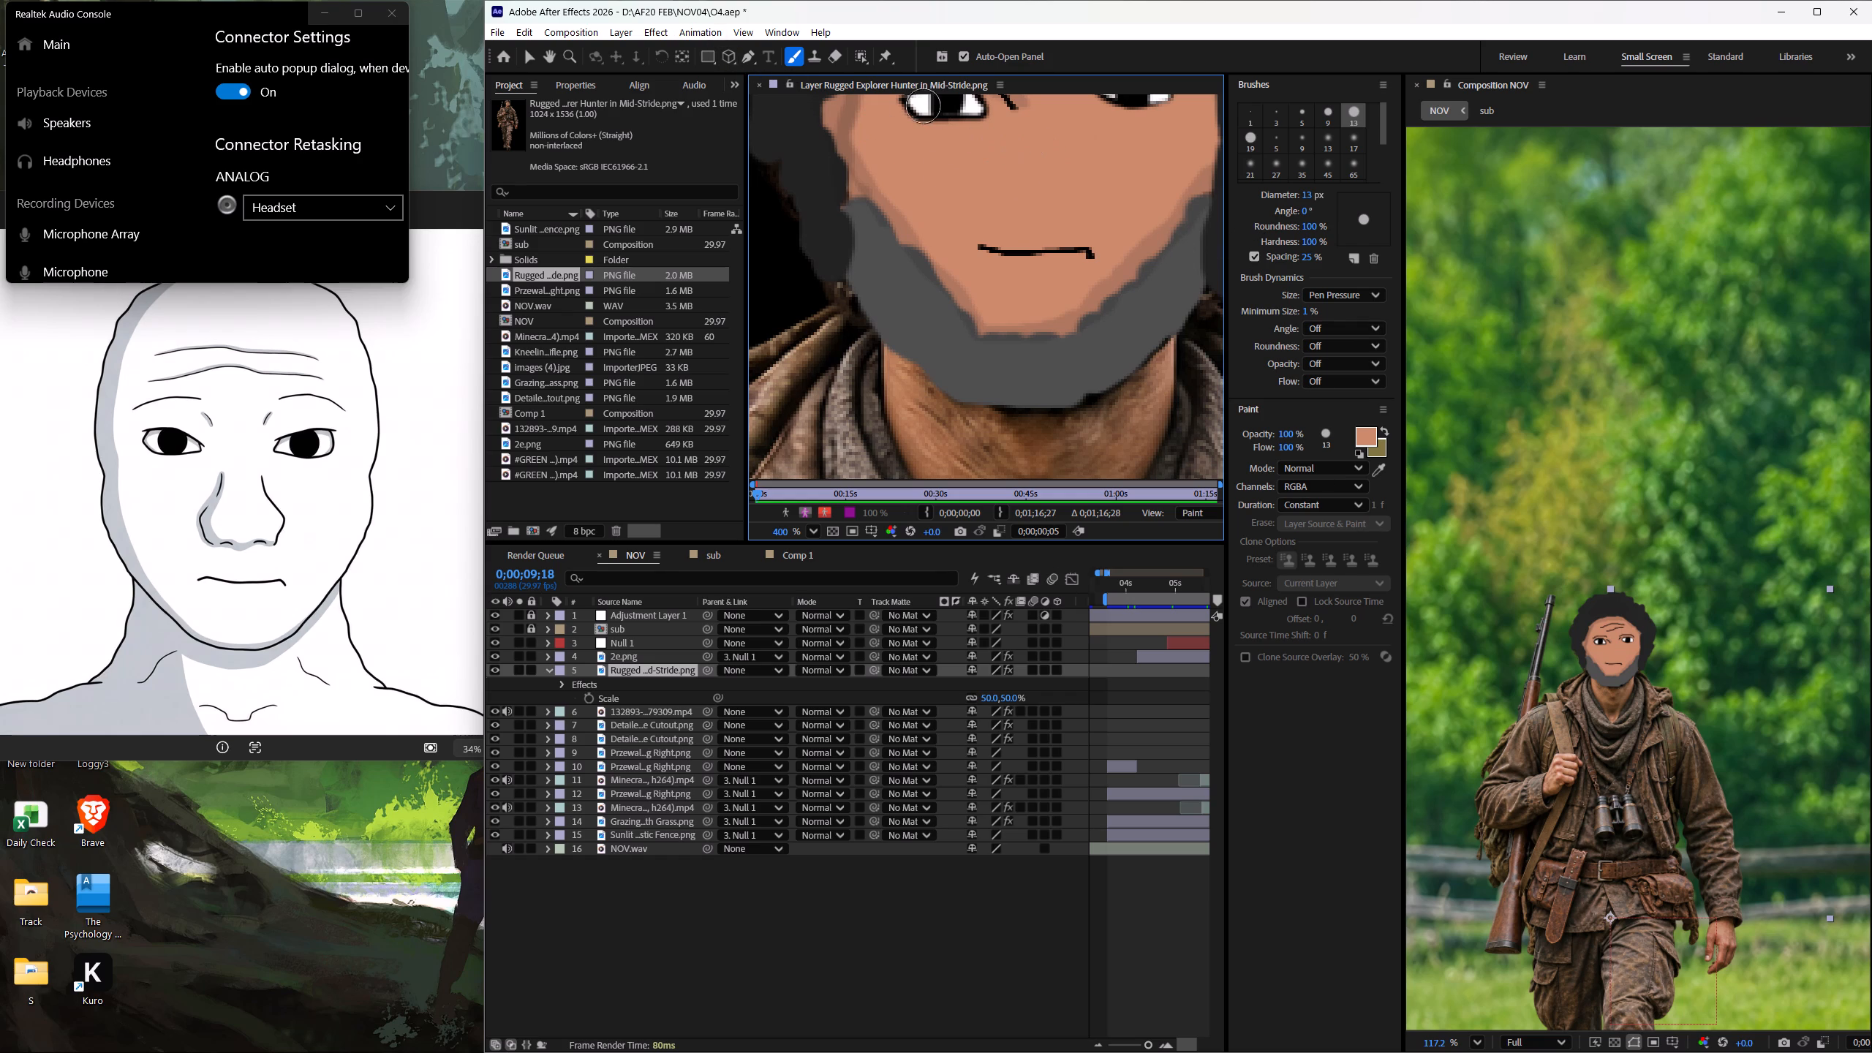
Draw a single curved black nose line with the 3 px brush, running from between the eyes to just above the mouth.
click(1280, 110)
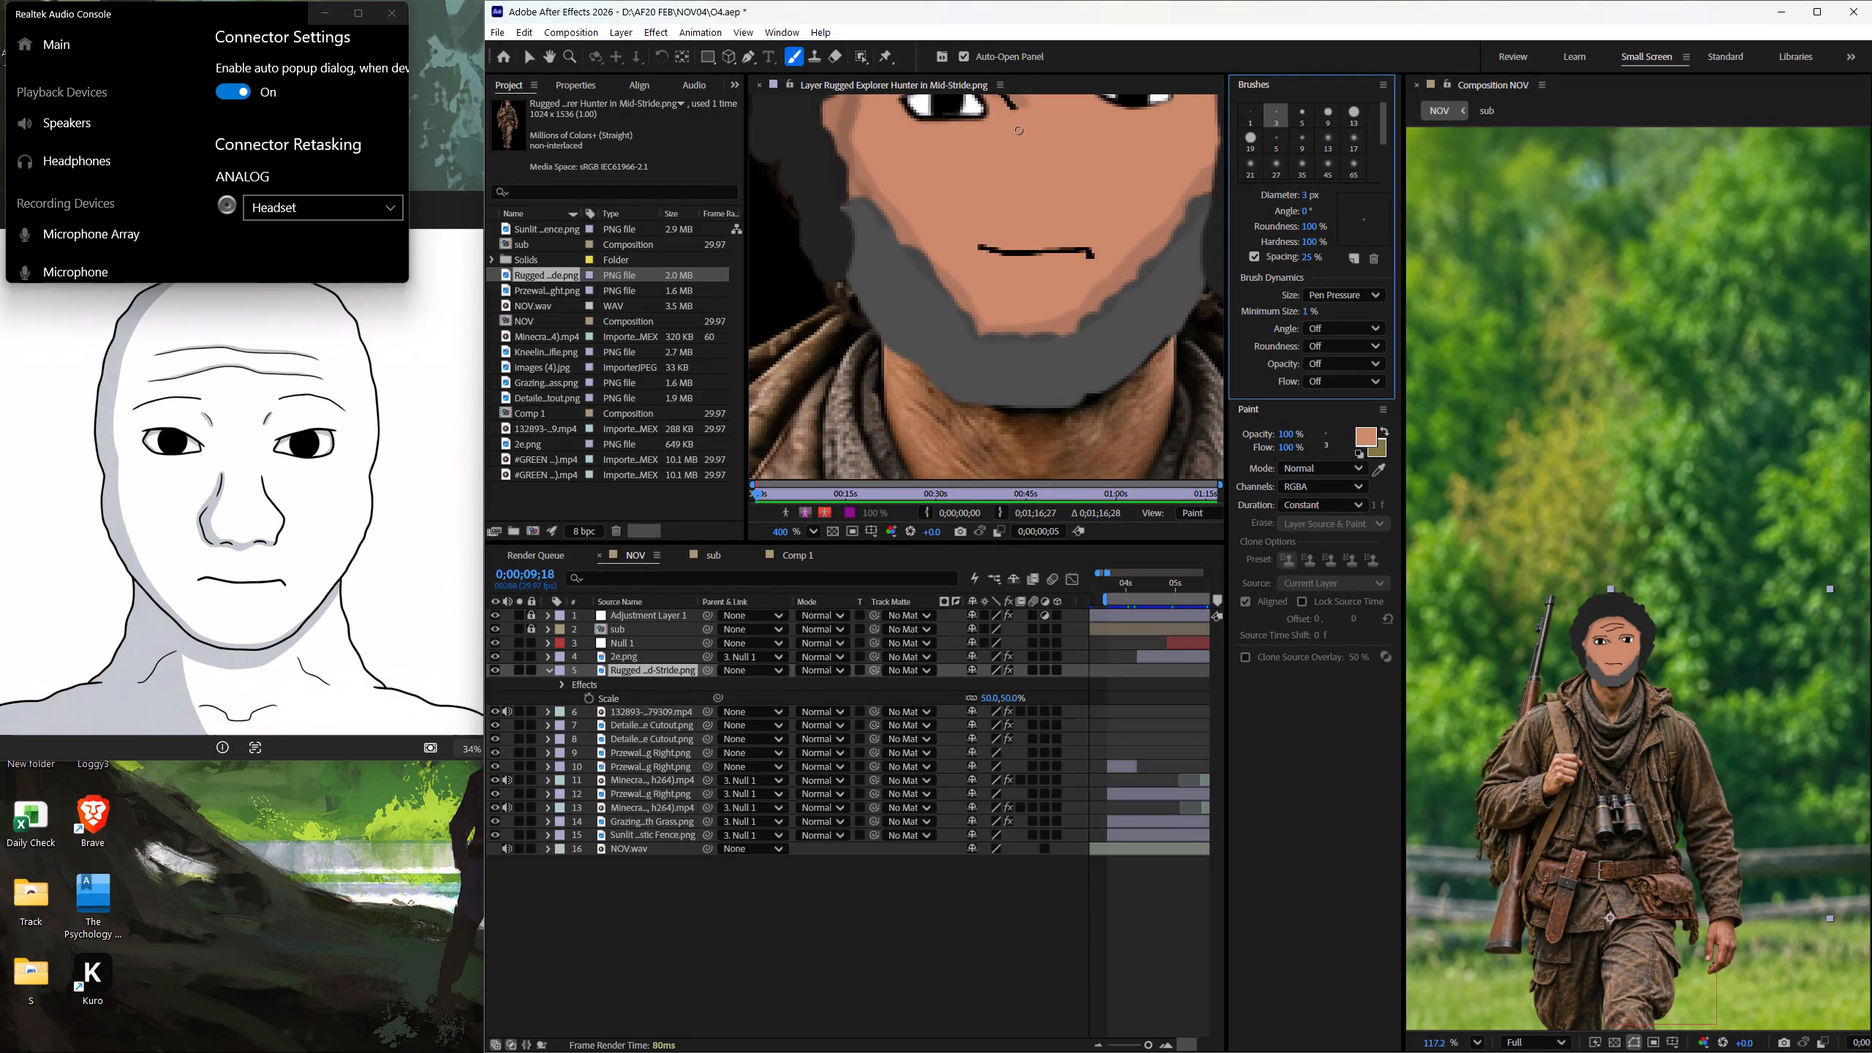
drag(1019, 129, 1041, 170)
drag(1041, 170, 1017, 223)
click(1361, 433)
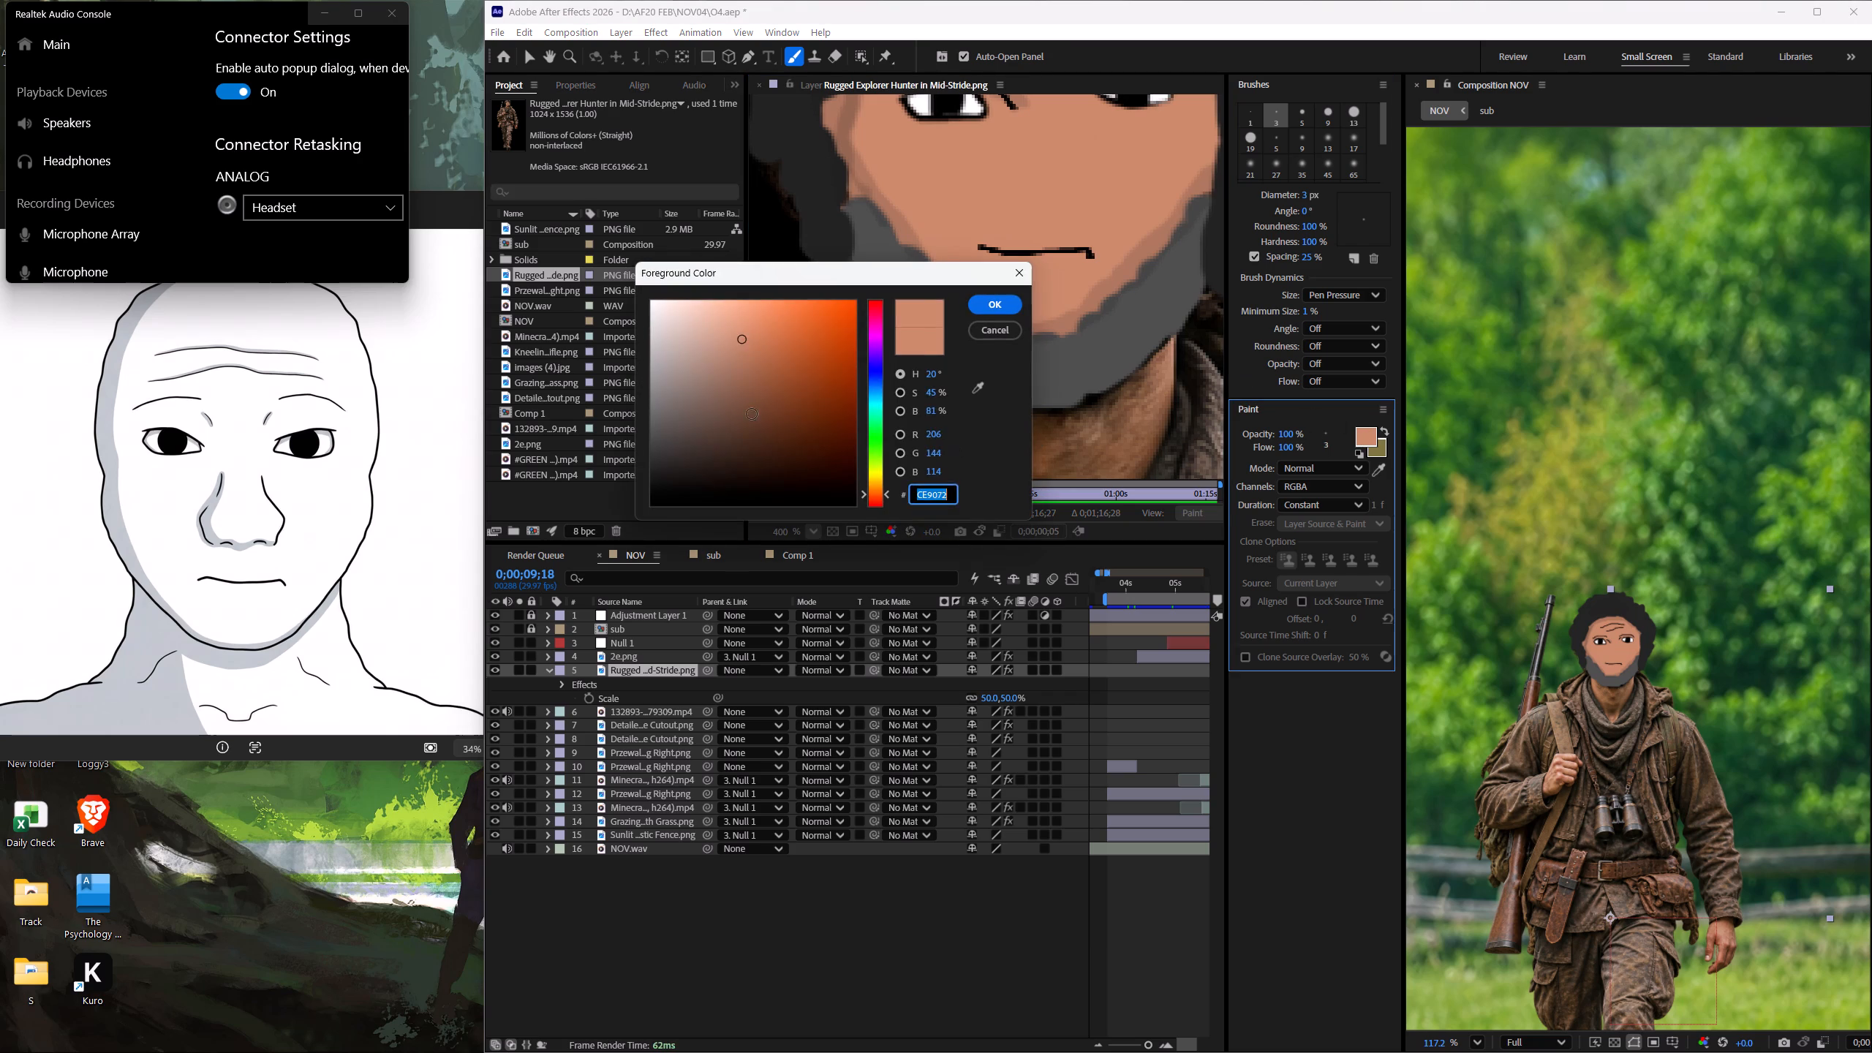
drag(744, 405, 609, 485)
click(987, 302)
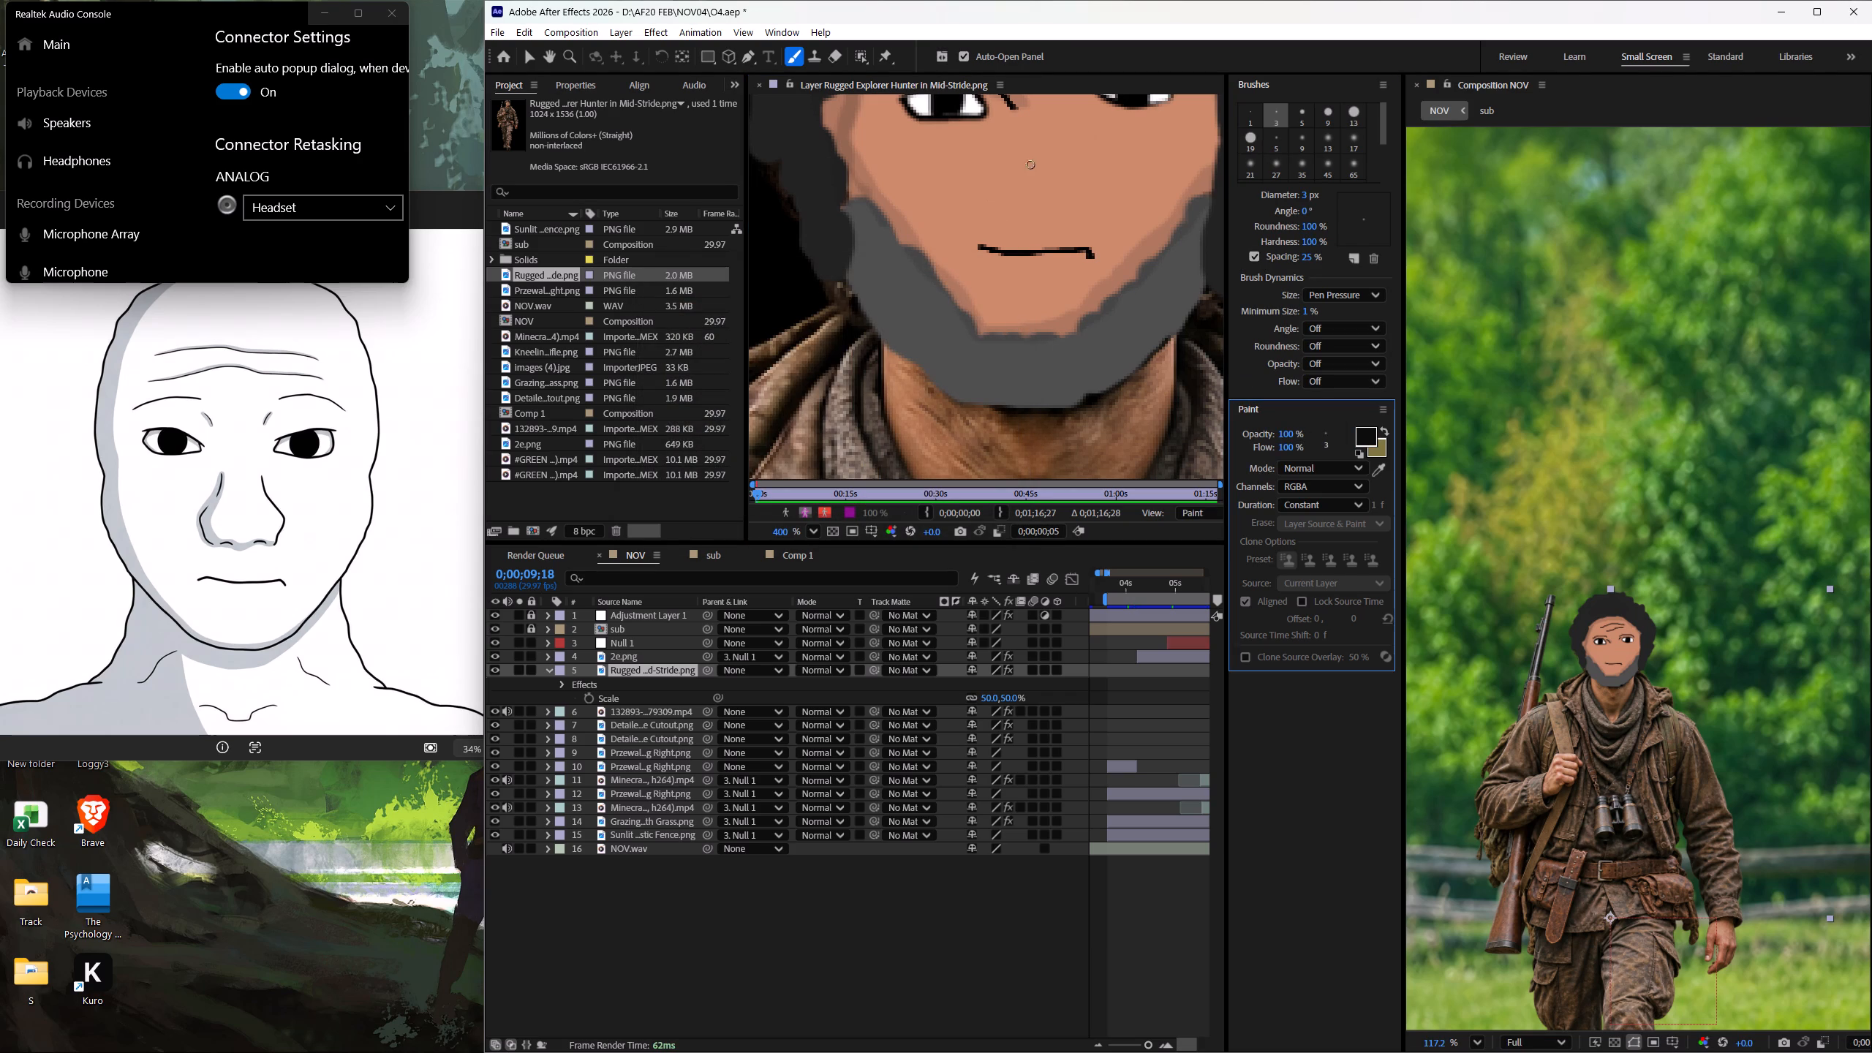
drag(1033, 130, 1014, 227)
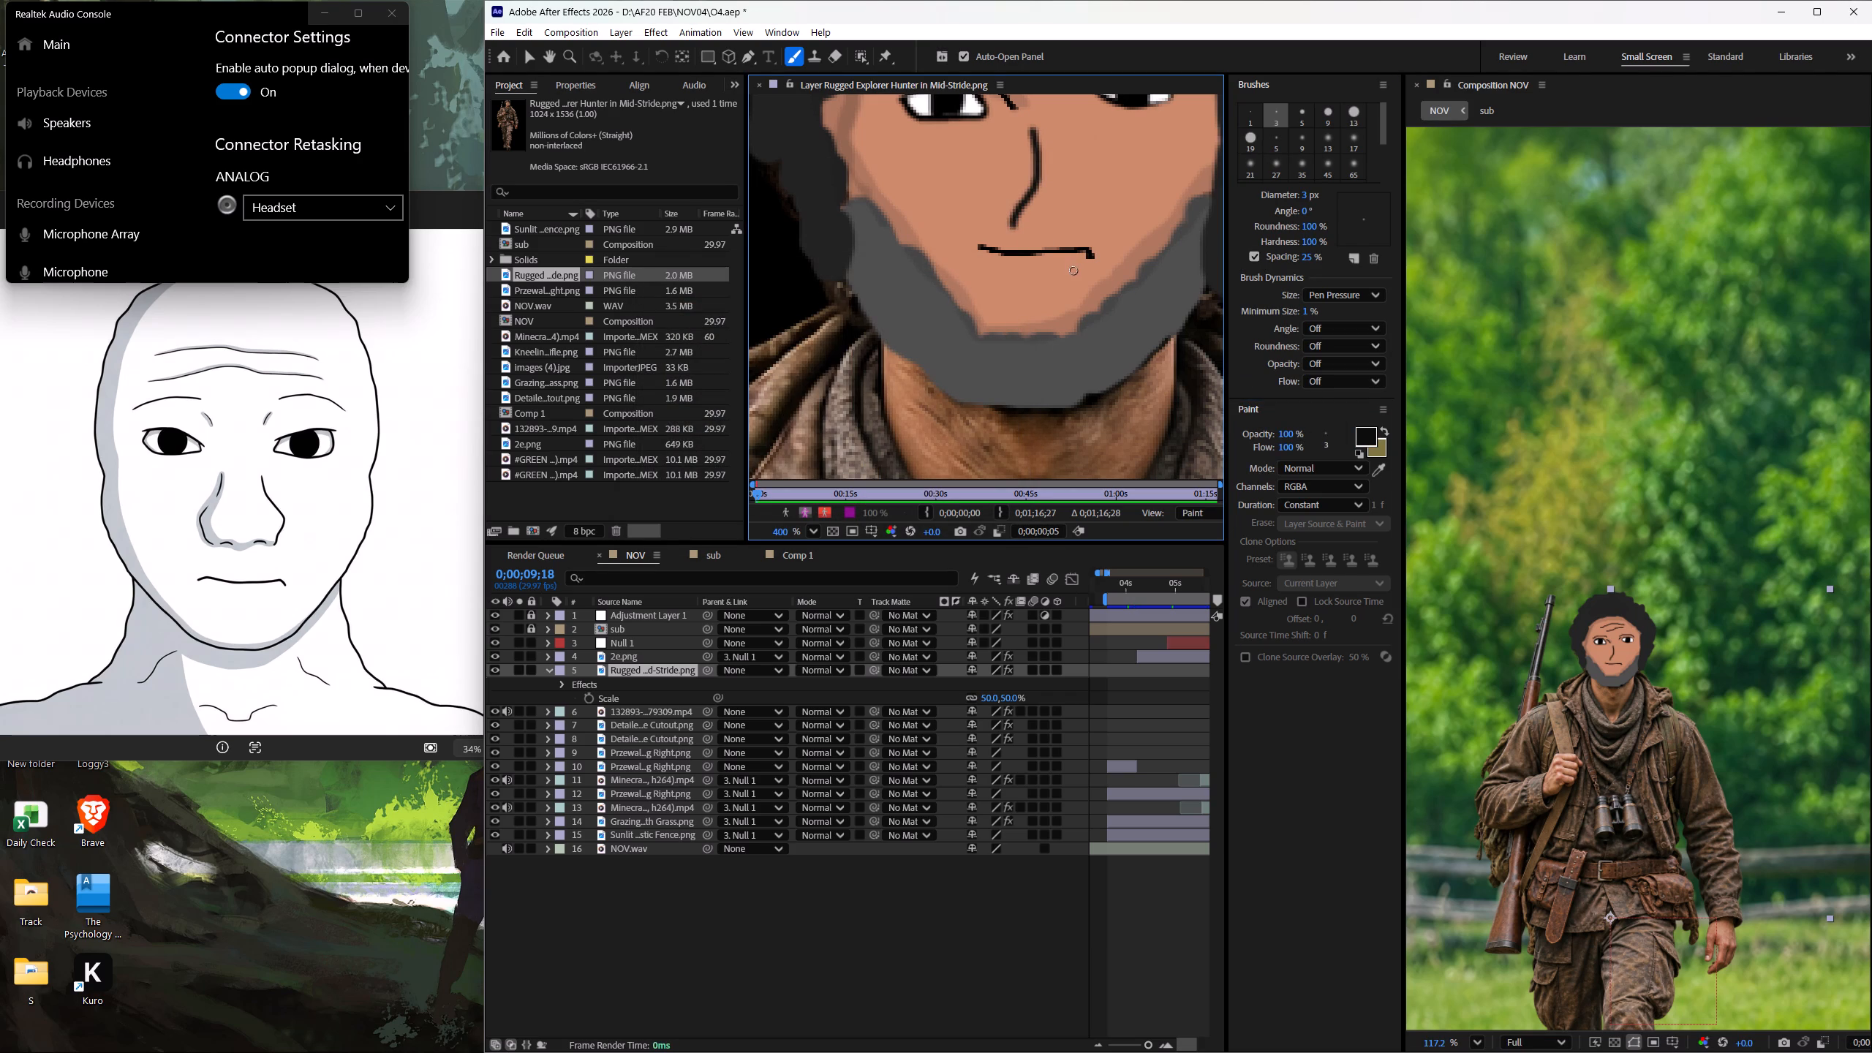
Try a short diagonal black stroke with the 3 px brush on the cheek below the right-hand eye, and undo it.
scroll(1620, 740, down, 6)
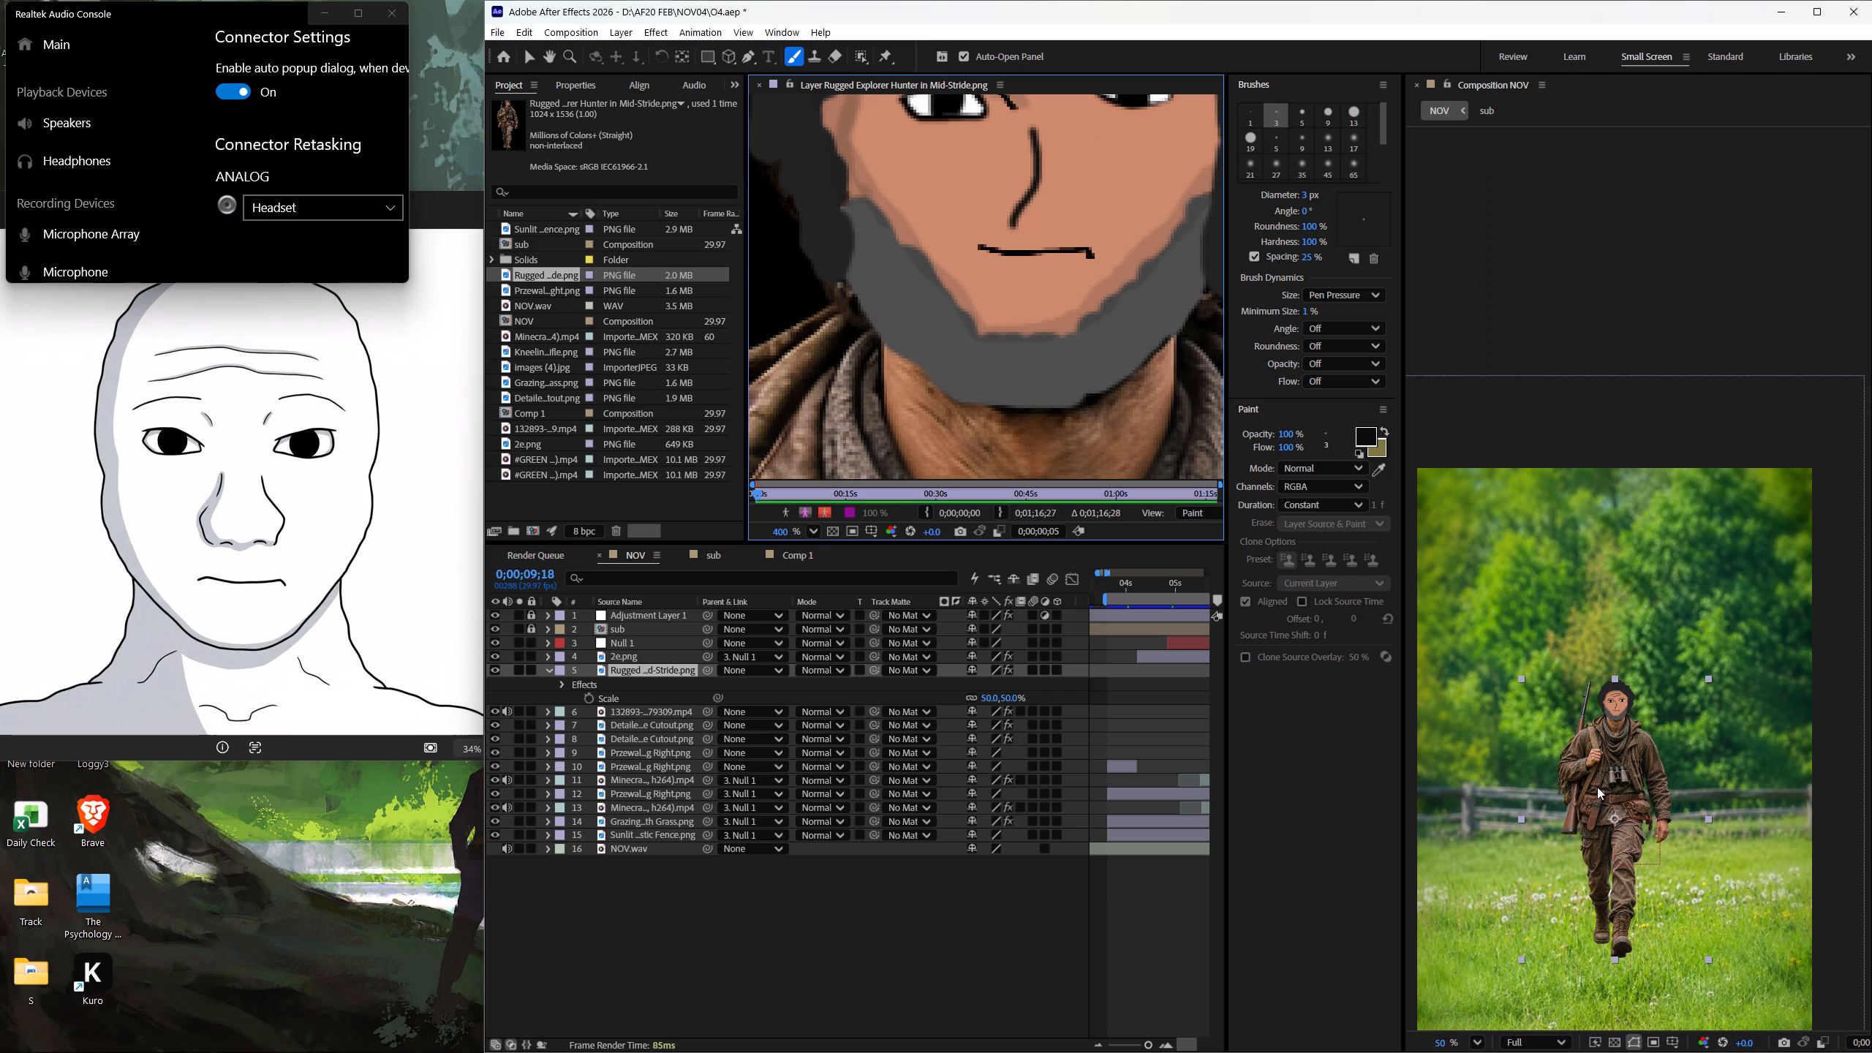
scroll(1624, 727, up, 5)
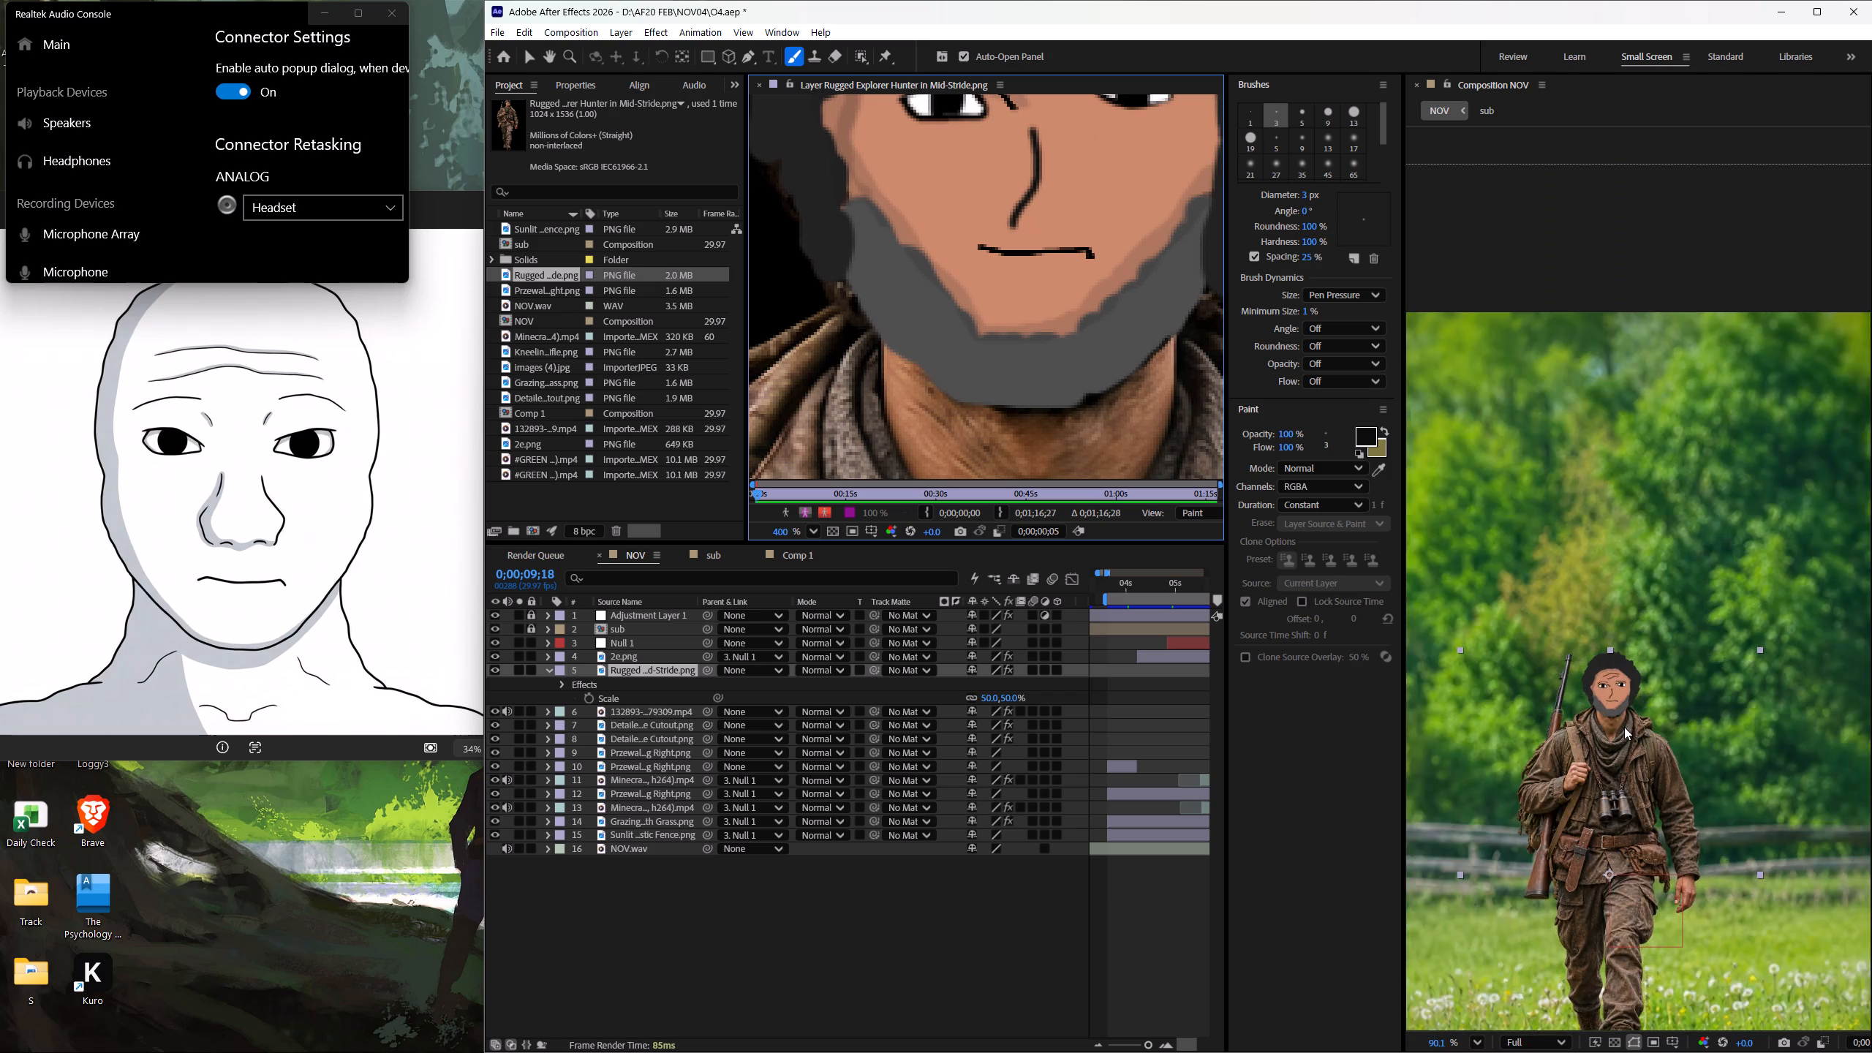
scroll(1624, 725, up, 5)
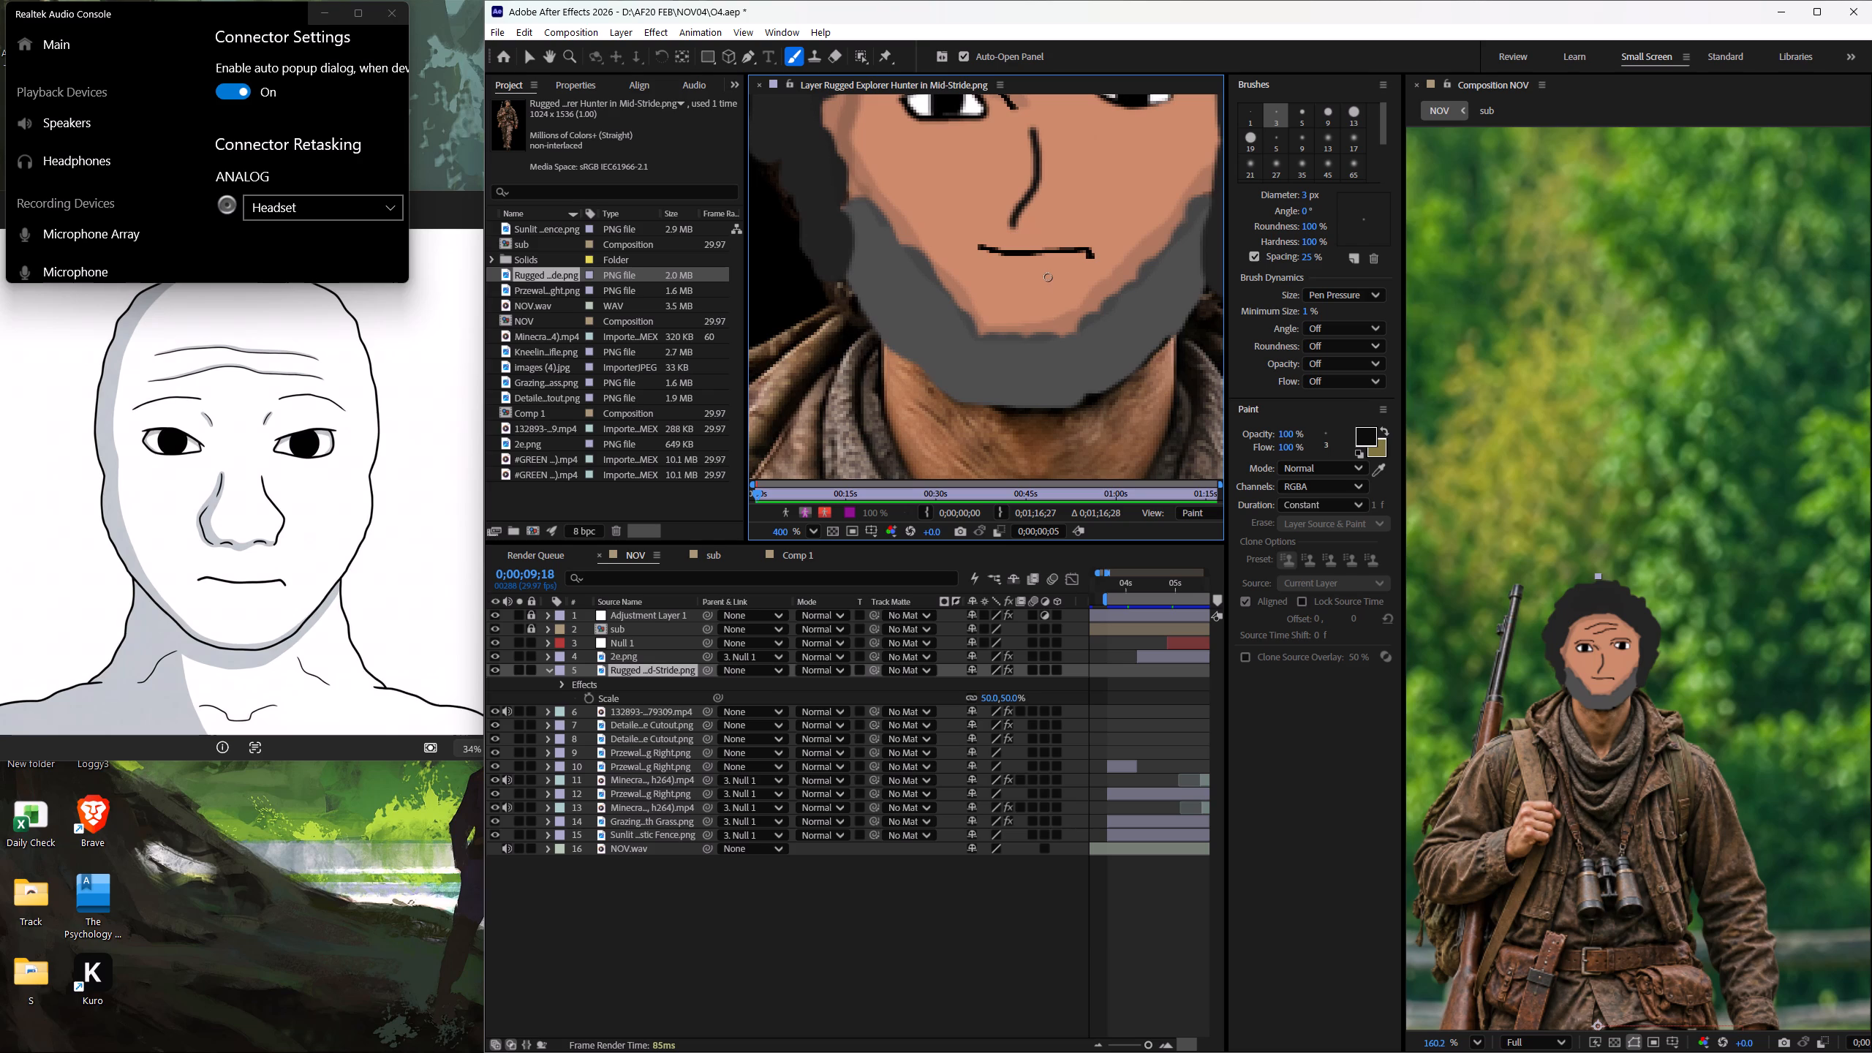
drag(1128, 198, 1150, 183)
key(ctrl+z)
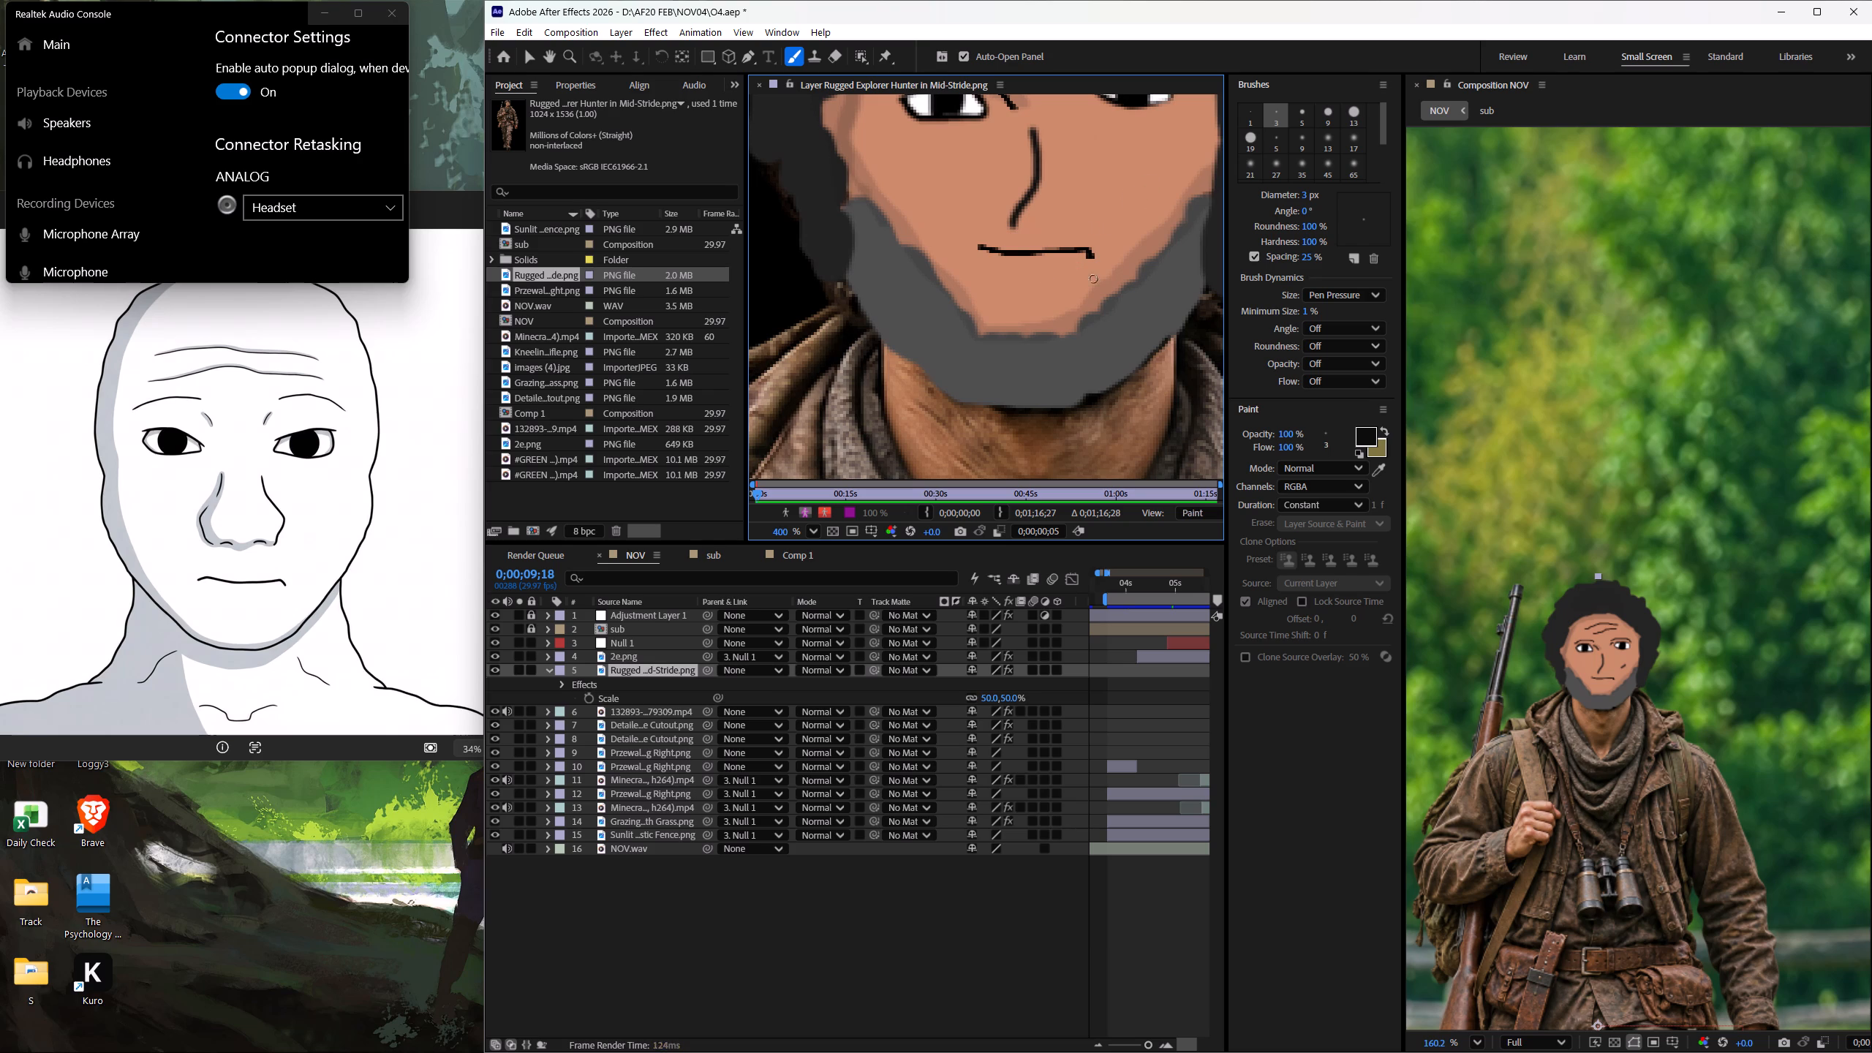
Widen the layer viewer and timeline area, narrowing the composition viewer, and fit the whole NOV composition in its view.
scroll(1817, 828, down, 5)
scroll(1760, 789, down, 5)
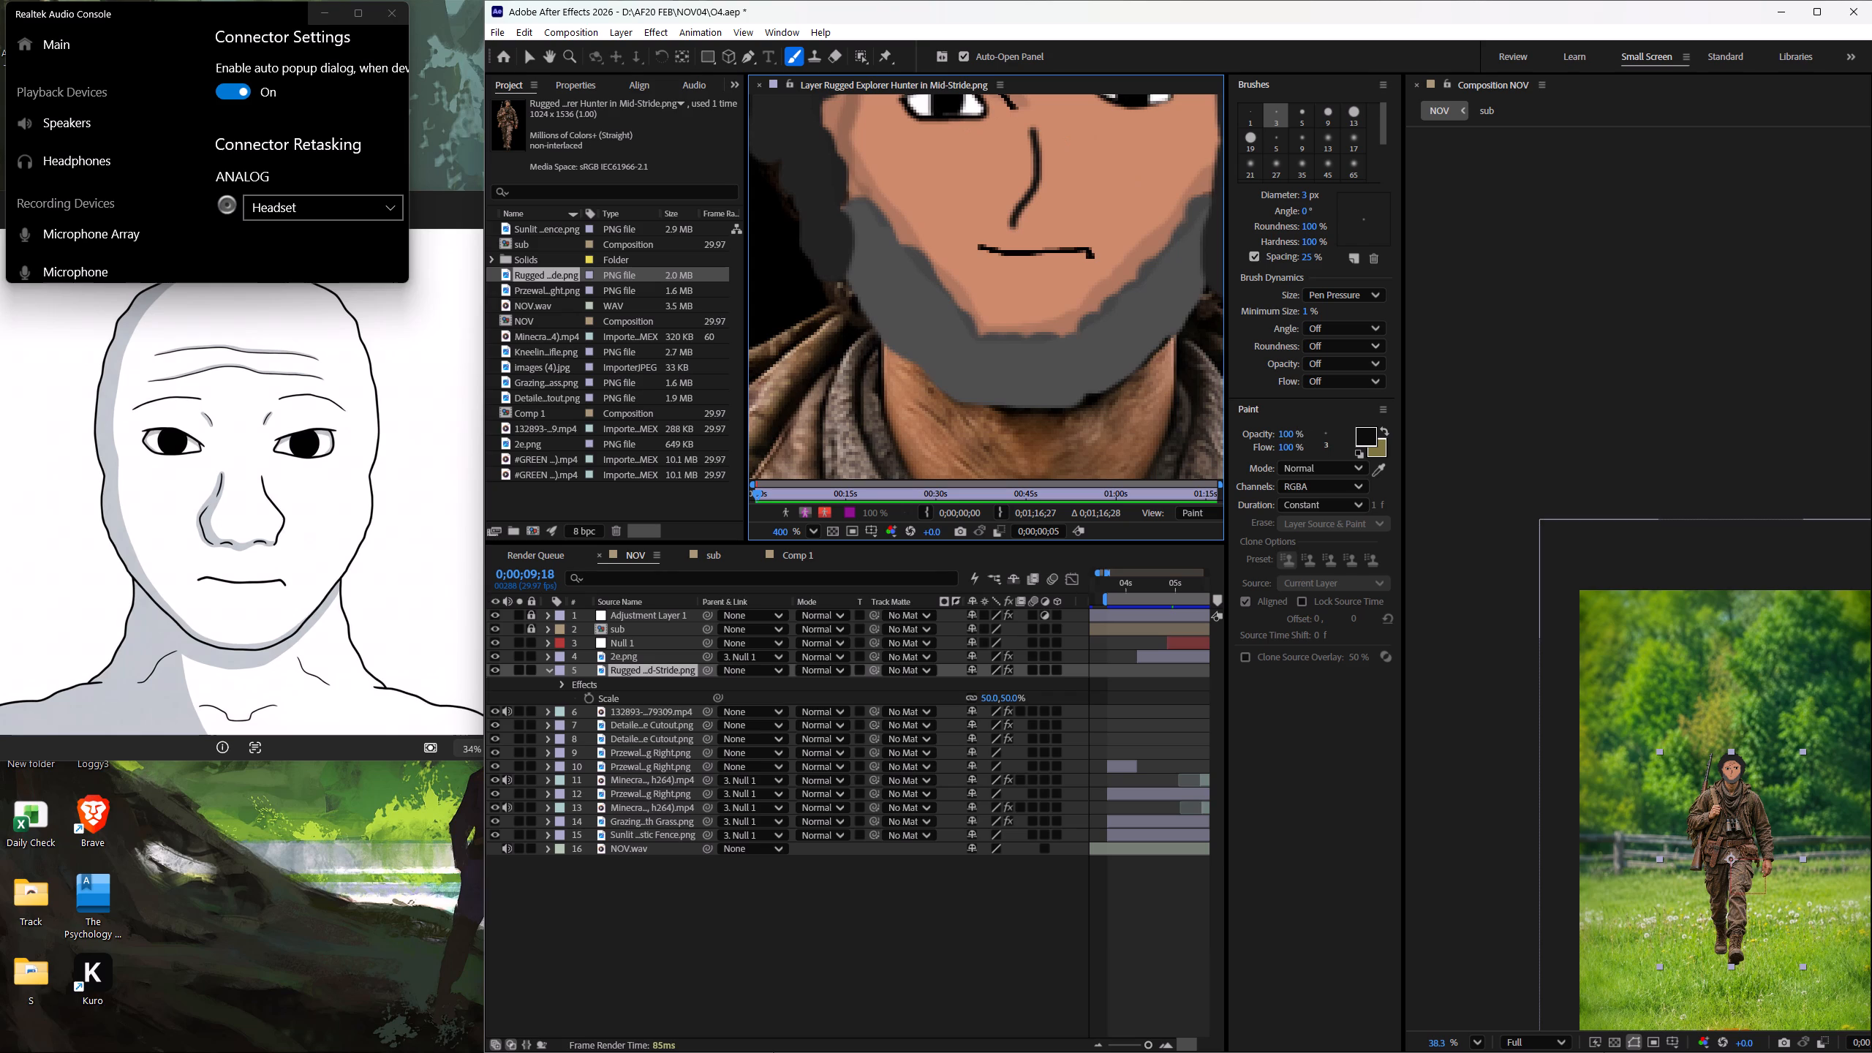
scroll(1735, 834, down, 3)
scroll(1667, 855, down, 3)
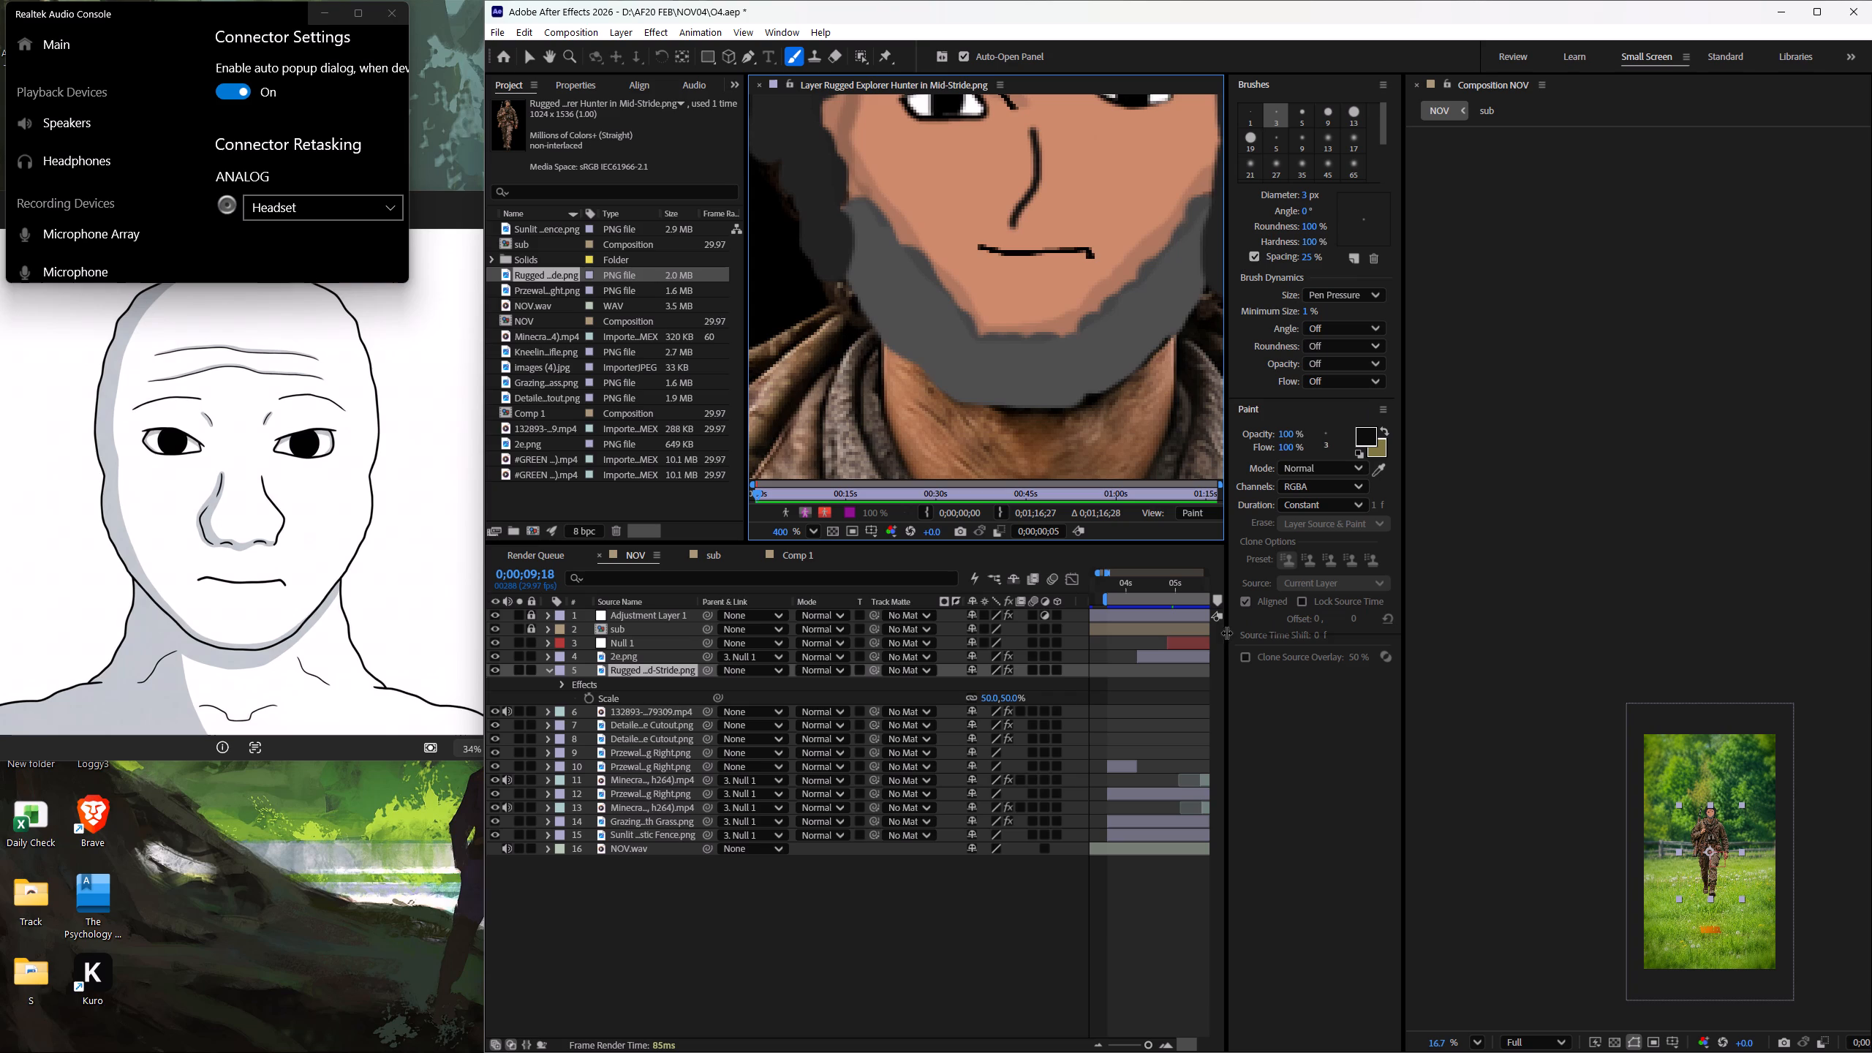
drag(1225, 646, 1391, 652)
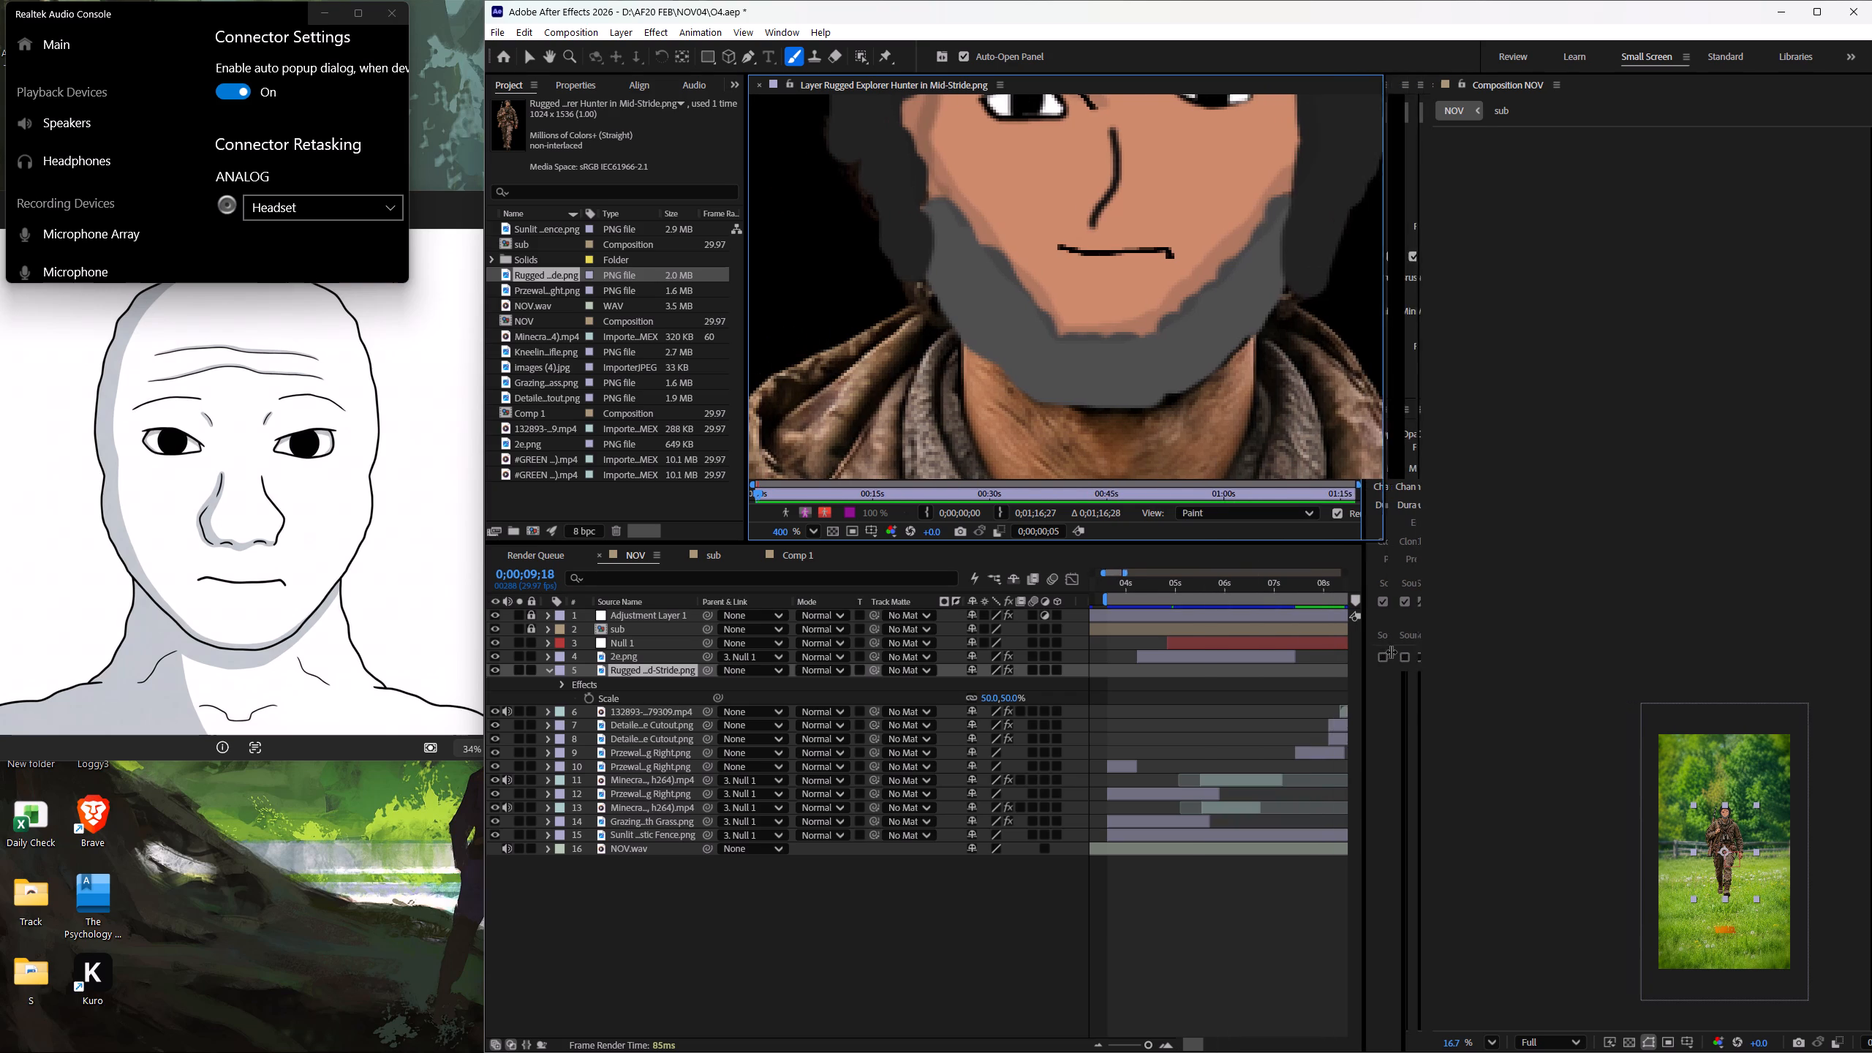
drag(1391, 652, 1479, 633)
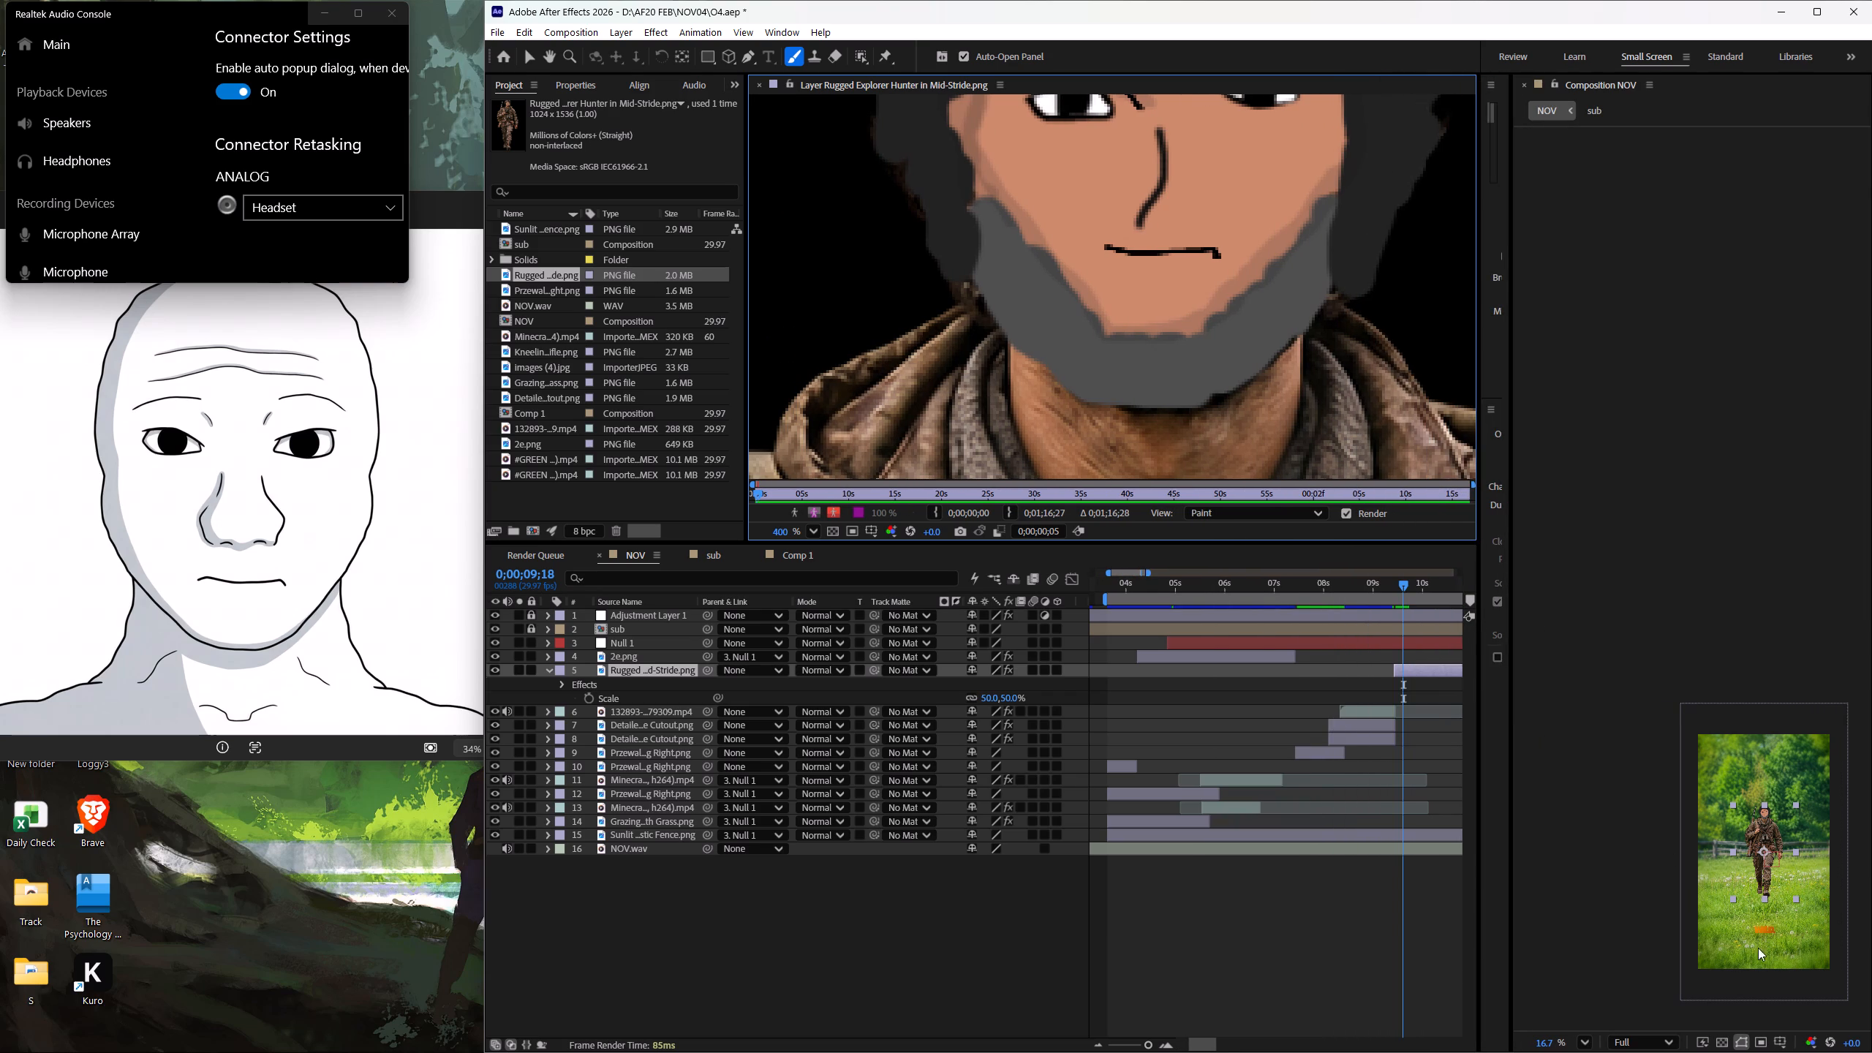
click(1585, 1043)
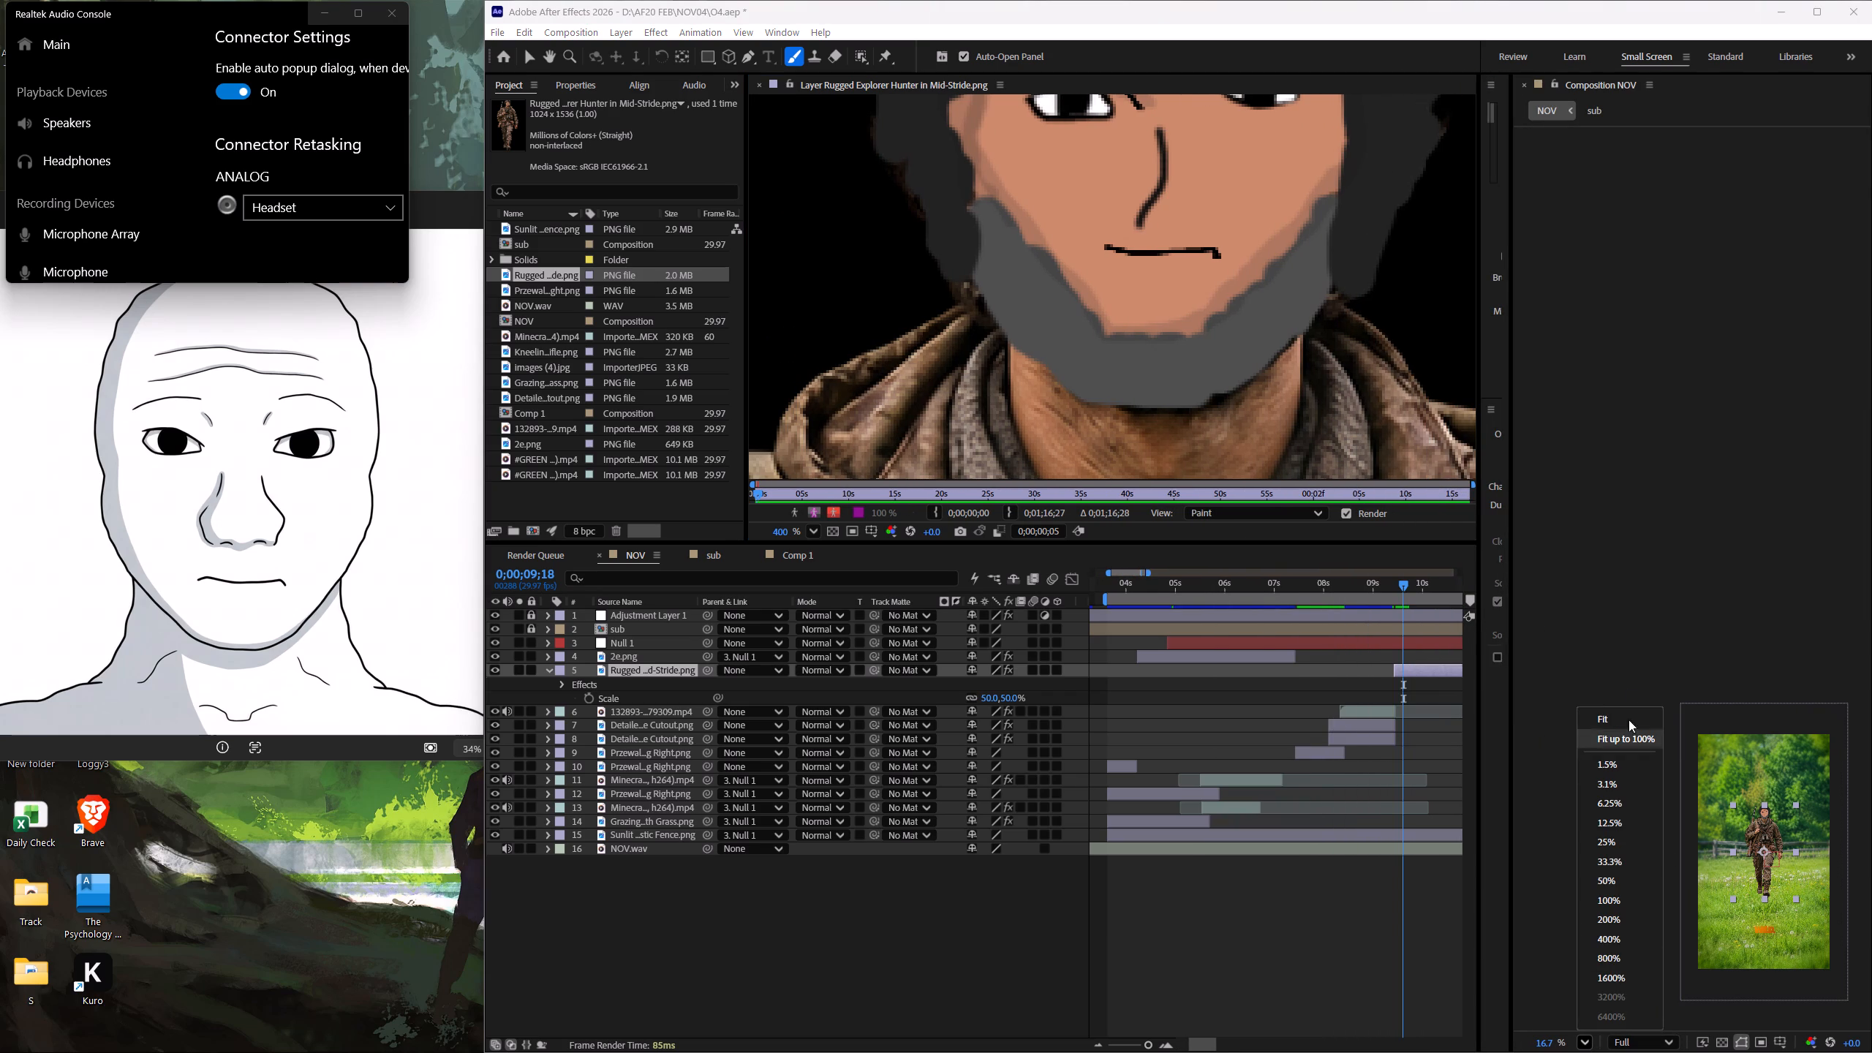
click(1613, 725)
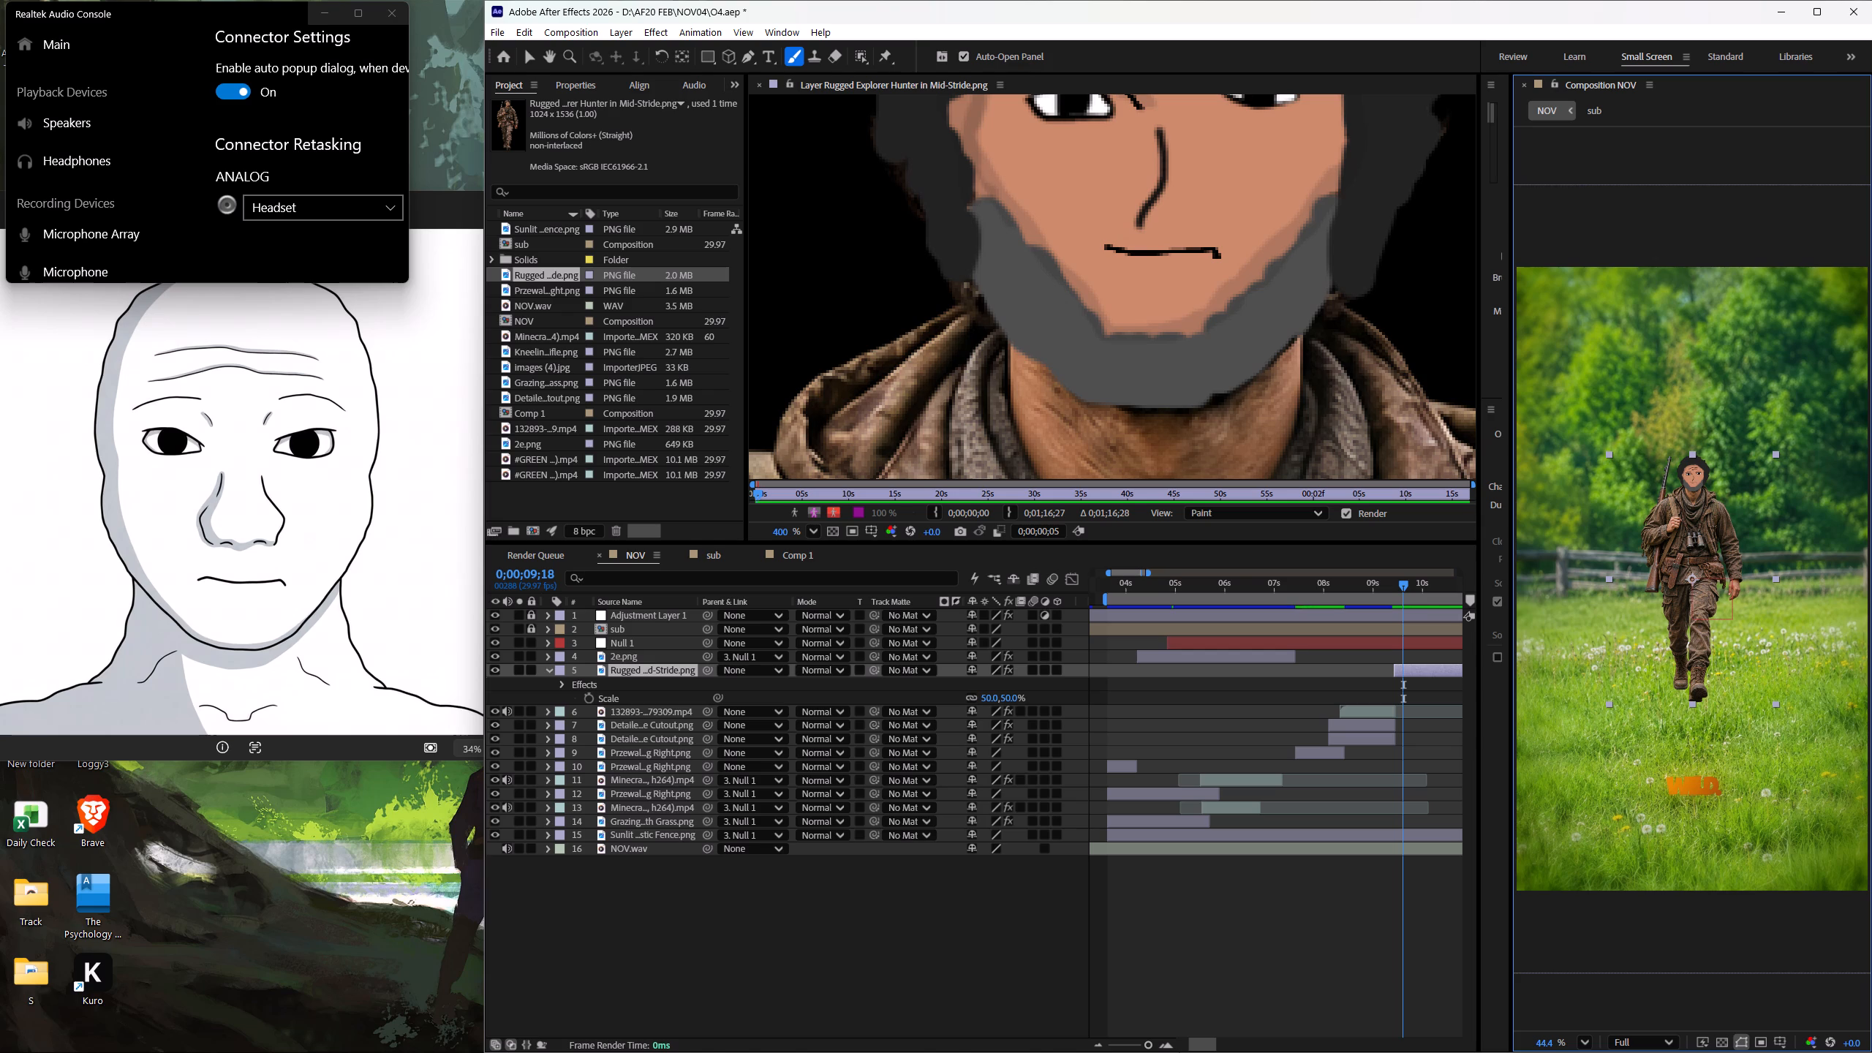
Shift the work area slightly earlier in the NOV timeline.
drag(1154, 597, 1138, 594)
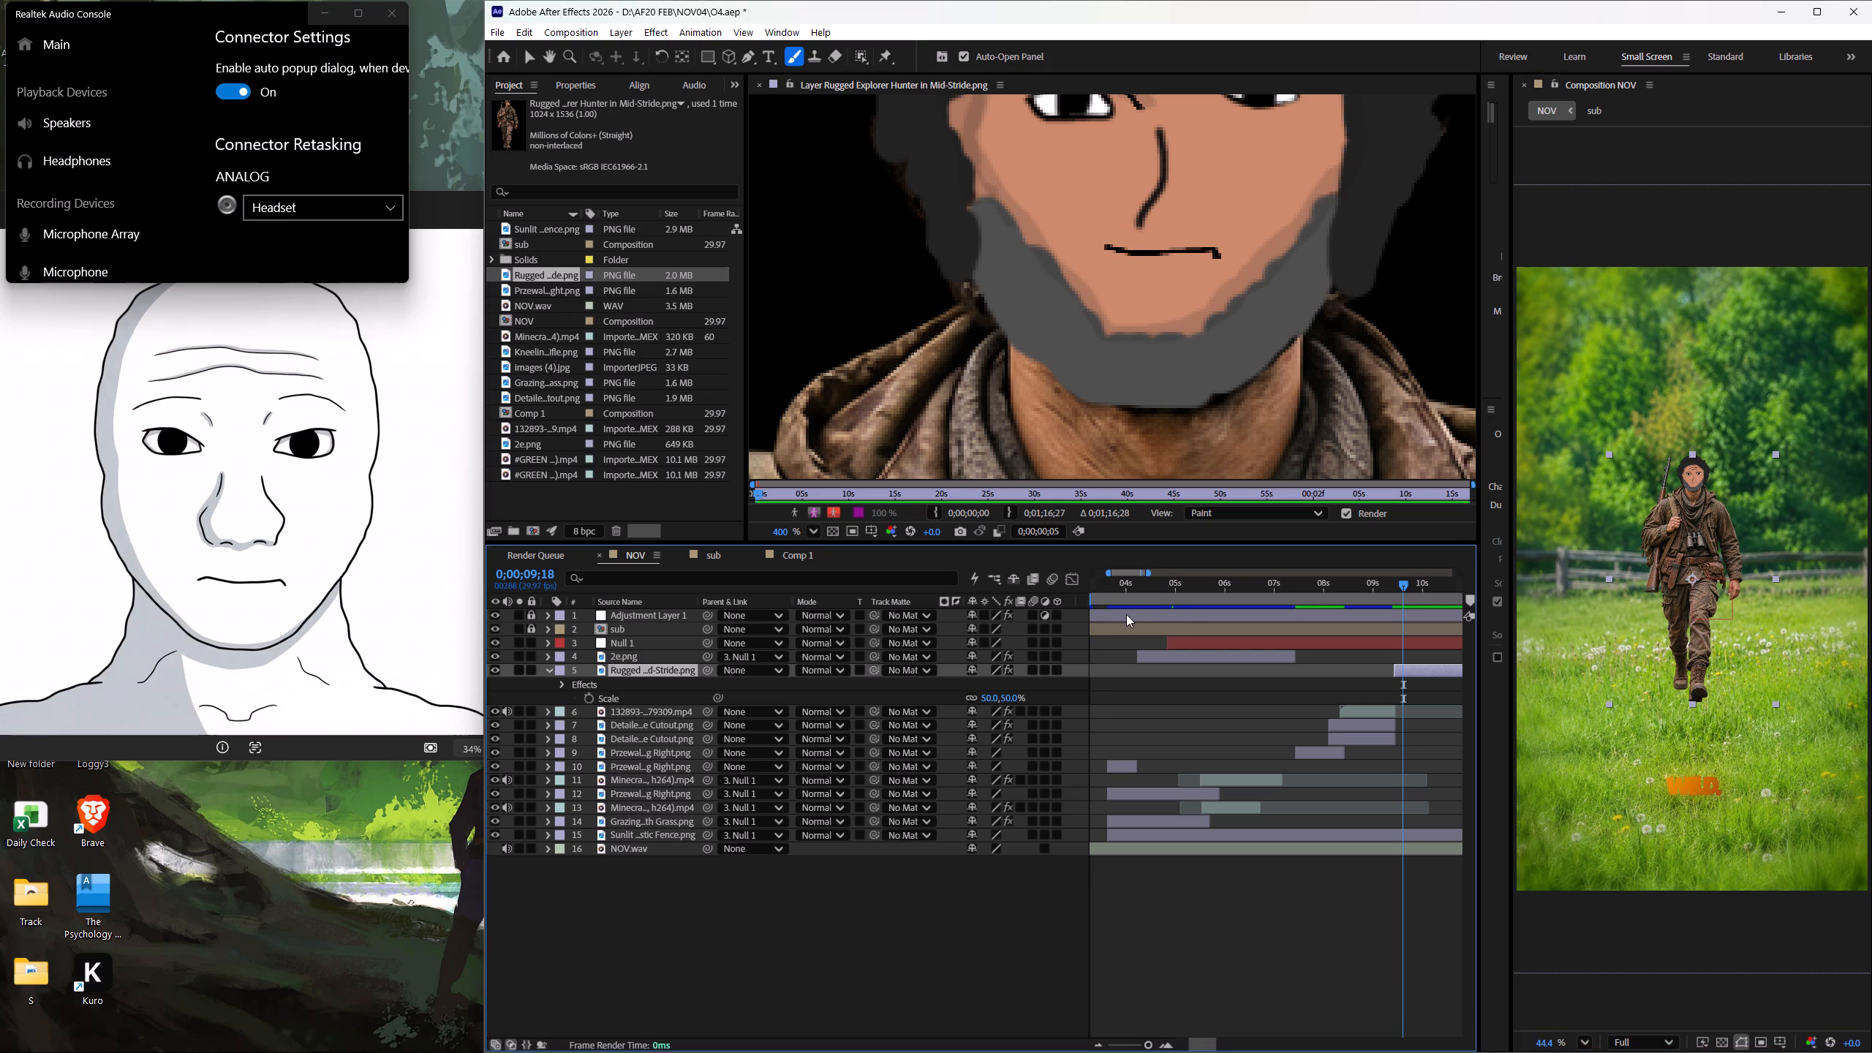
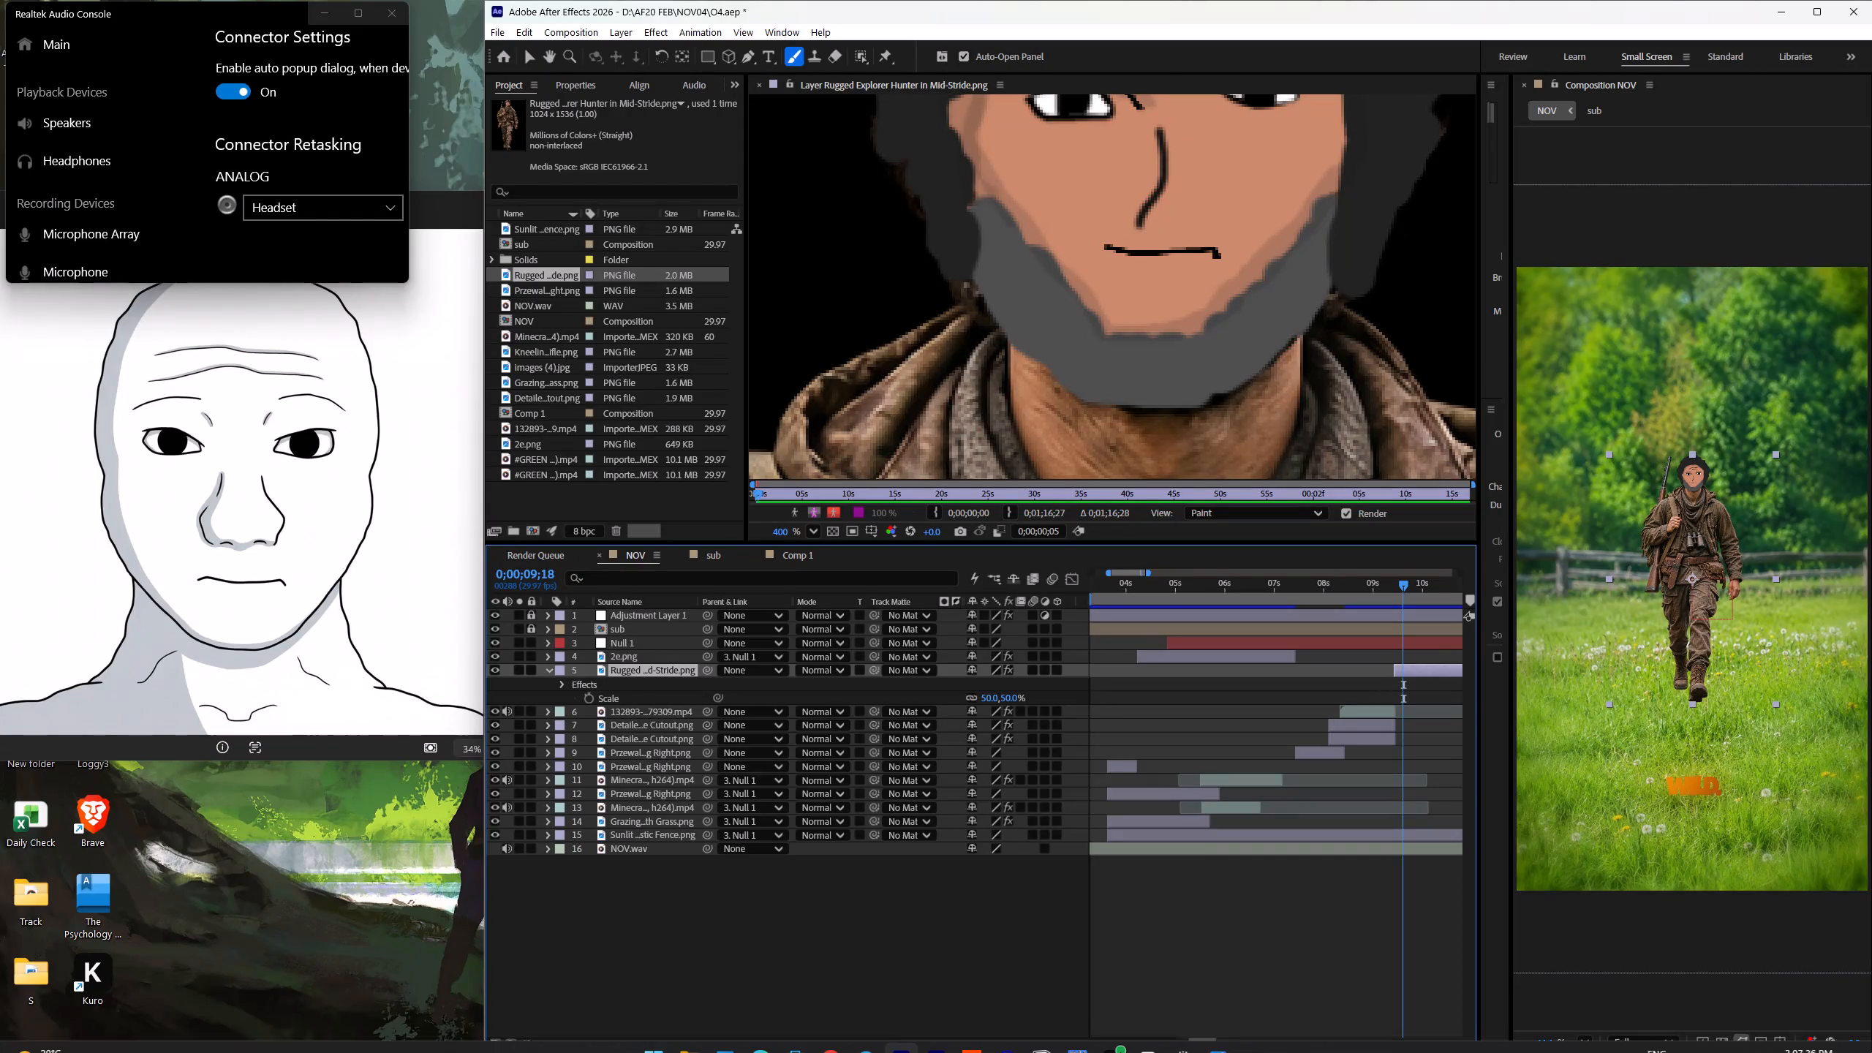
Play back the NOV composition from about 0;00;09;07 to check how the painted hunter appears.
scroll(1223, 715, down, 5)
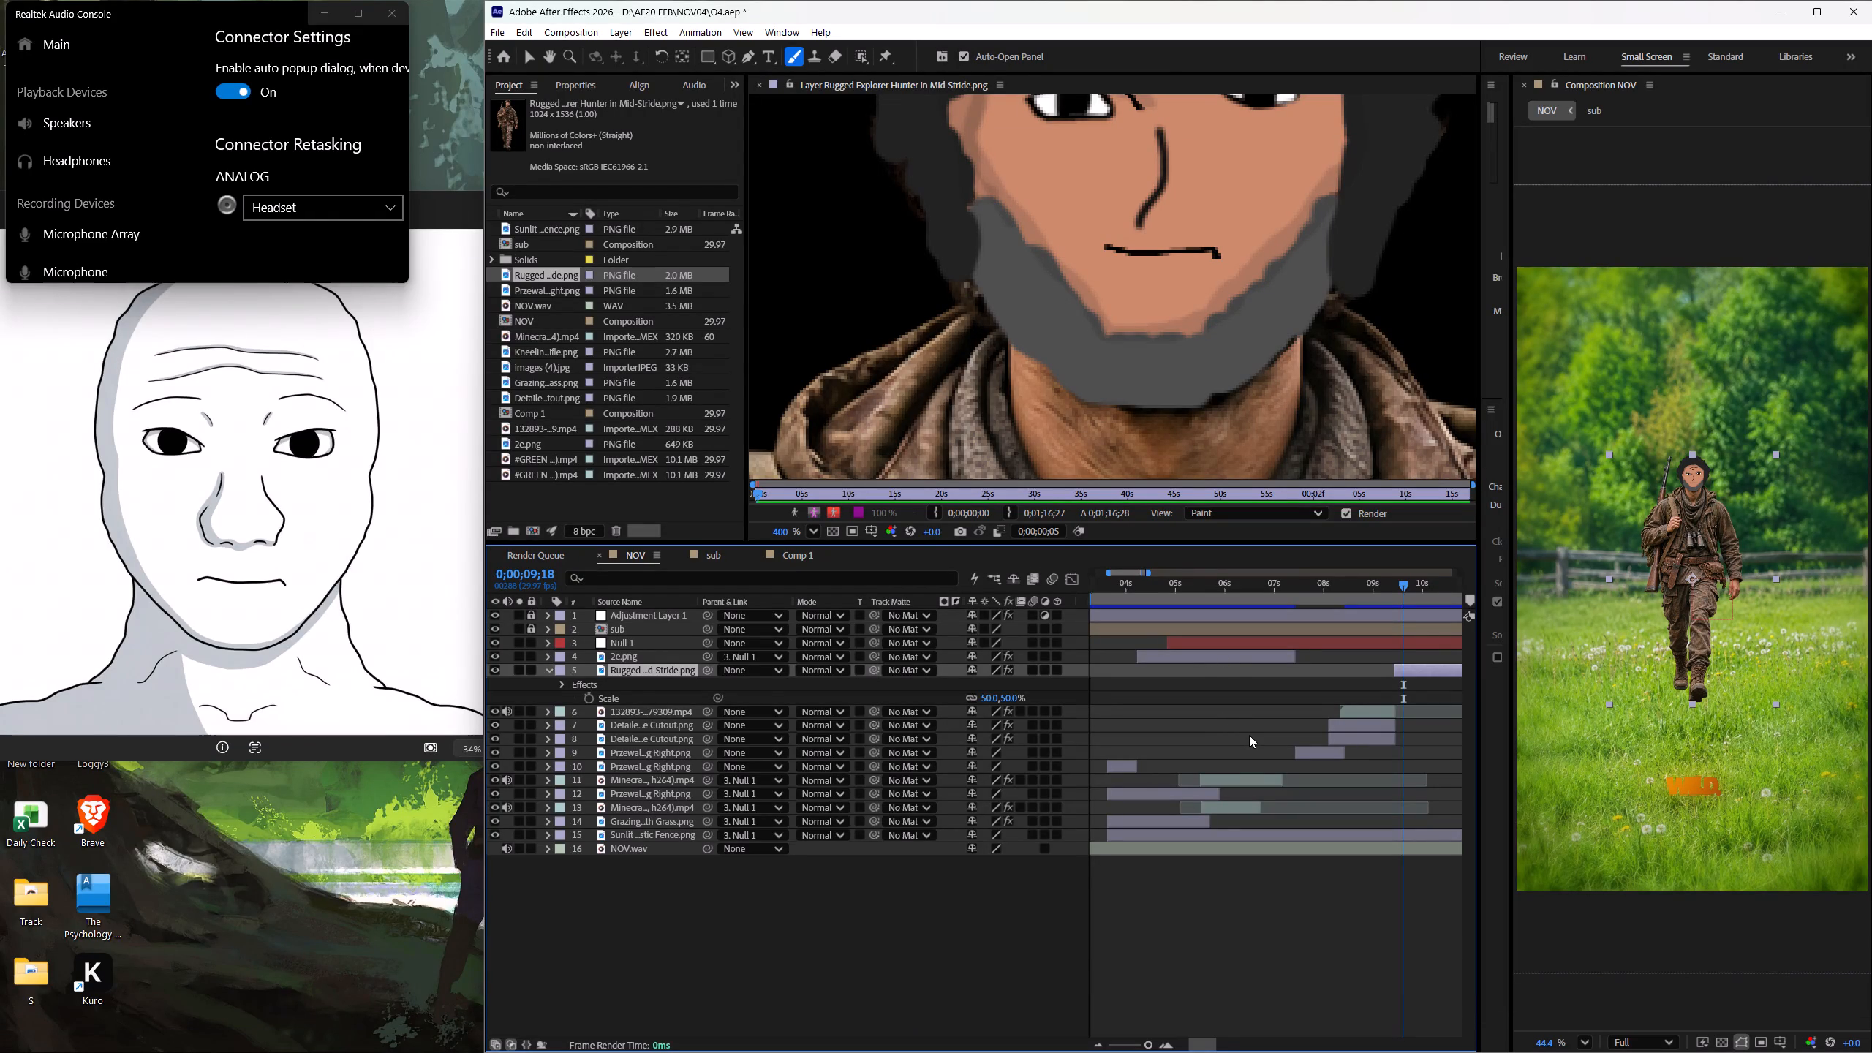
shift+scroll(1252, 736, down, 8)
shift+scroll(1252, 736, up, 2)
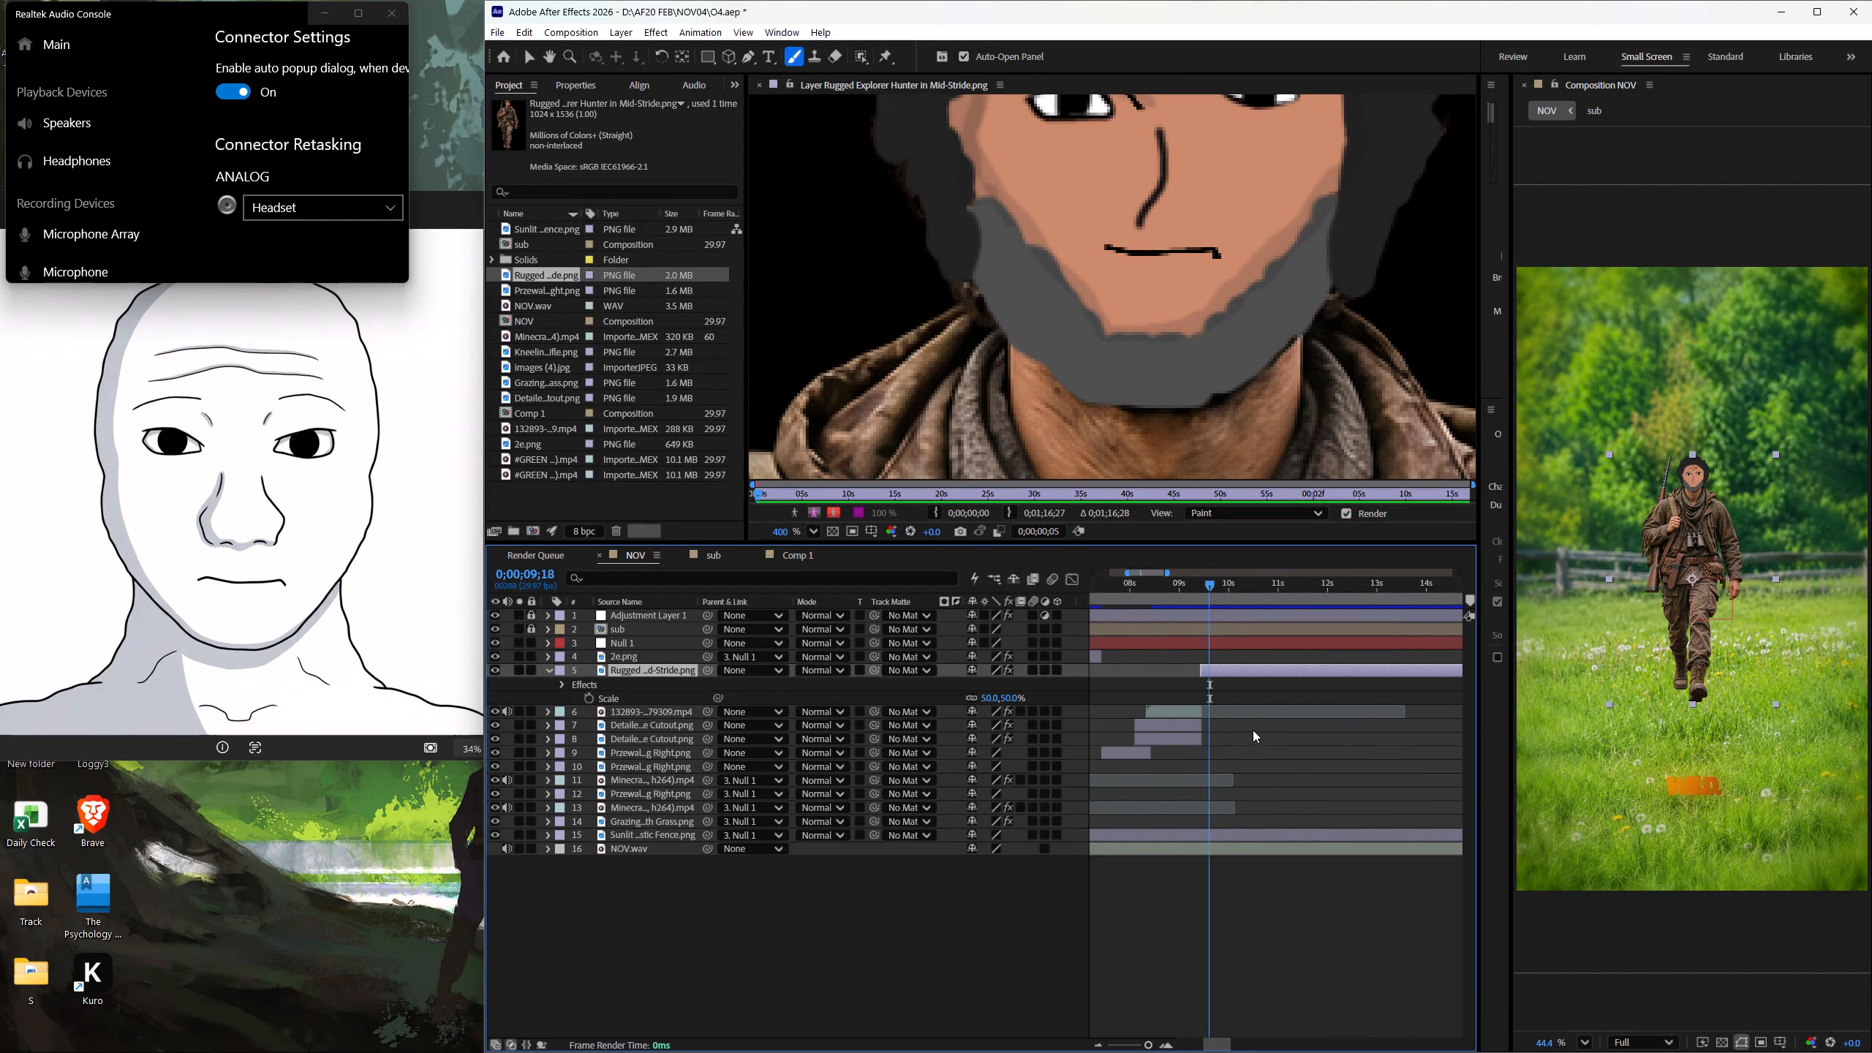
shift+scroll(1231, 693, up, 2)
shift+scroll(1231, 693, down, 1)
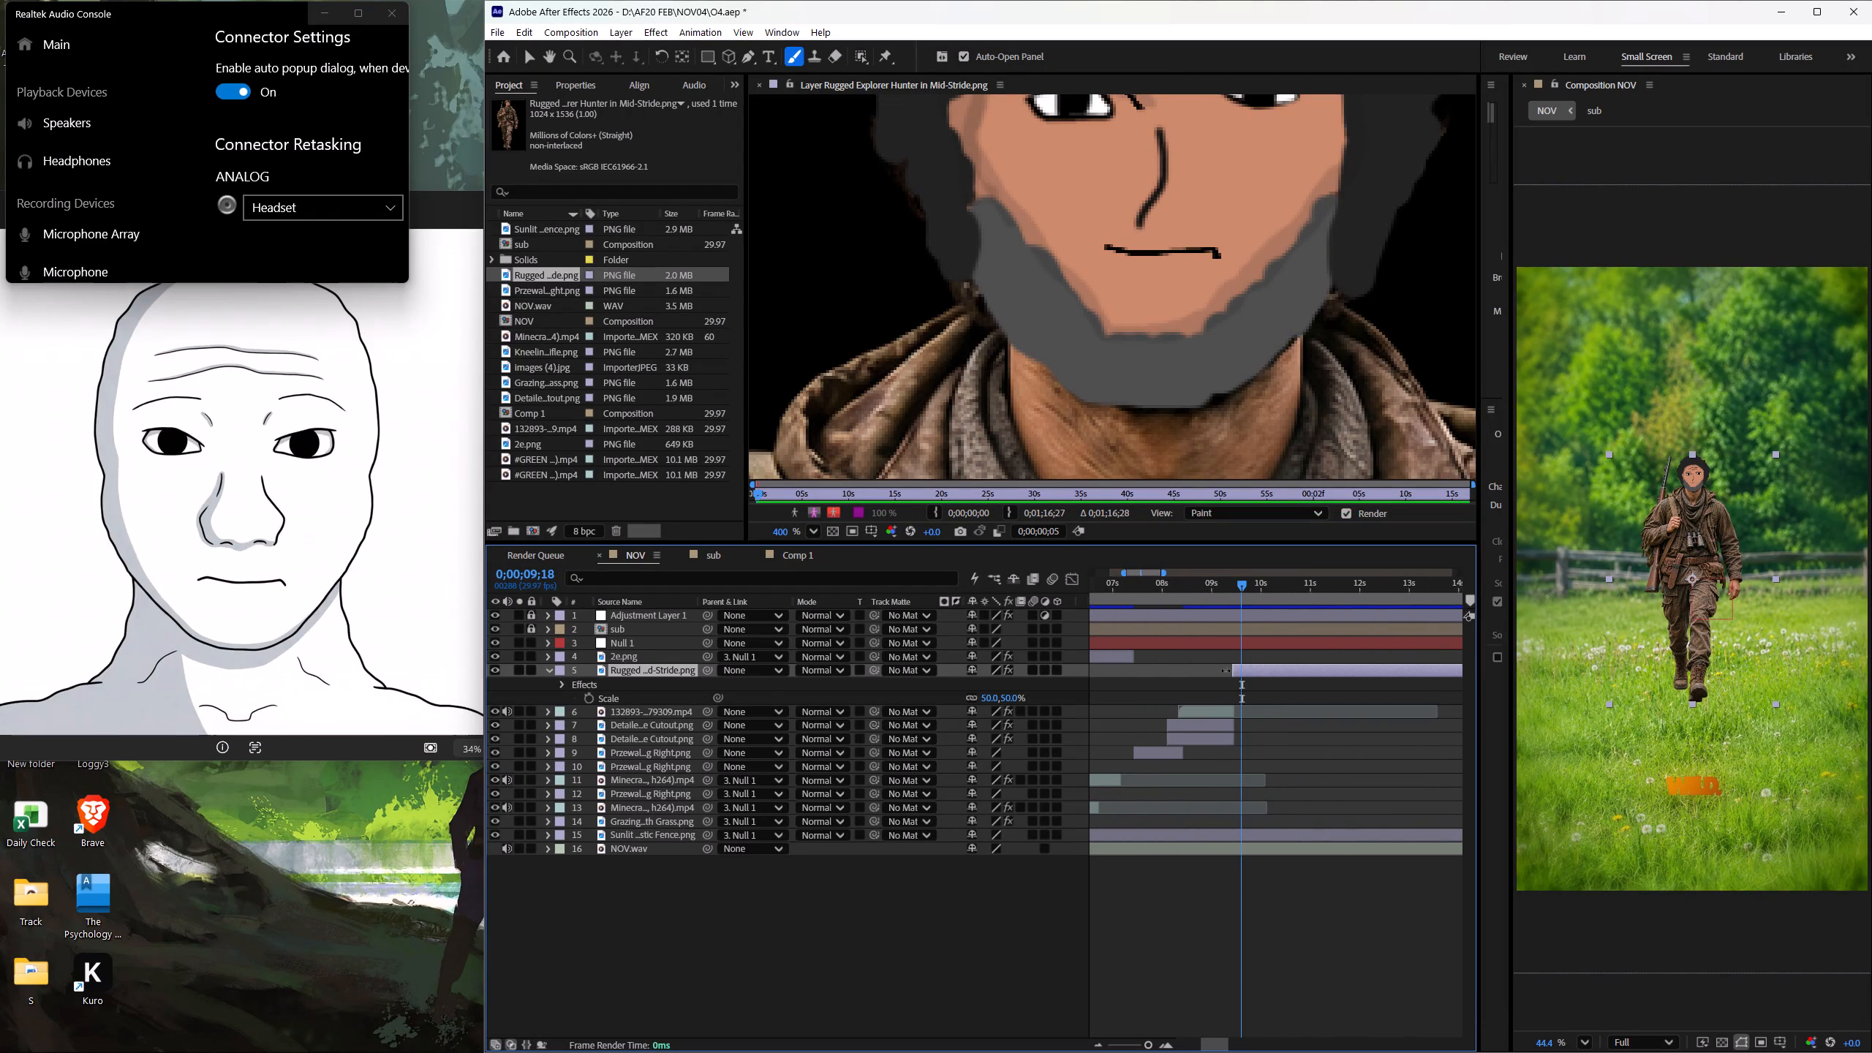
click(1226, 586)
key(space)
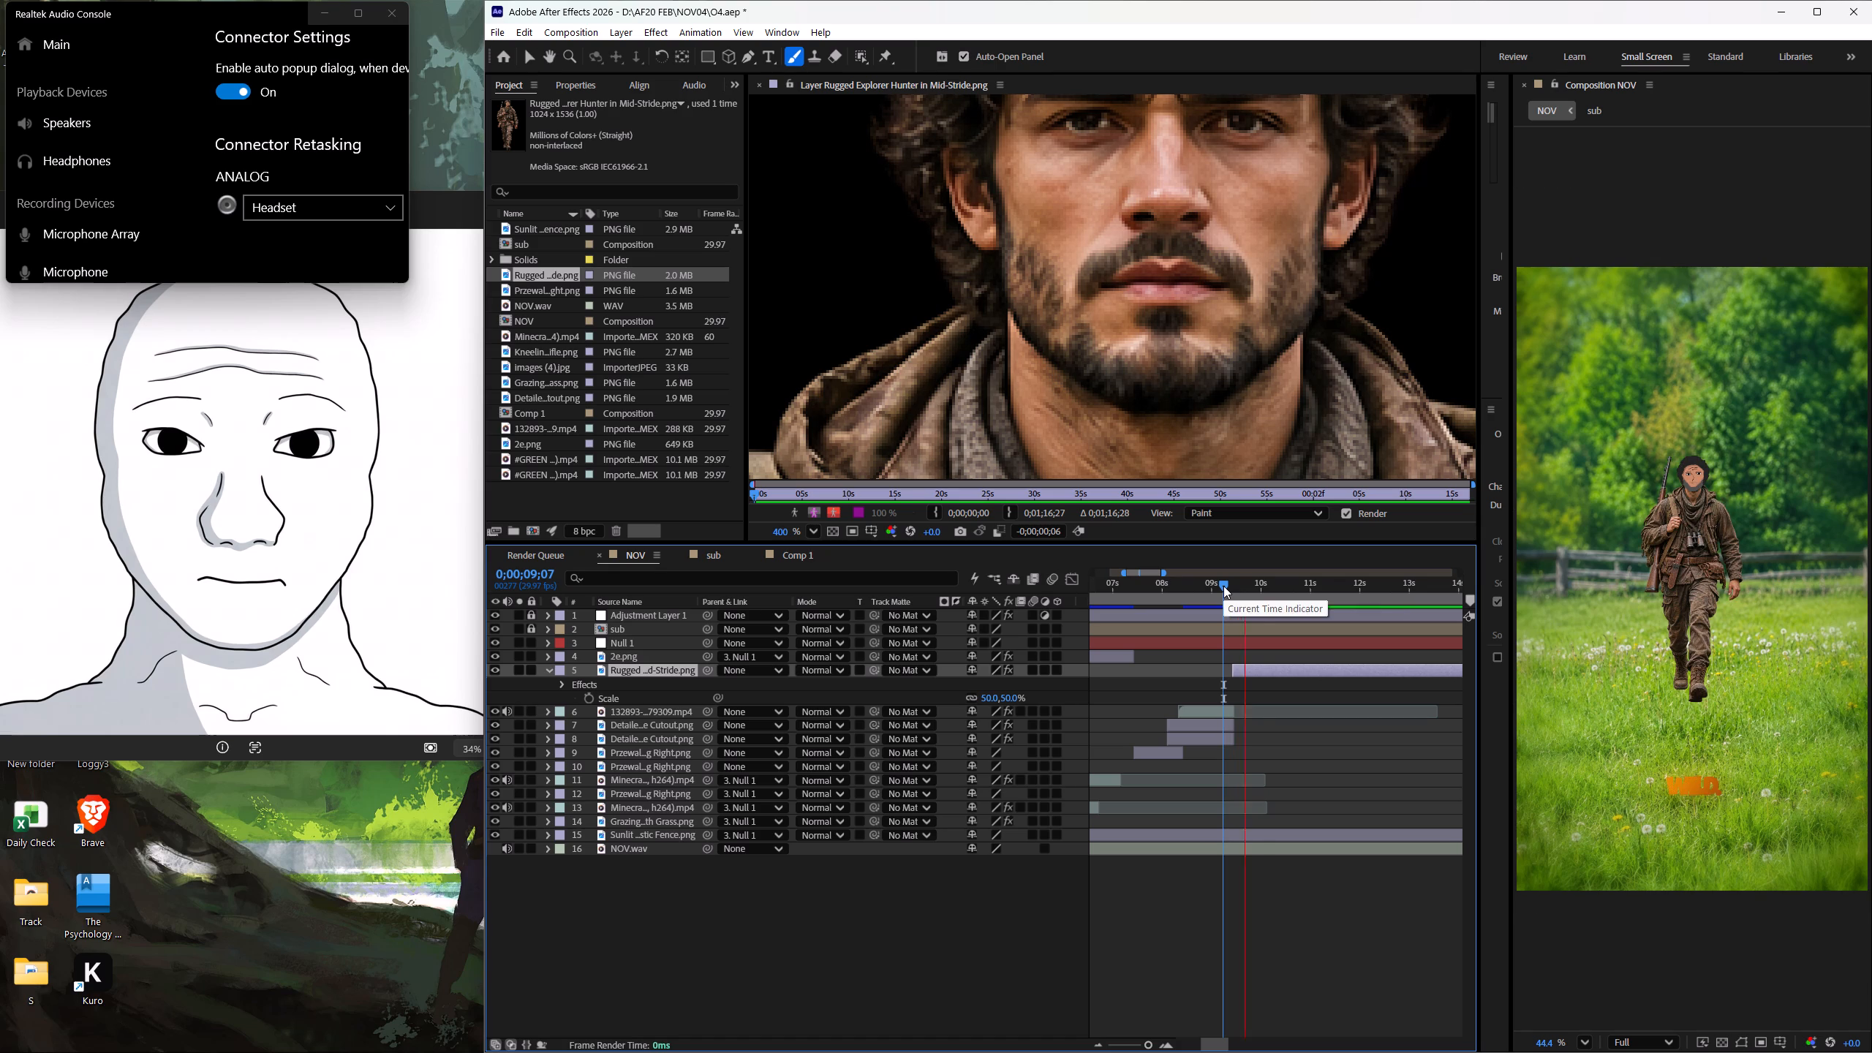
key(space)
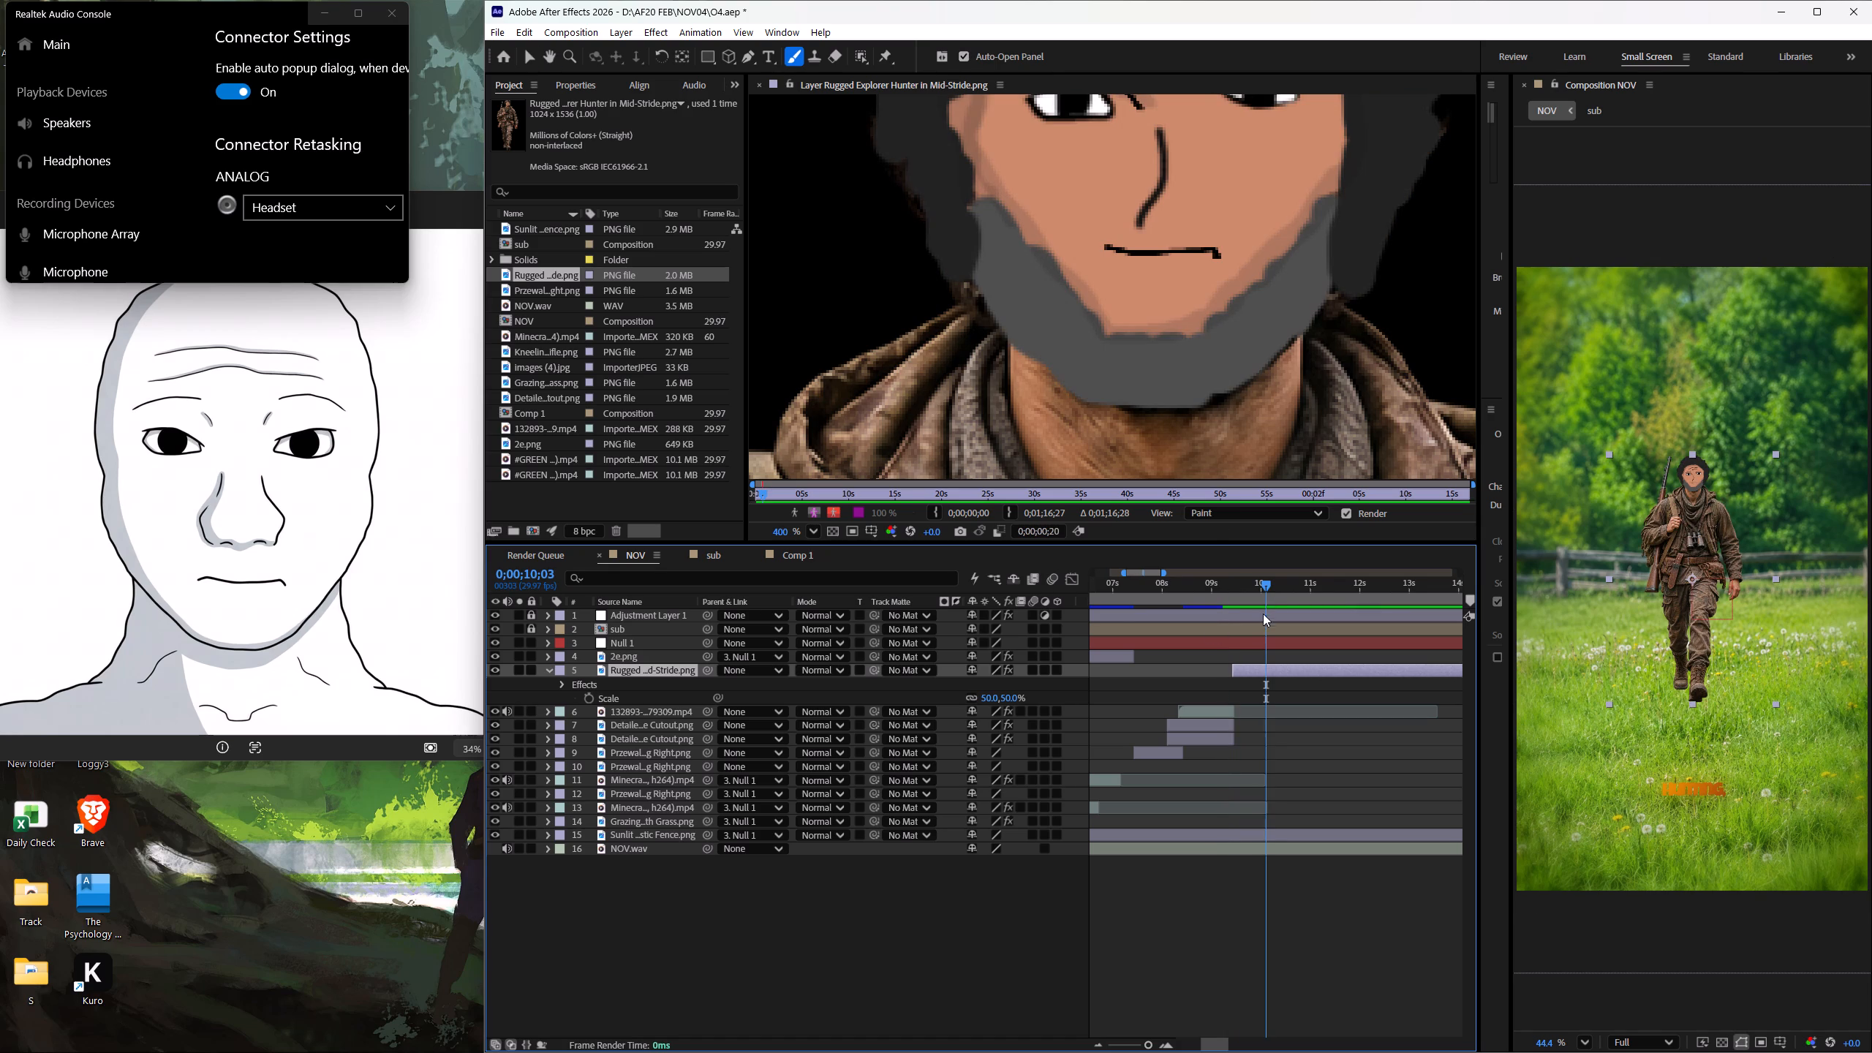
Trim the start of the Rugged Explorer Hunter layer to the frame where its painted face strokes begin, just before 0;00;09;20.
drag(1267, 585, 1239, 600)
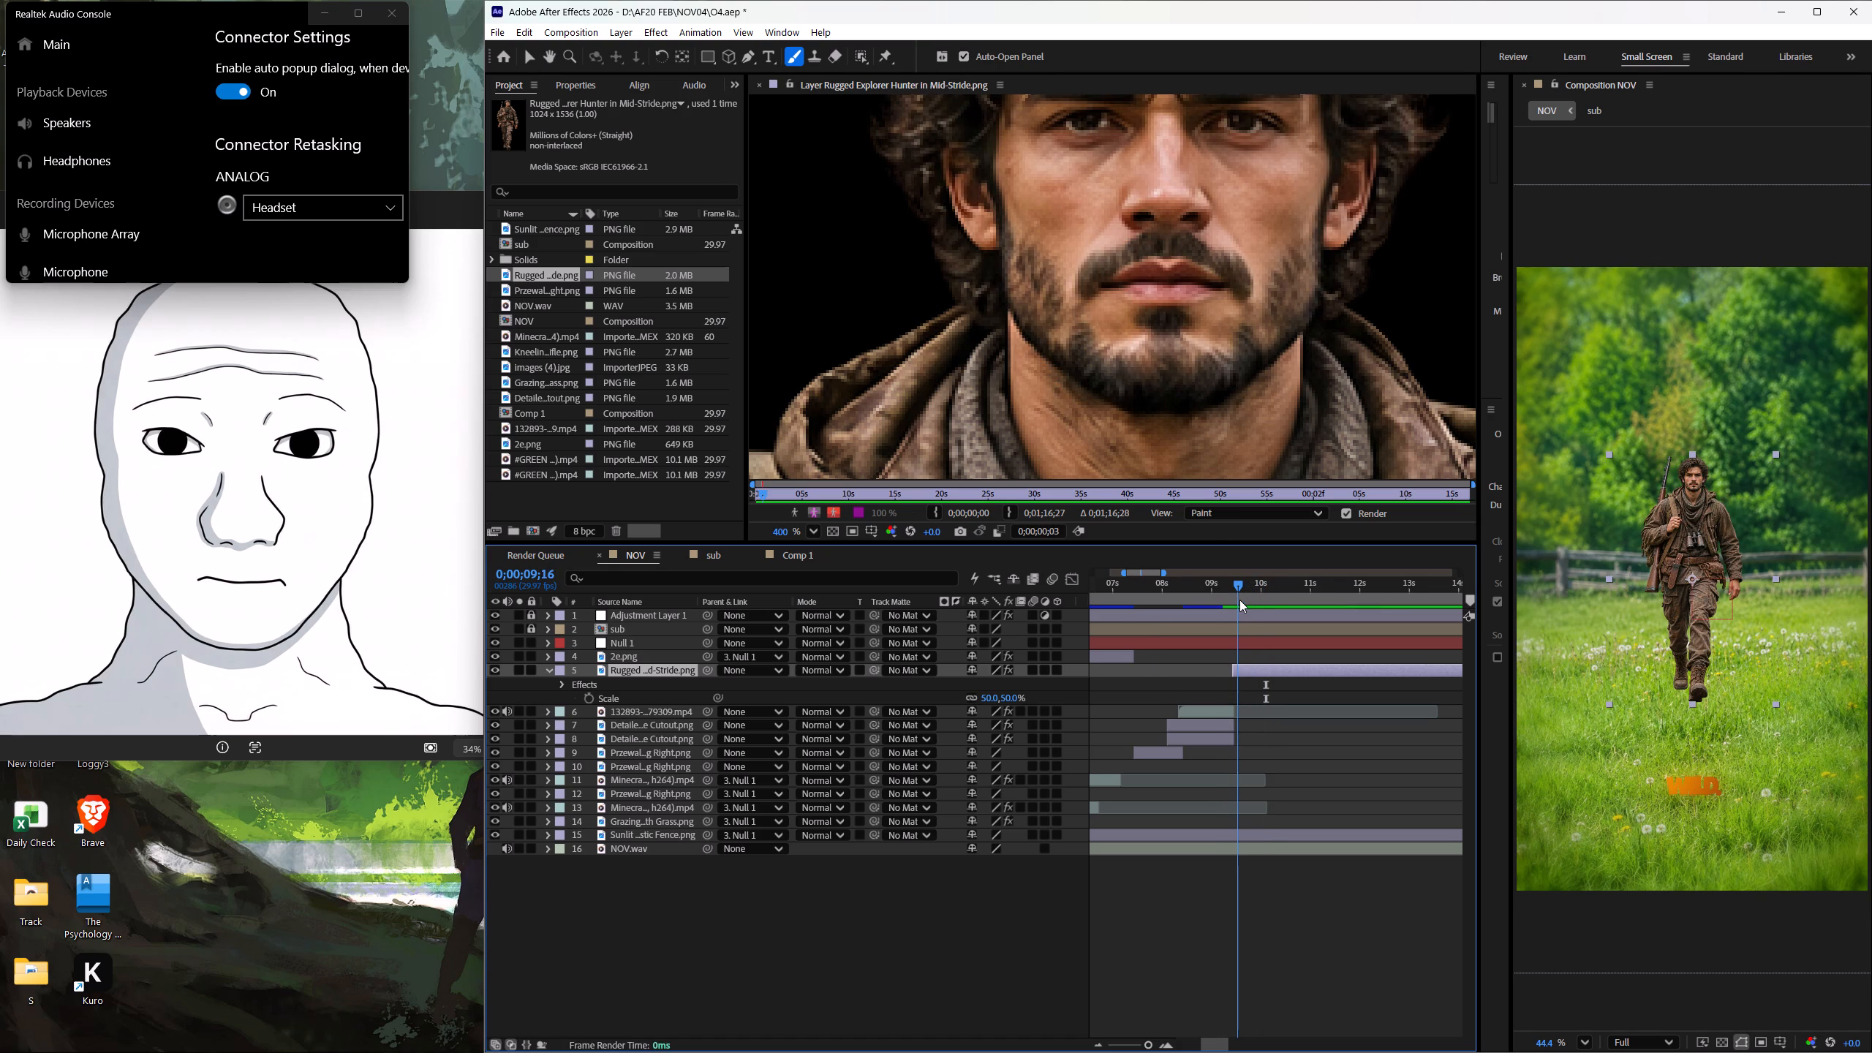
drag(1239, 600, 1246, 600)
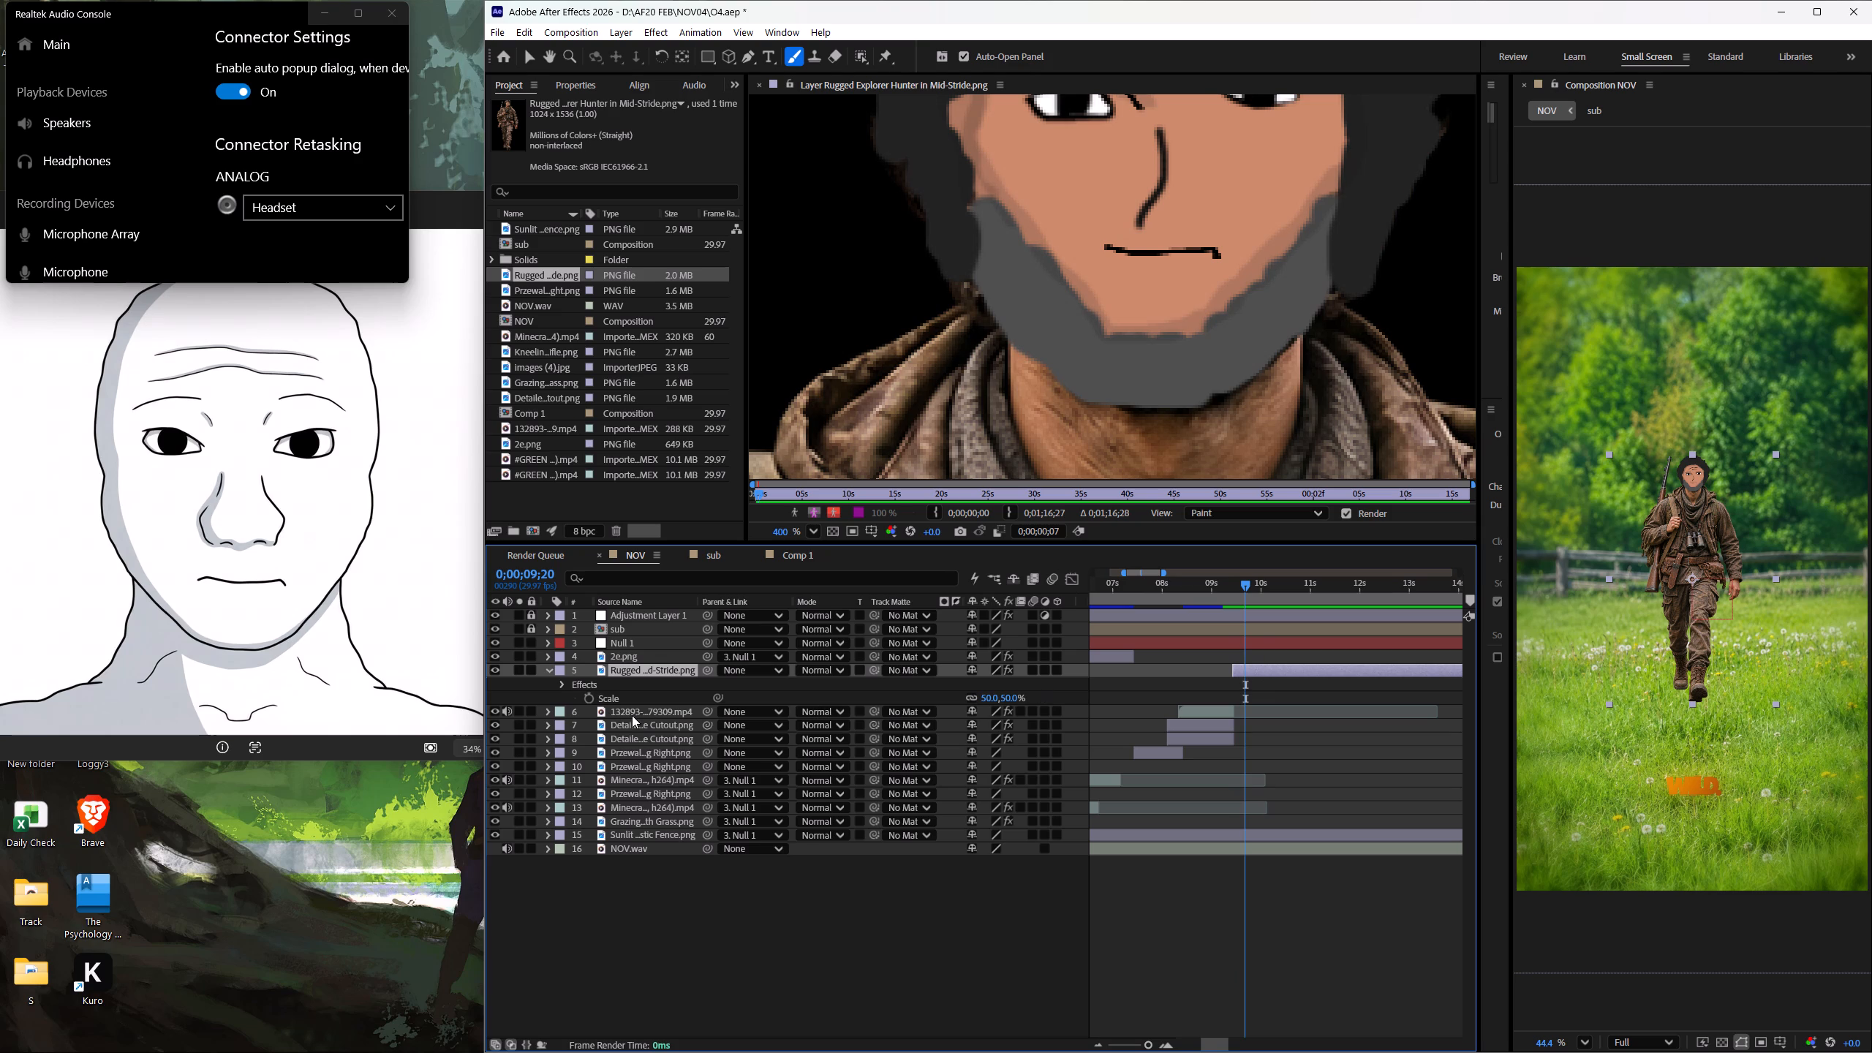
click(561, 686)
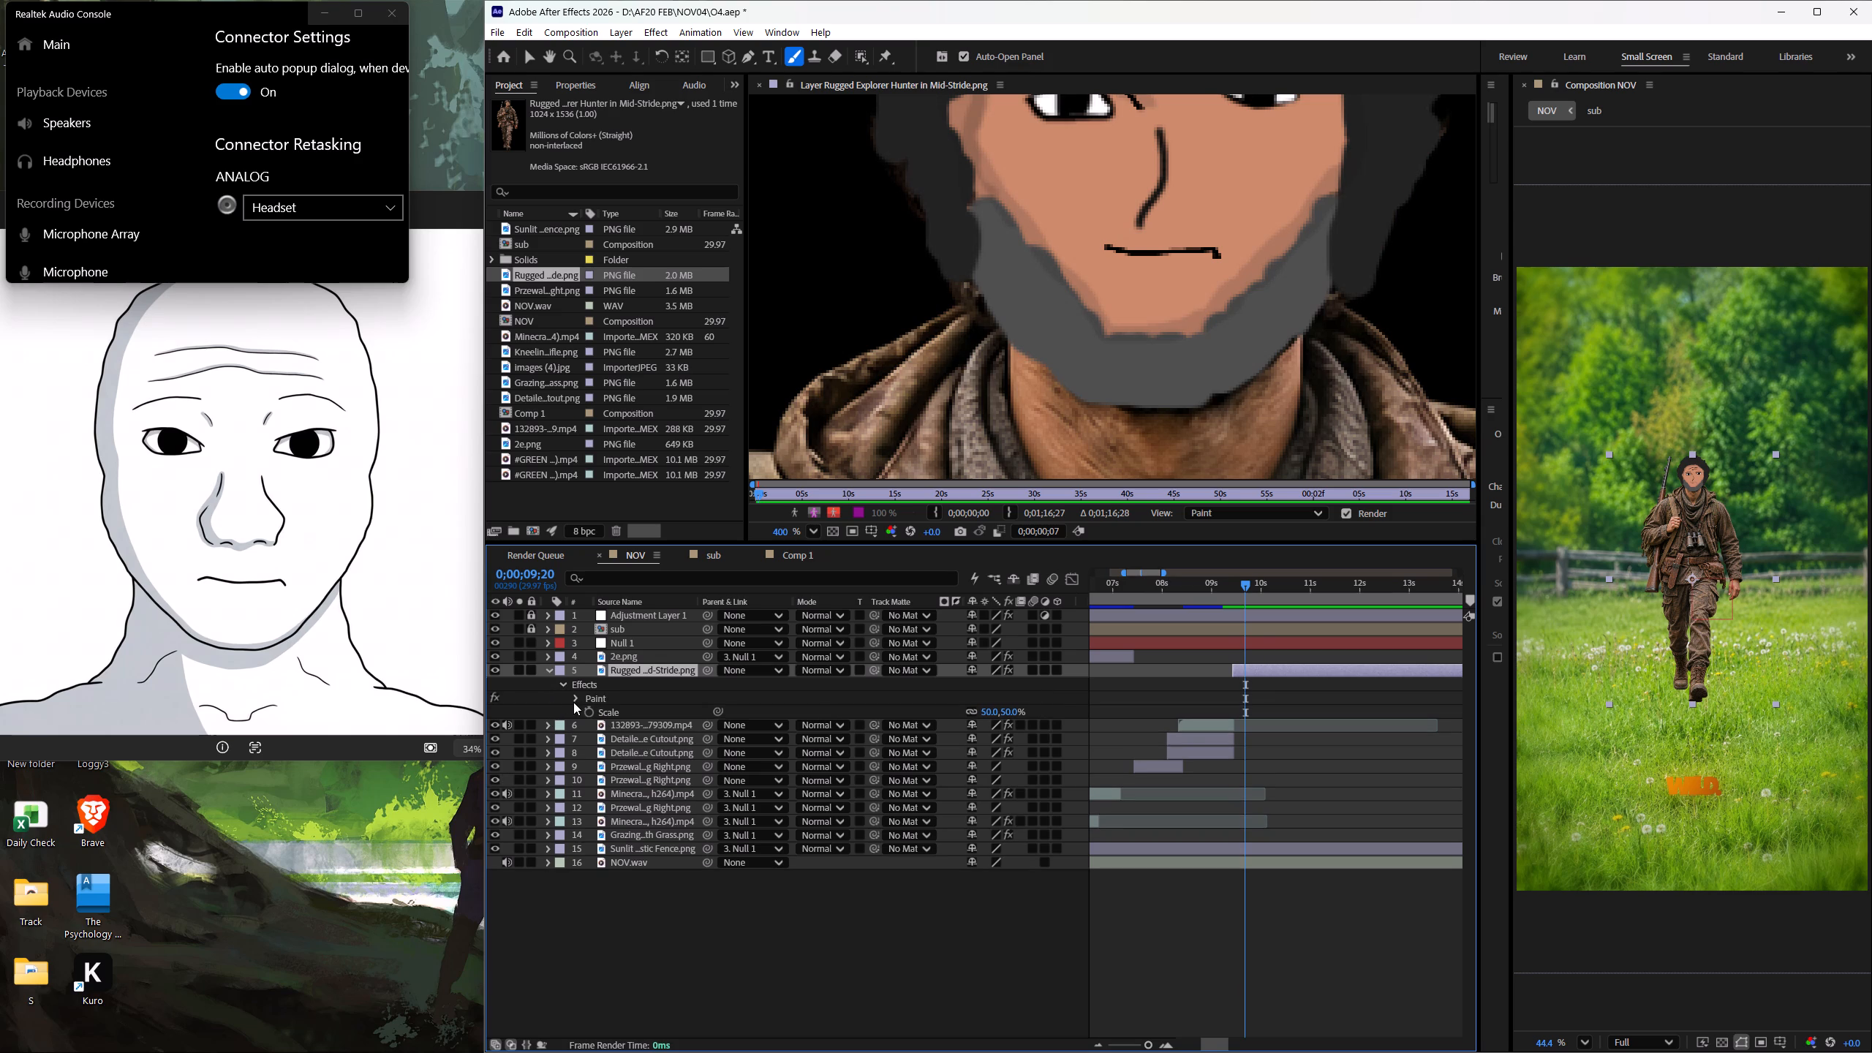
click(573, 700)
drag(1232, 675, 1234, 675)
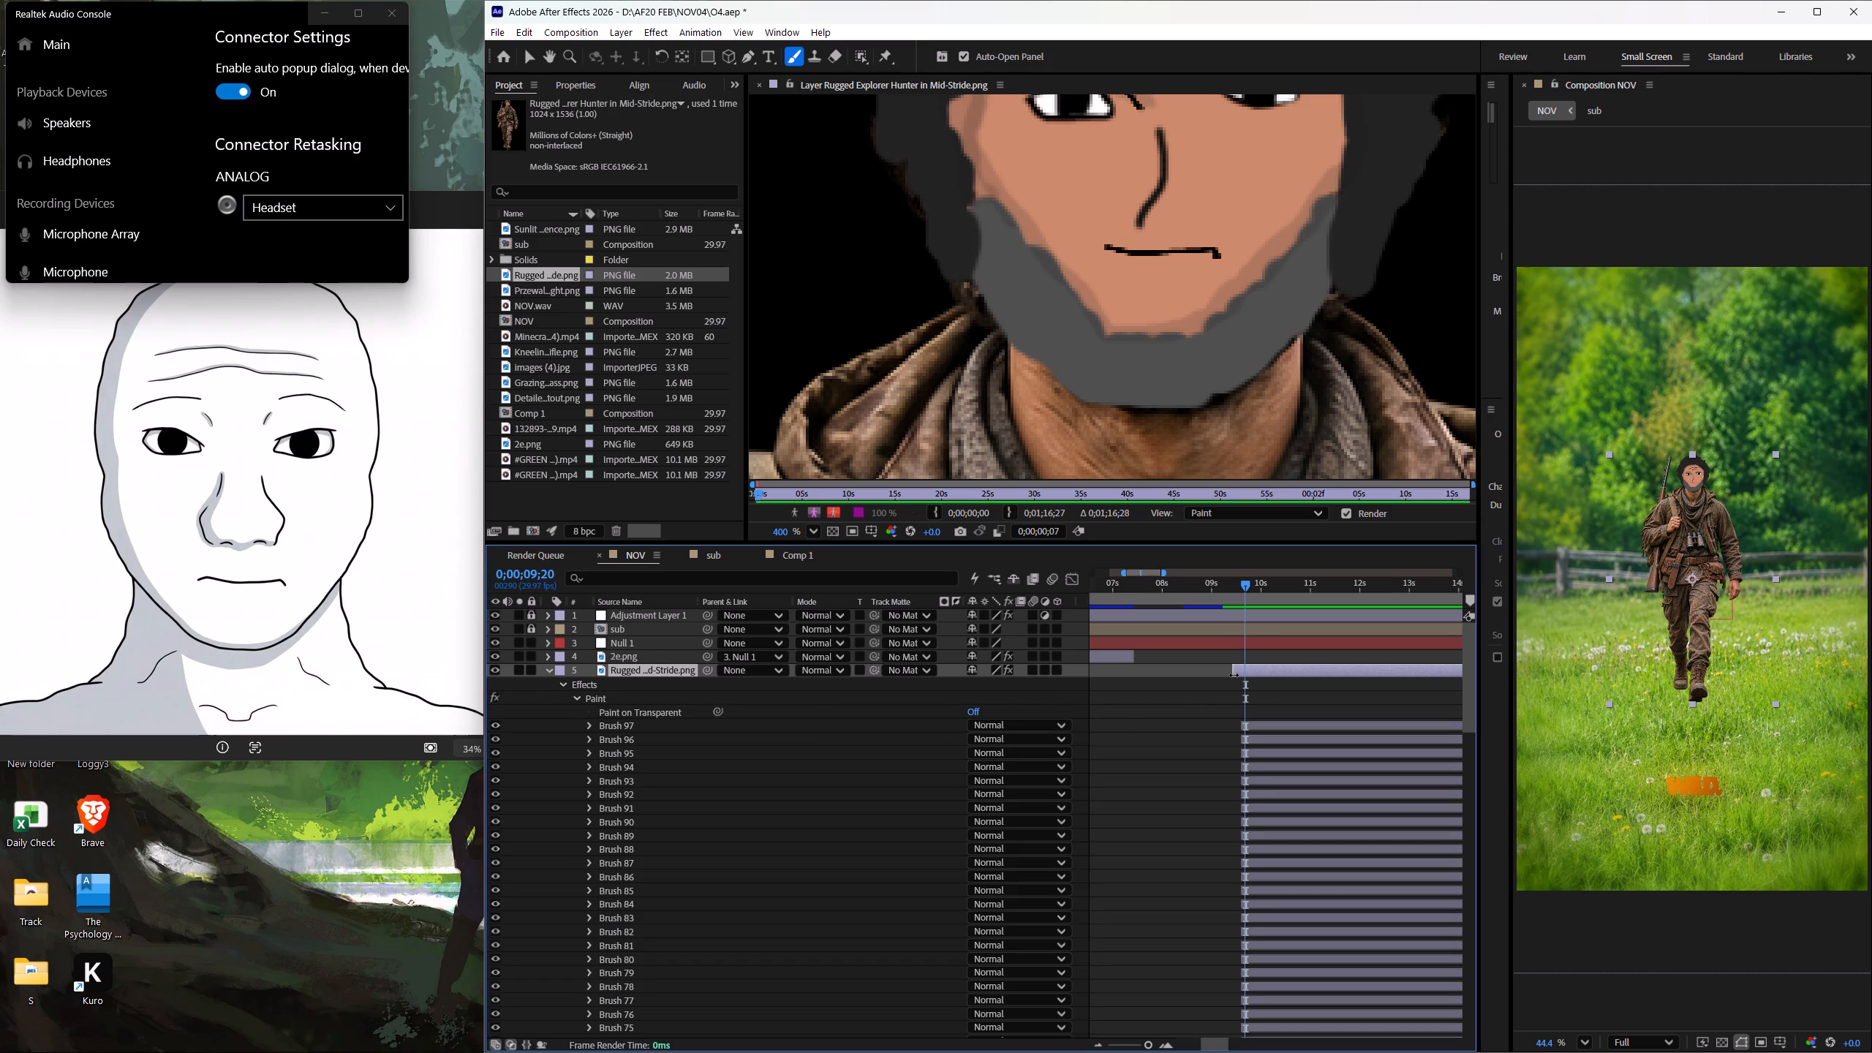
drag(1234, 675, 1242, 679)
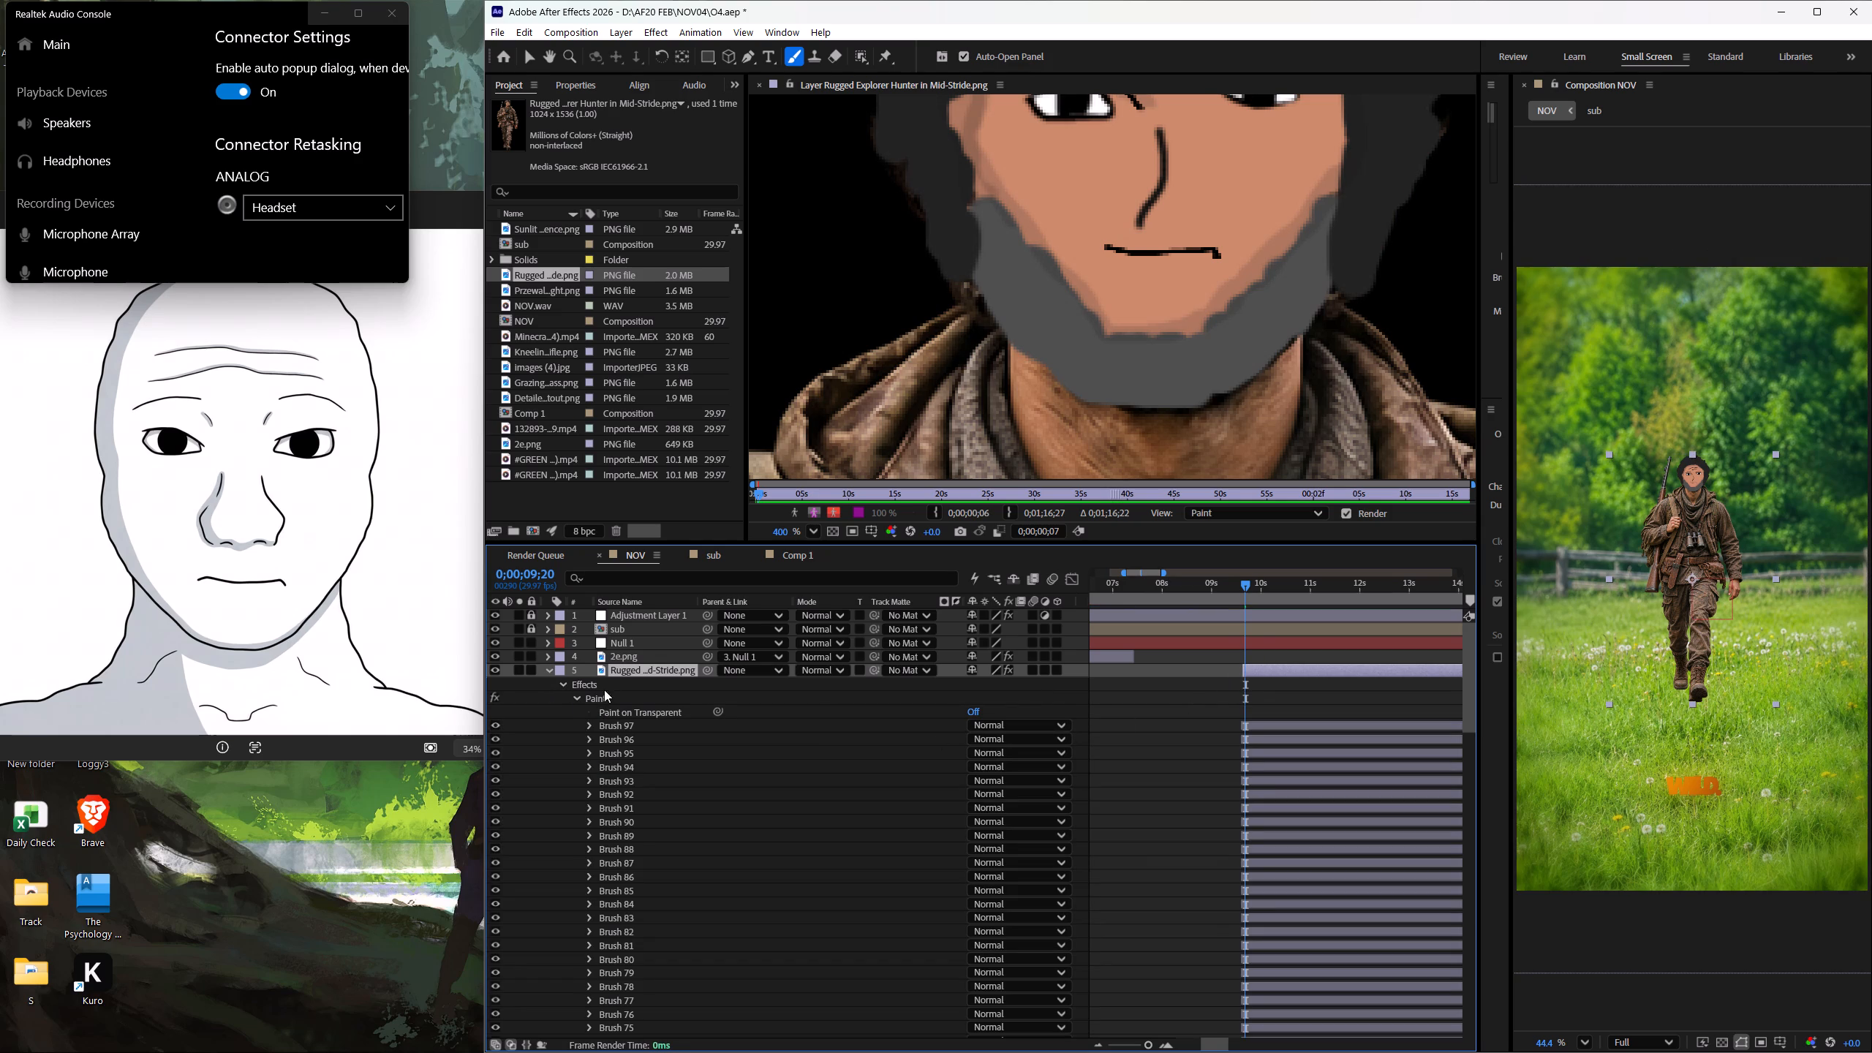
click(548, 668)
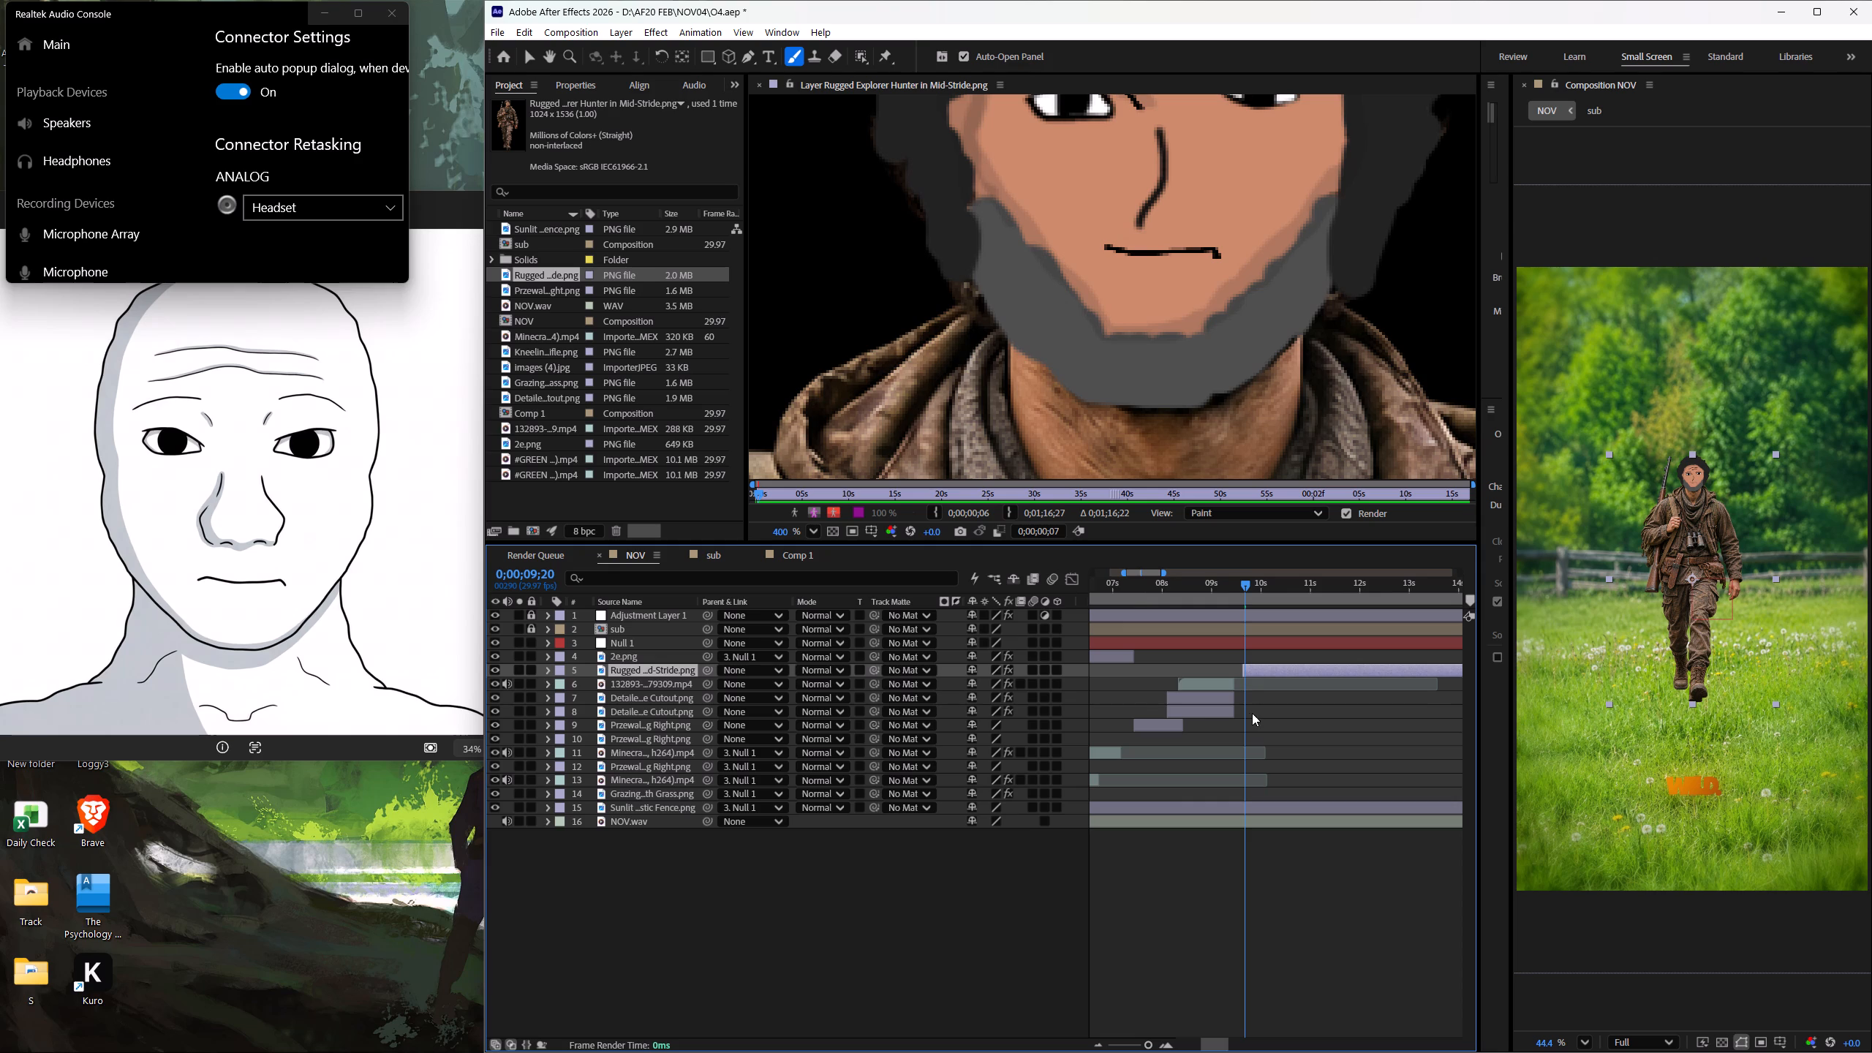
Slide the trimmed hunter layer earlier so it starts exactly where the two Detailed Cutout layers end.
alt+scroll(1241, 719, down, 2)
alt+scroll(1235, 705, up, 4)
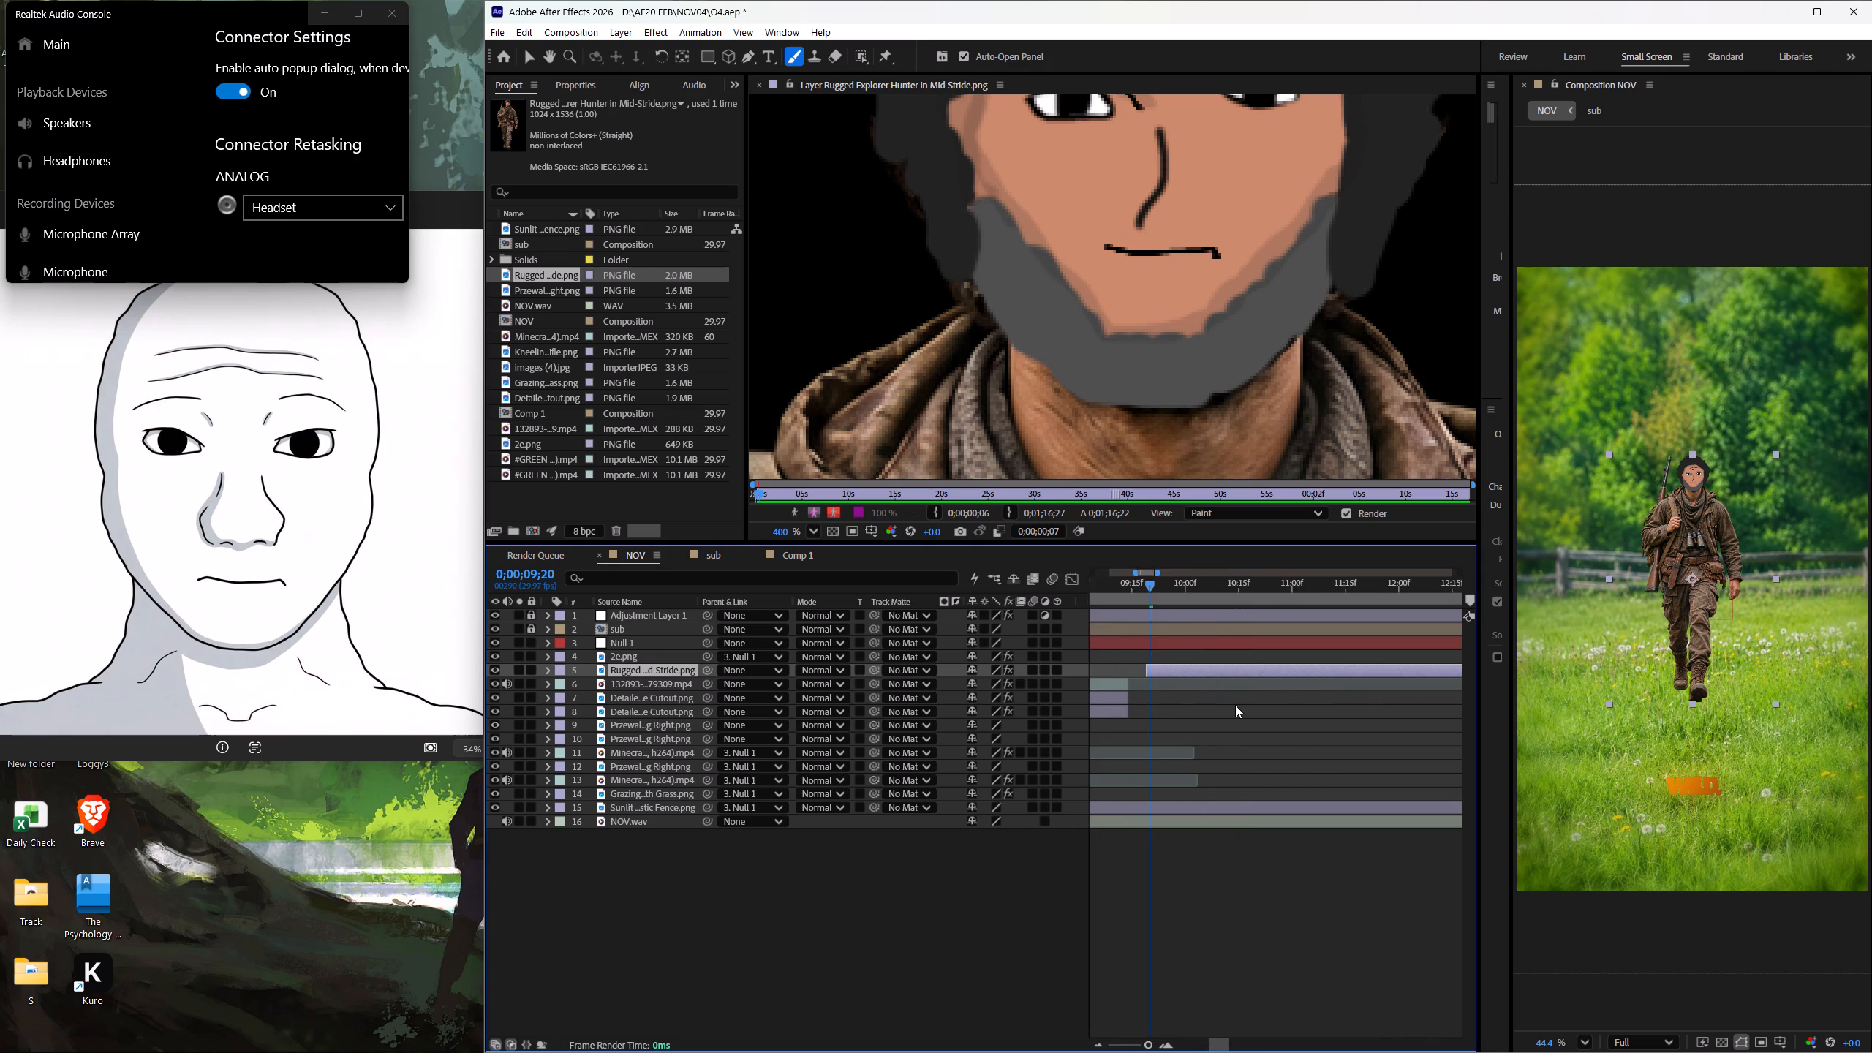
shift+scroll(1189, 712, up, 7)
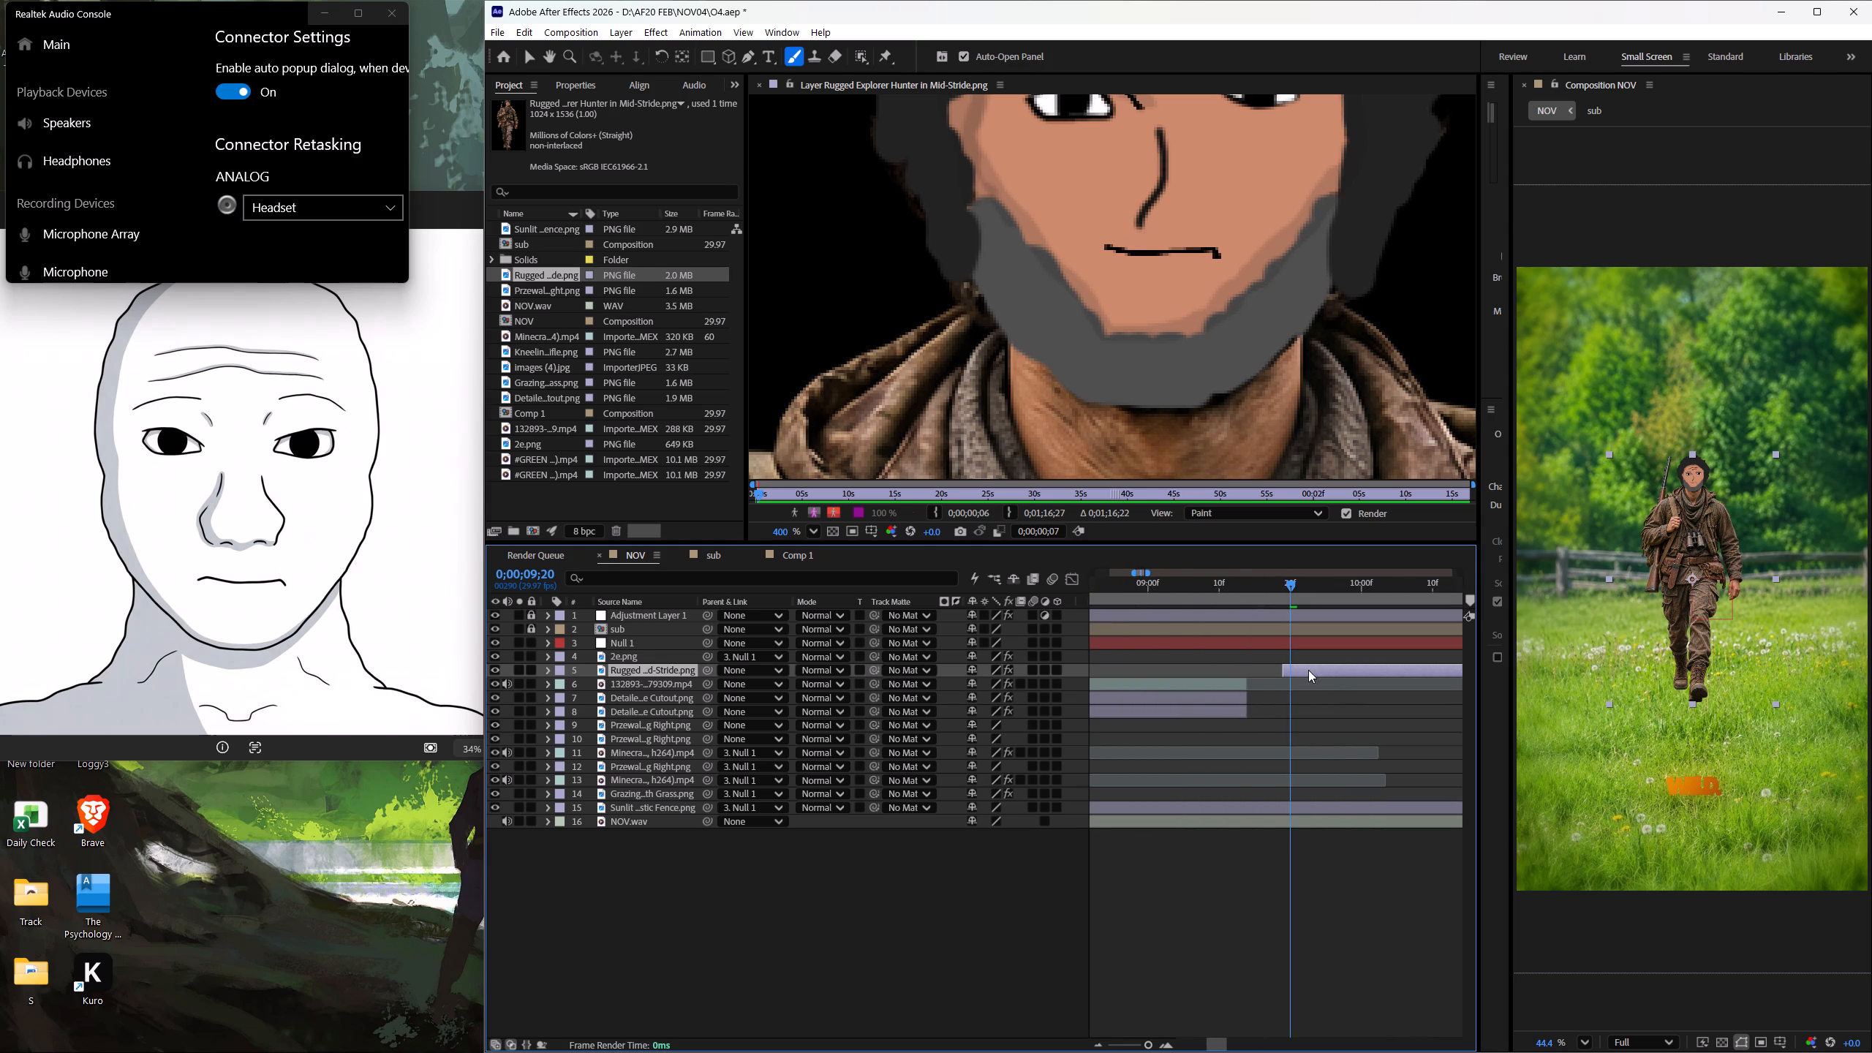
drag(1308, 670, 1274, 677)
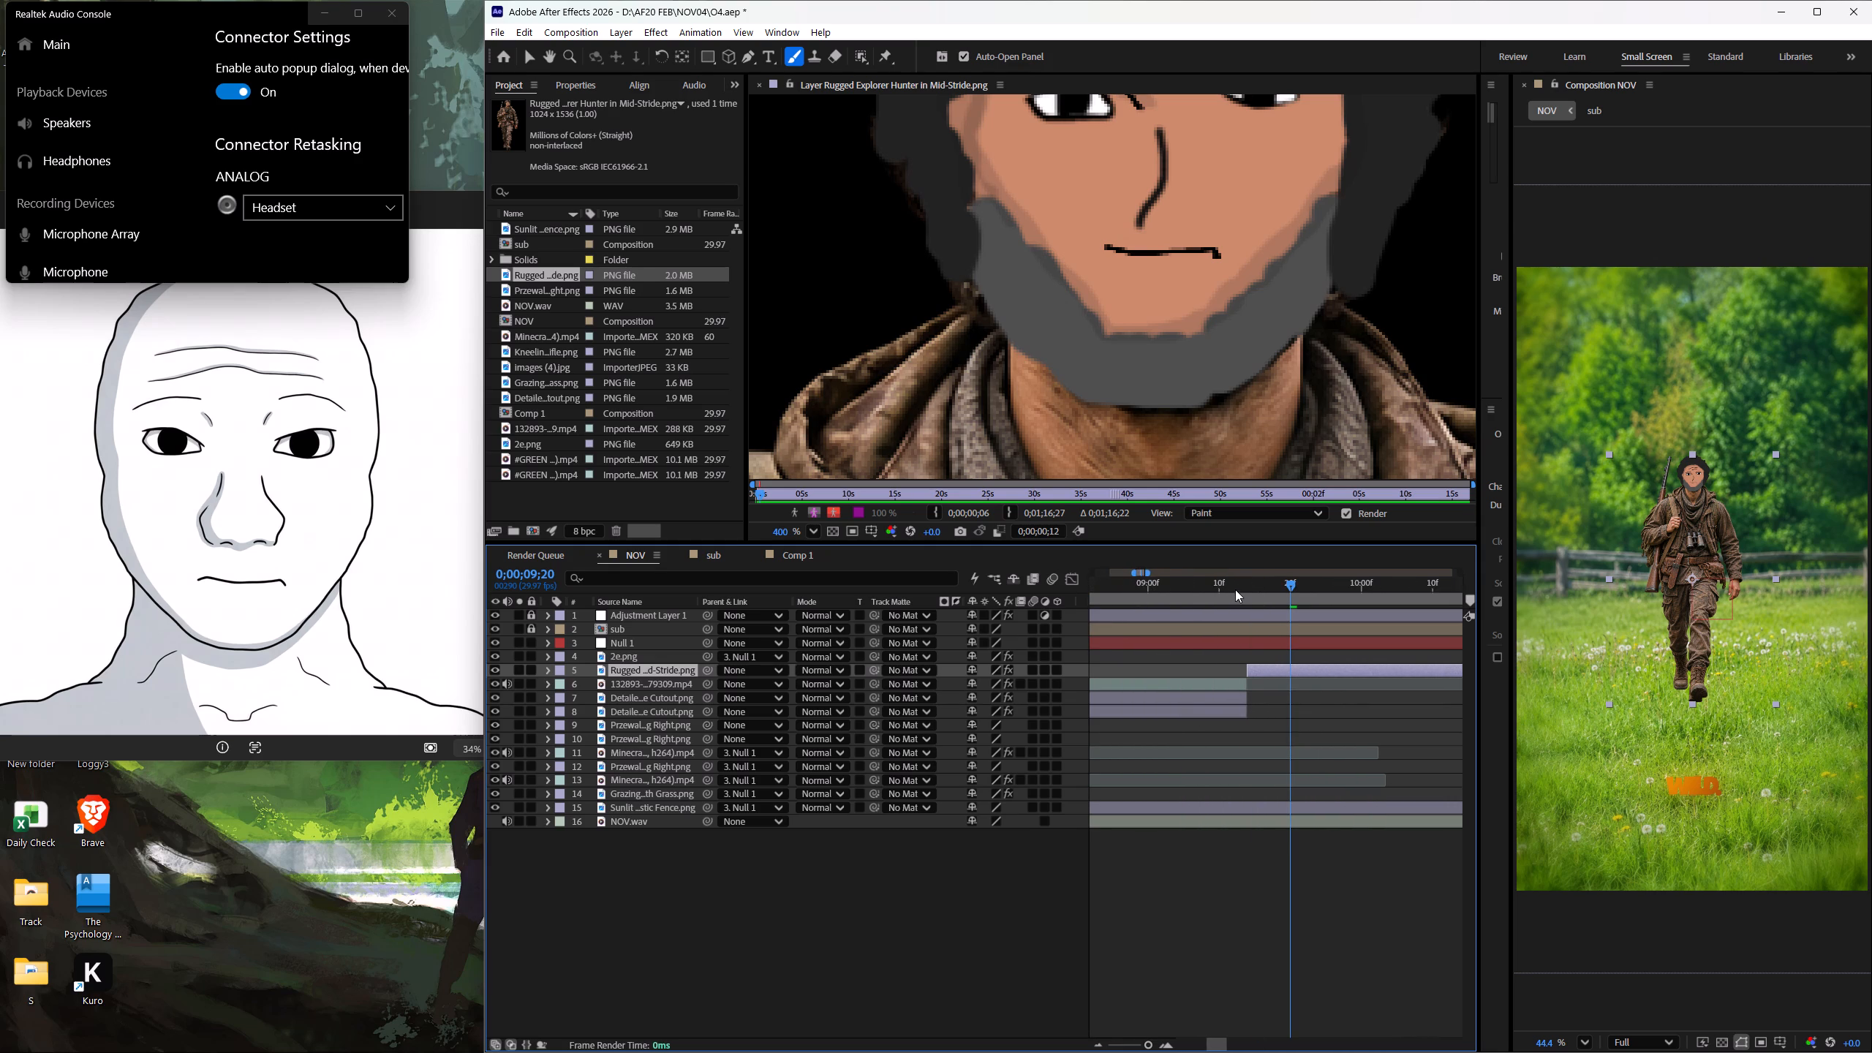
Play back the NOV composition across the hunter layer's new start to check the transition and timing.
click(1231, 586)
key(space)
key(space)
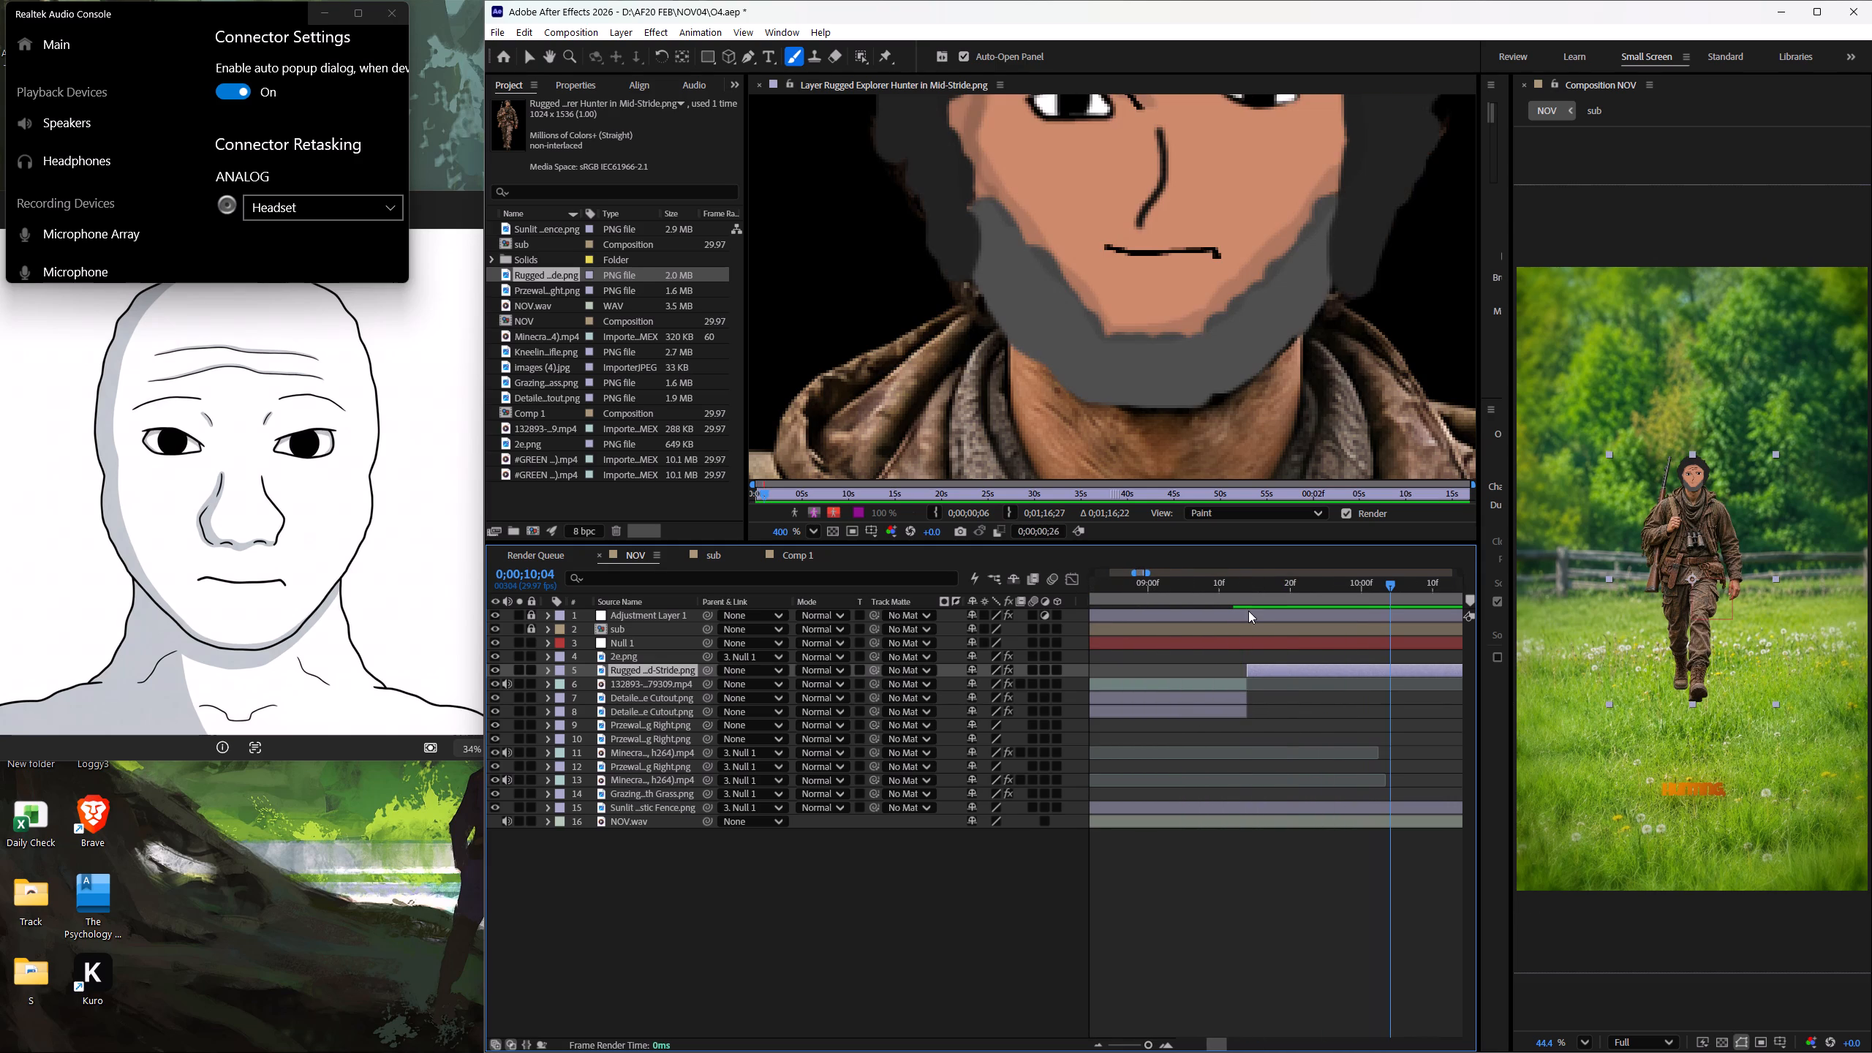
key(space)
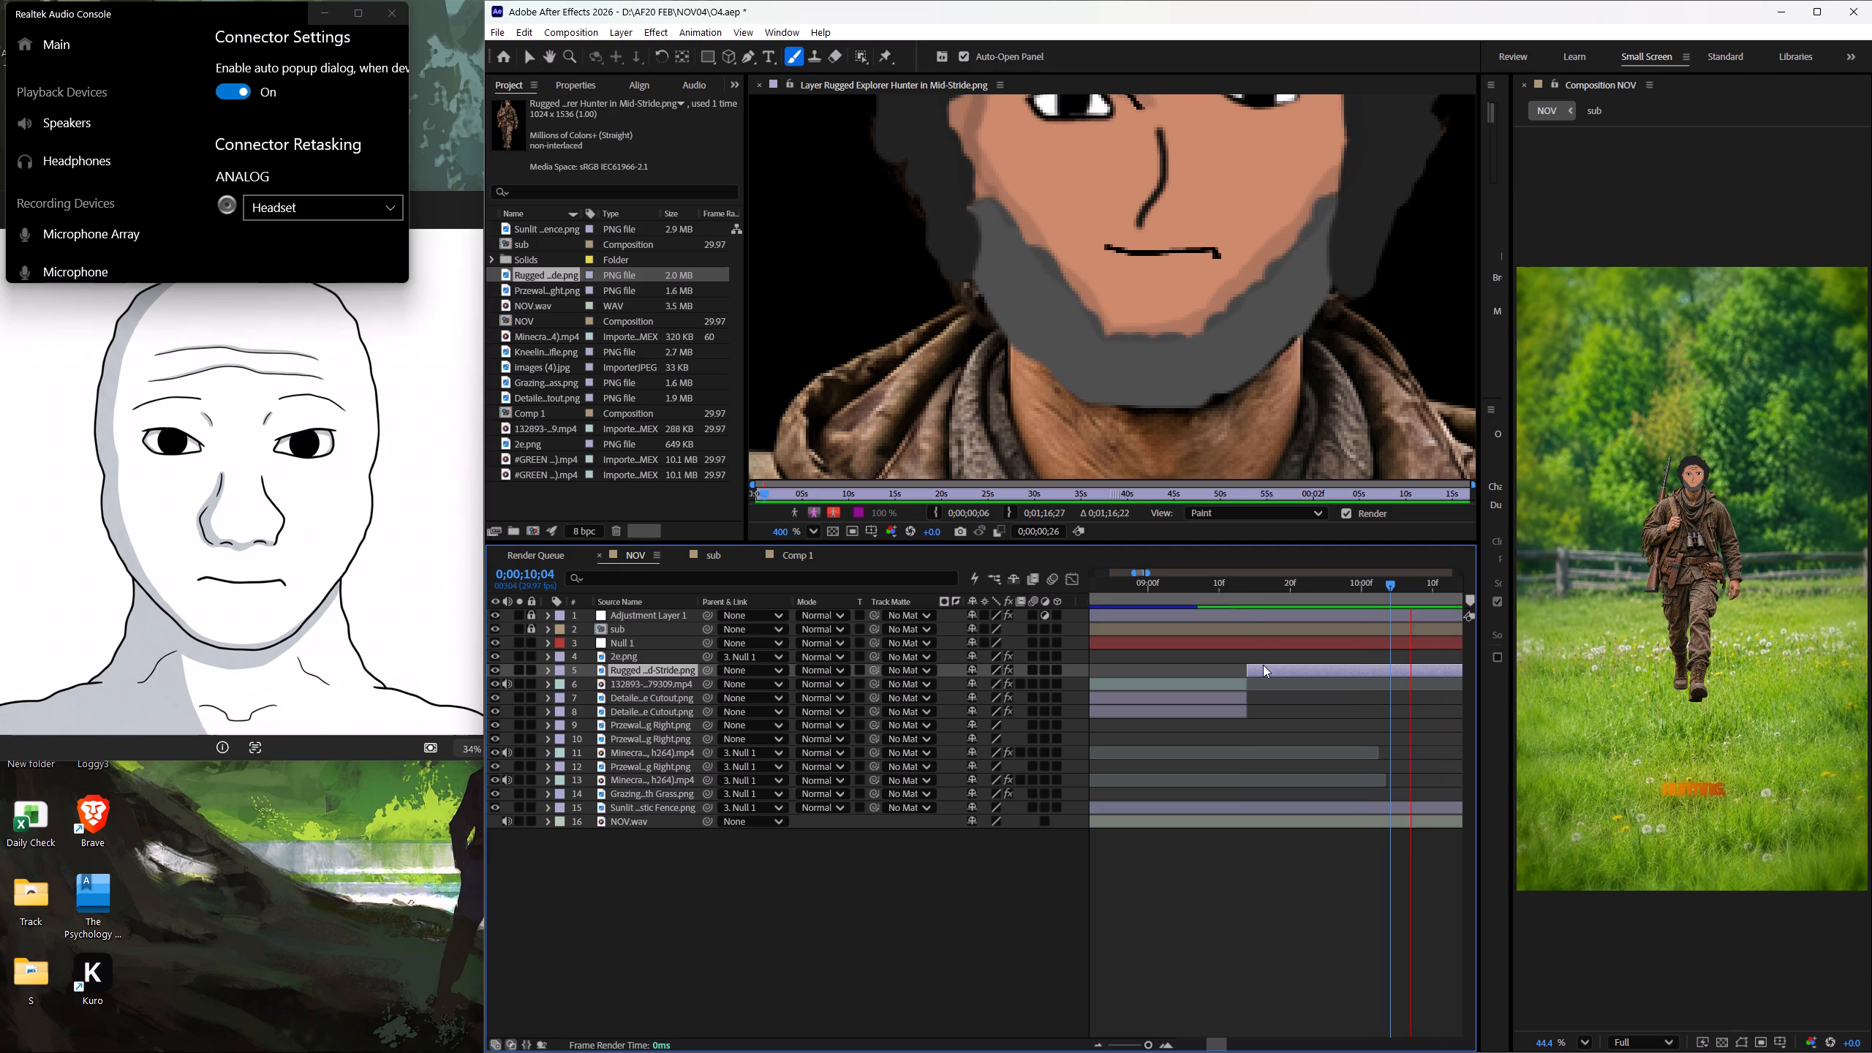
scroll(1263, 677, down, 5)
key(space)
alt+scroll(1270, 675, down, 1)
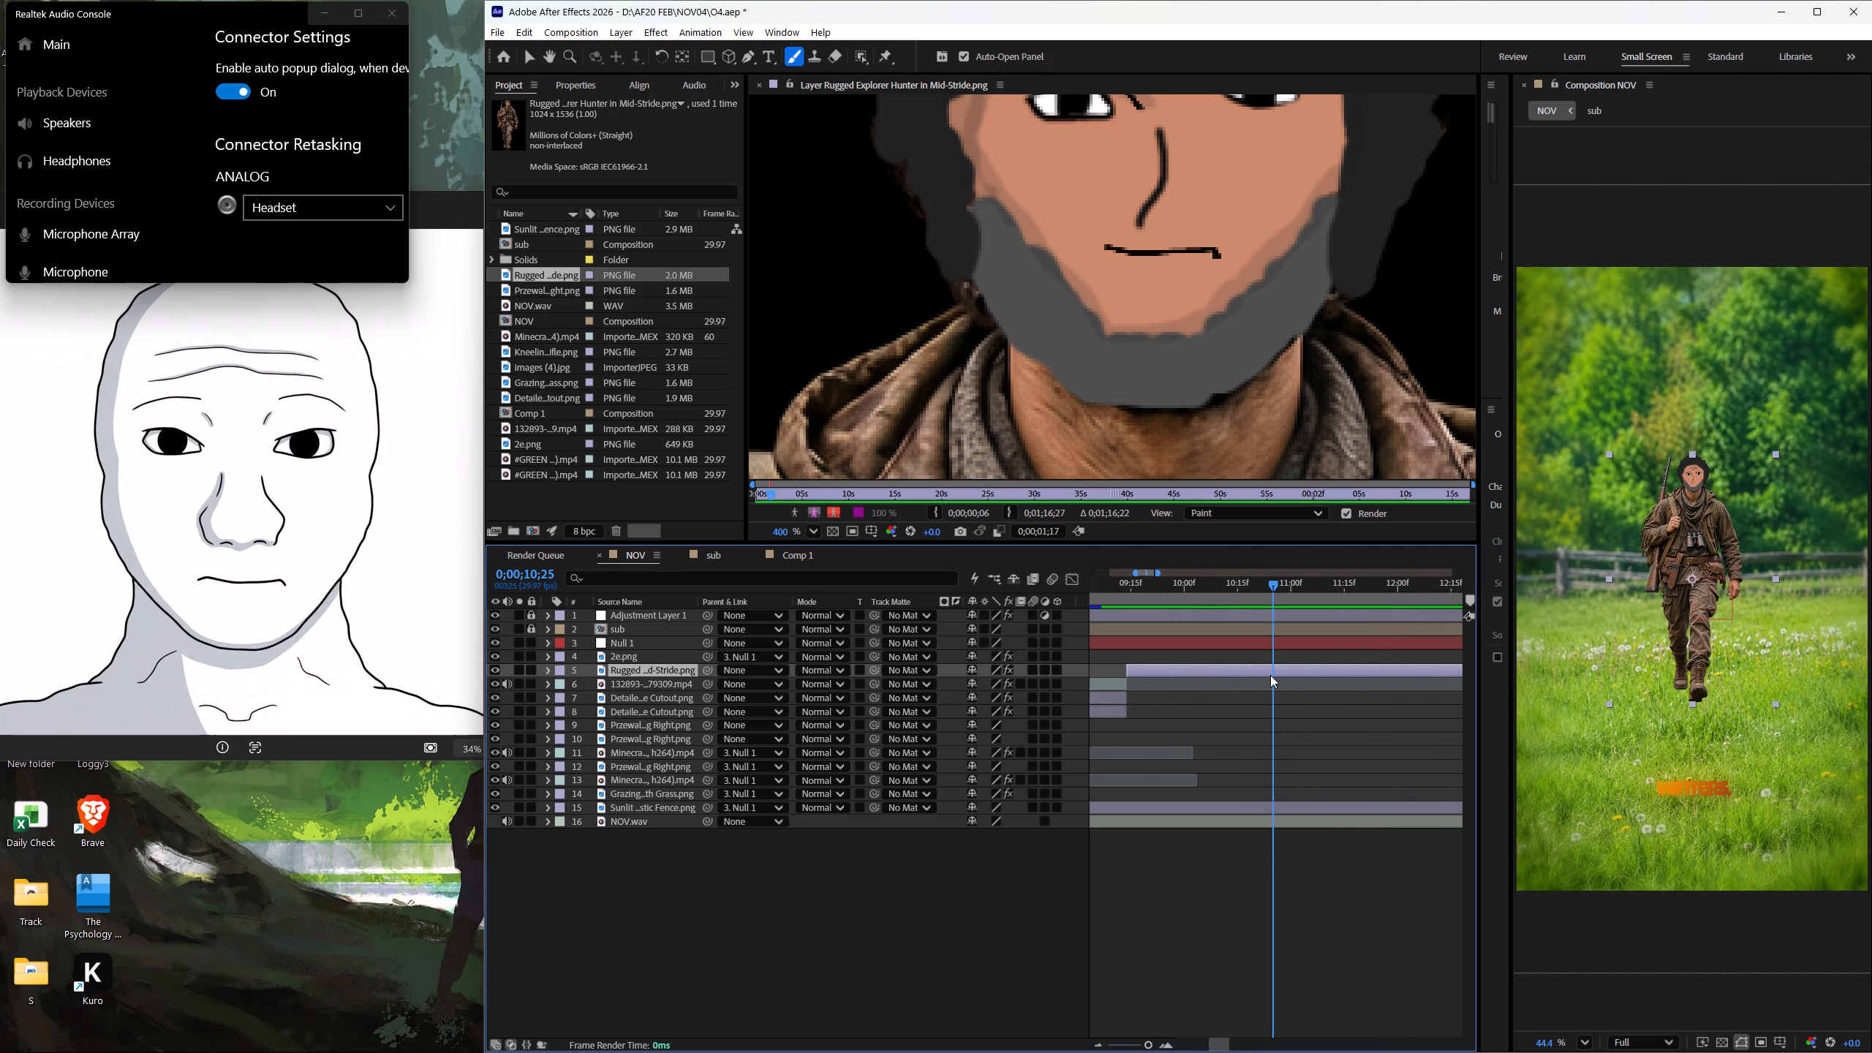
alt+scroll(1270, 675, down, 2)
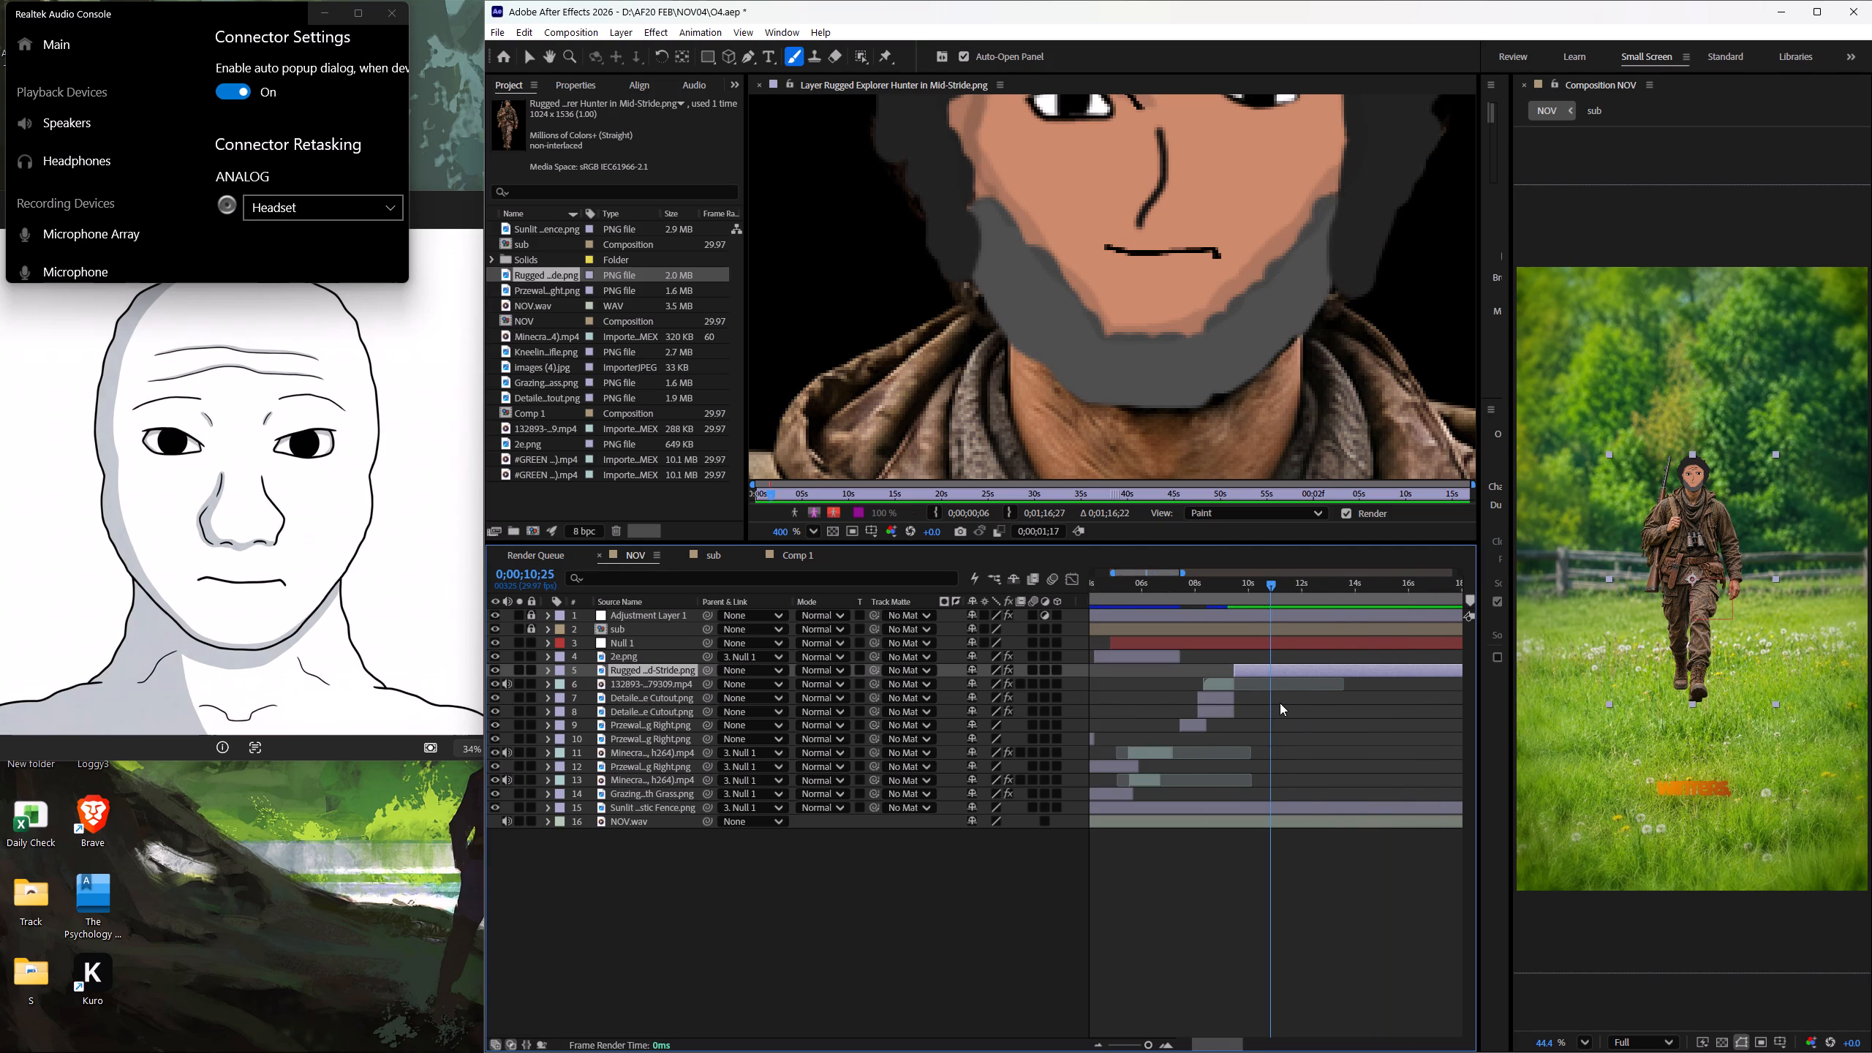
Add a Scale keyframe to the hunter layer at its first frame, 0;00;09;14.
ctrl+scroll(1280, 703, up, 5)
alt+scroll(1255, 648, up, 2)
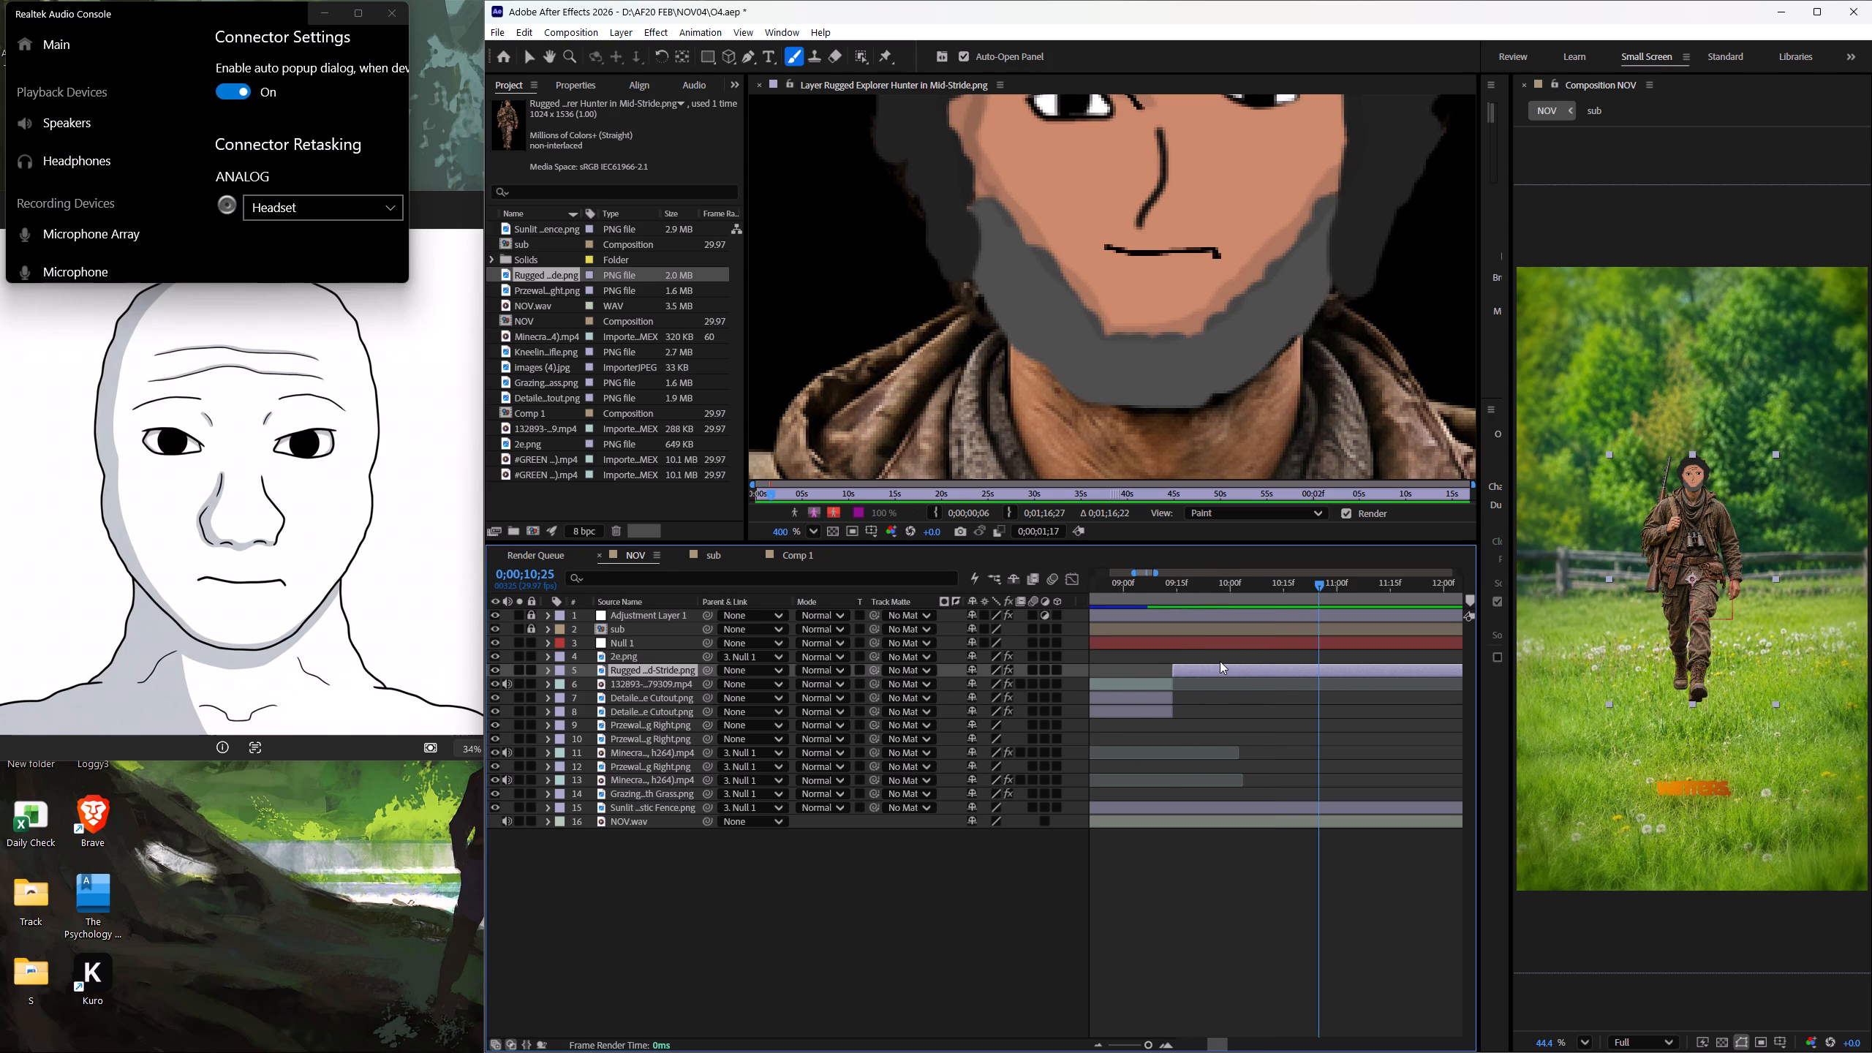
shift+scroll(1220, 661, up, 2)
drag(1269, 582, 1245, 606)
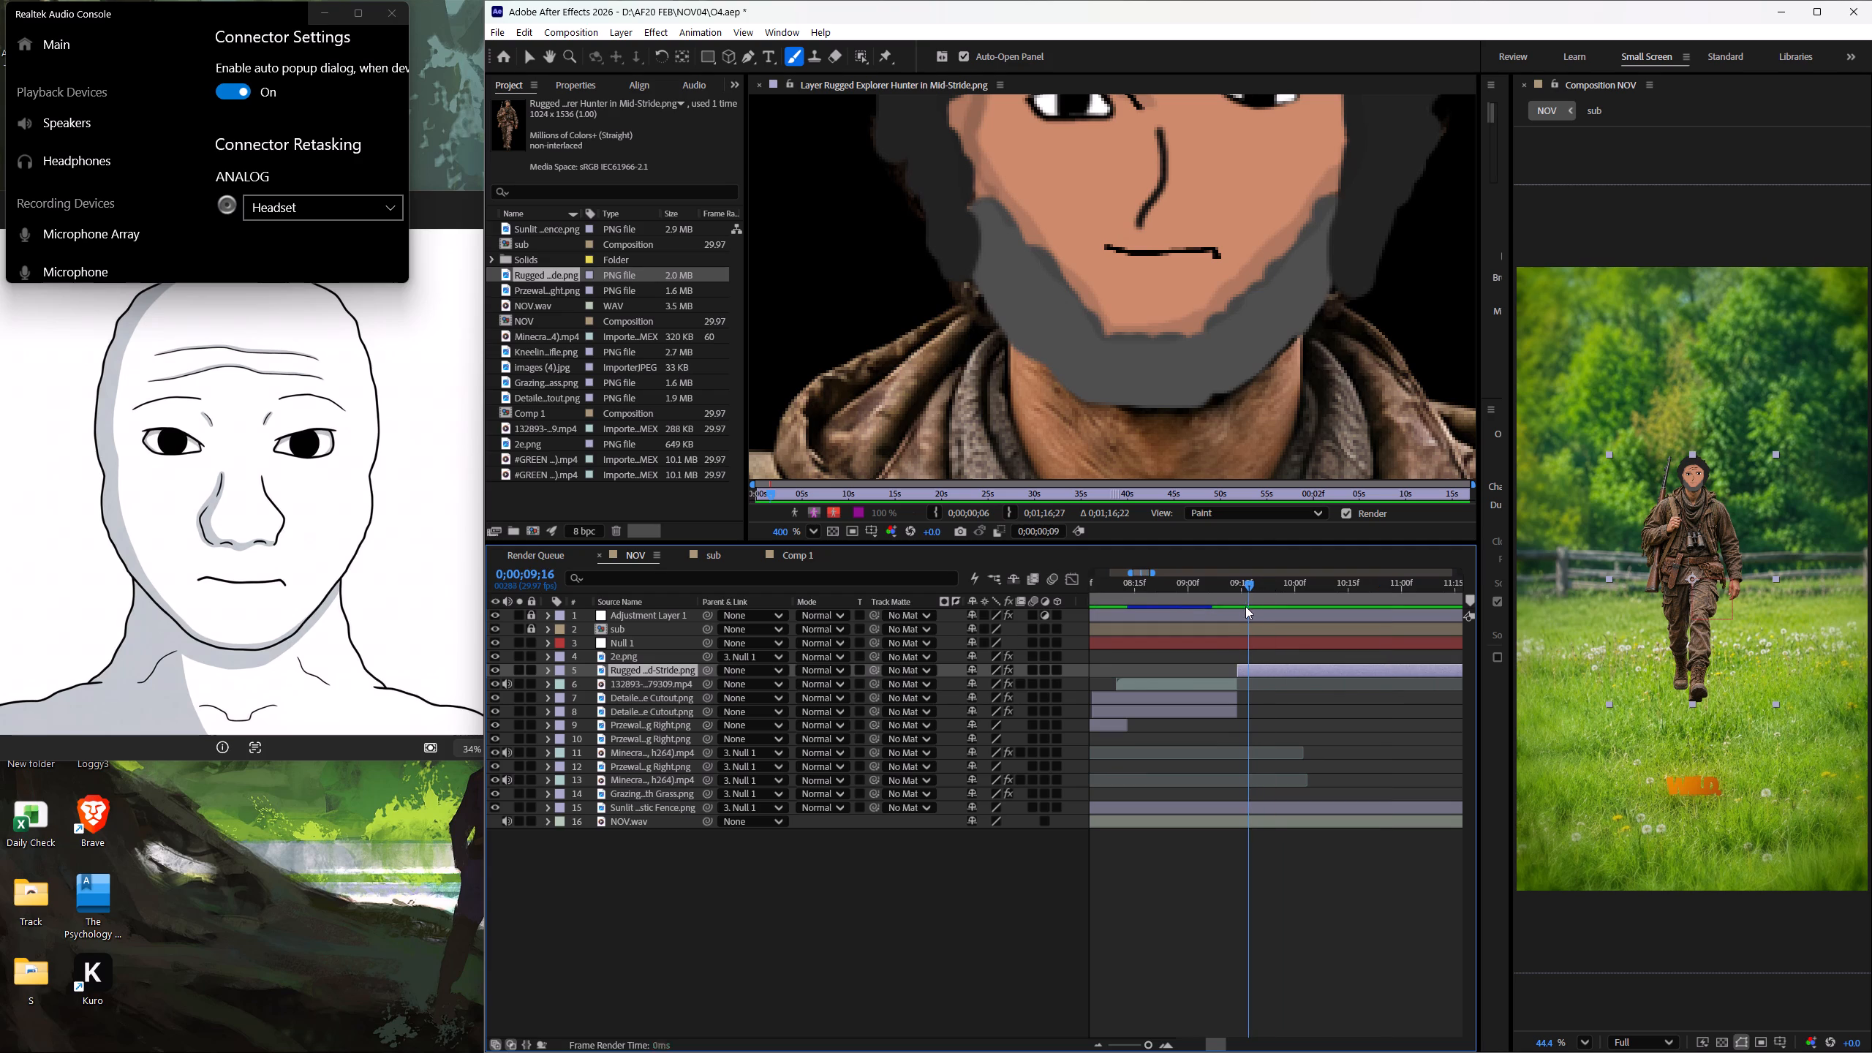
drag(1245, 606, 1237, 653)
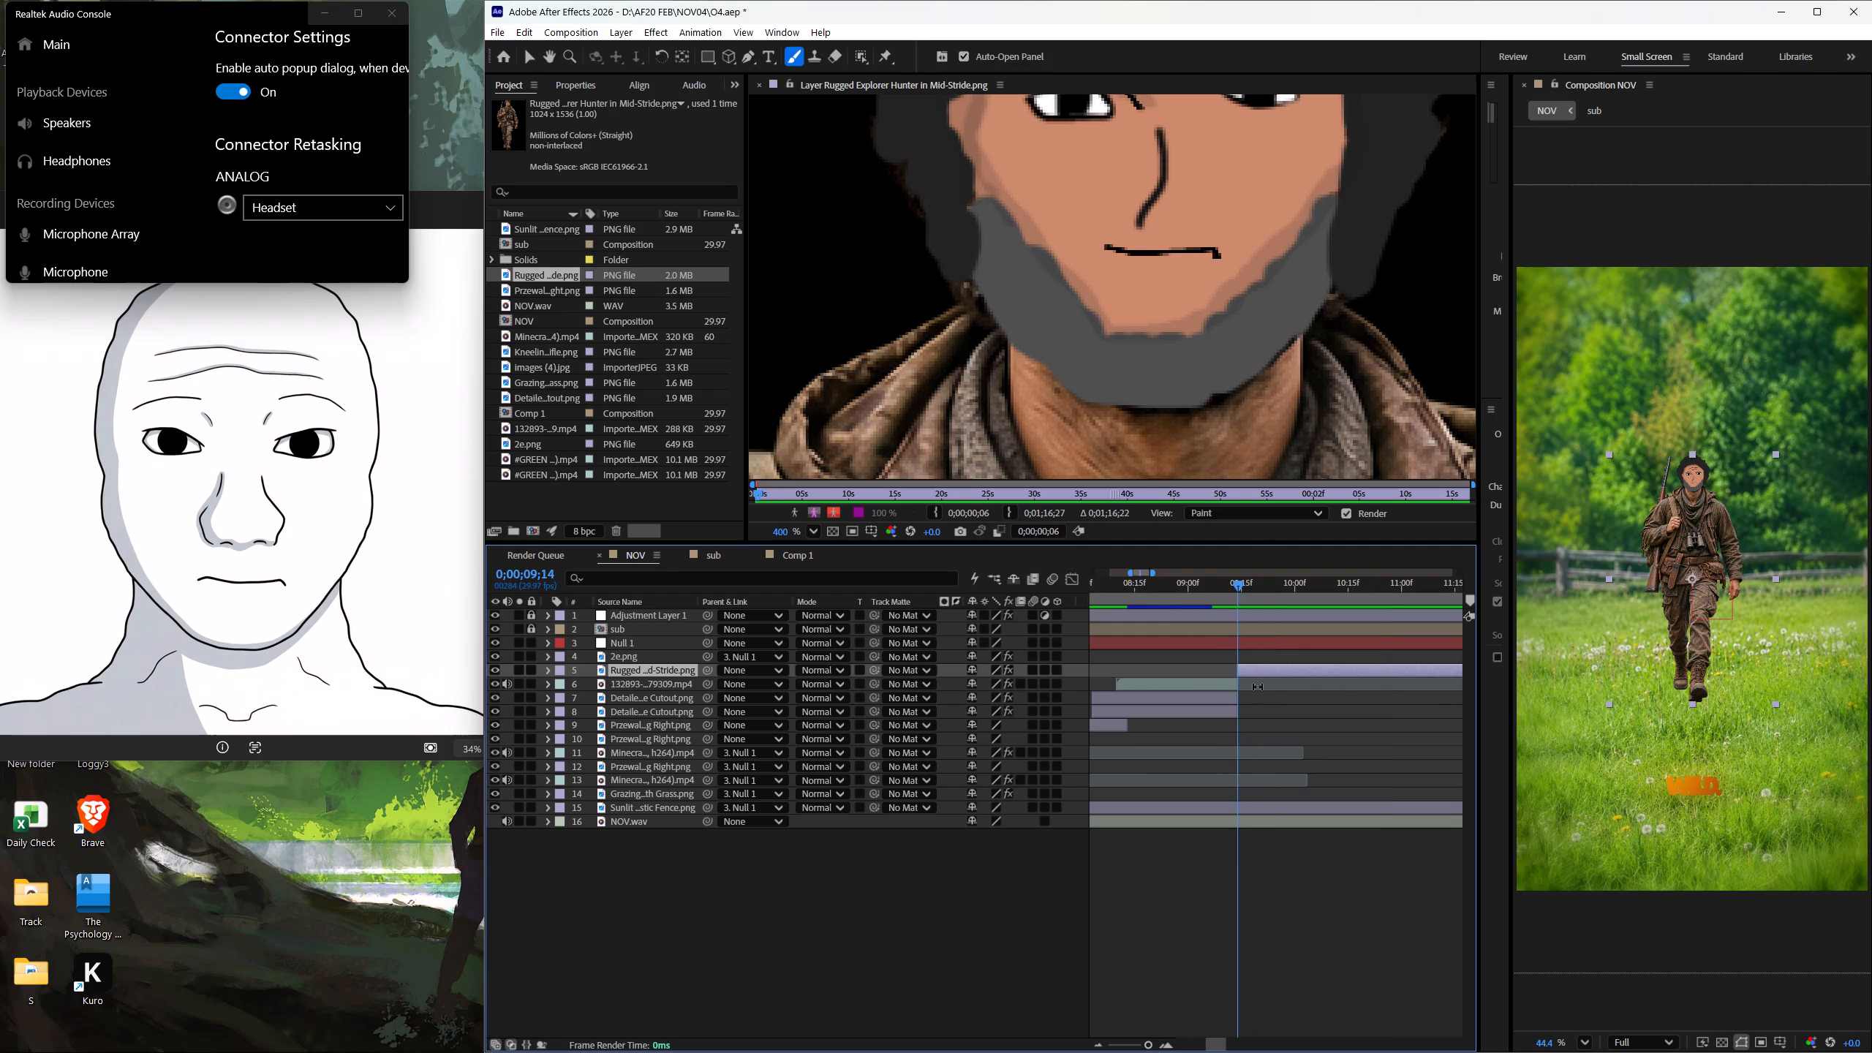
key(s)
click(595, 684)
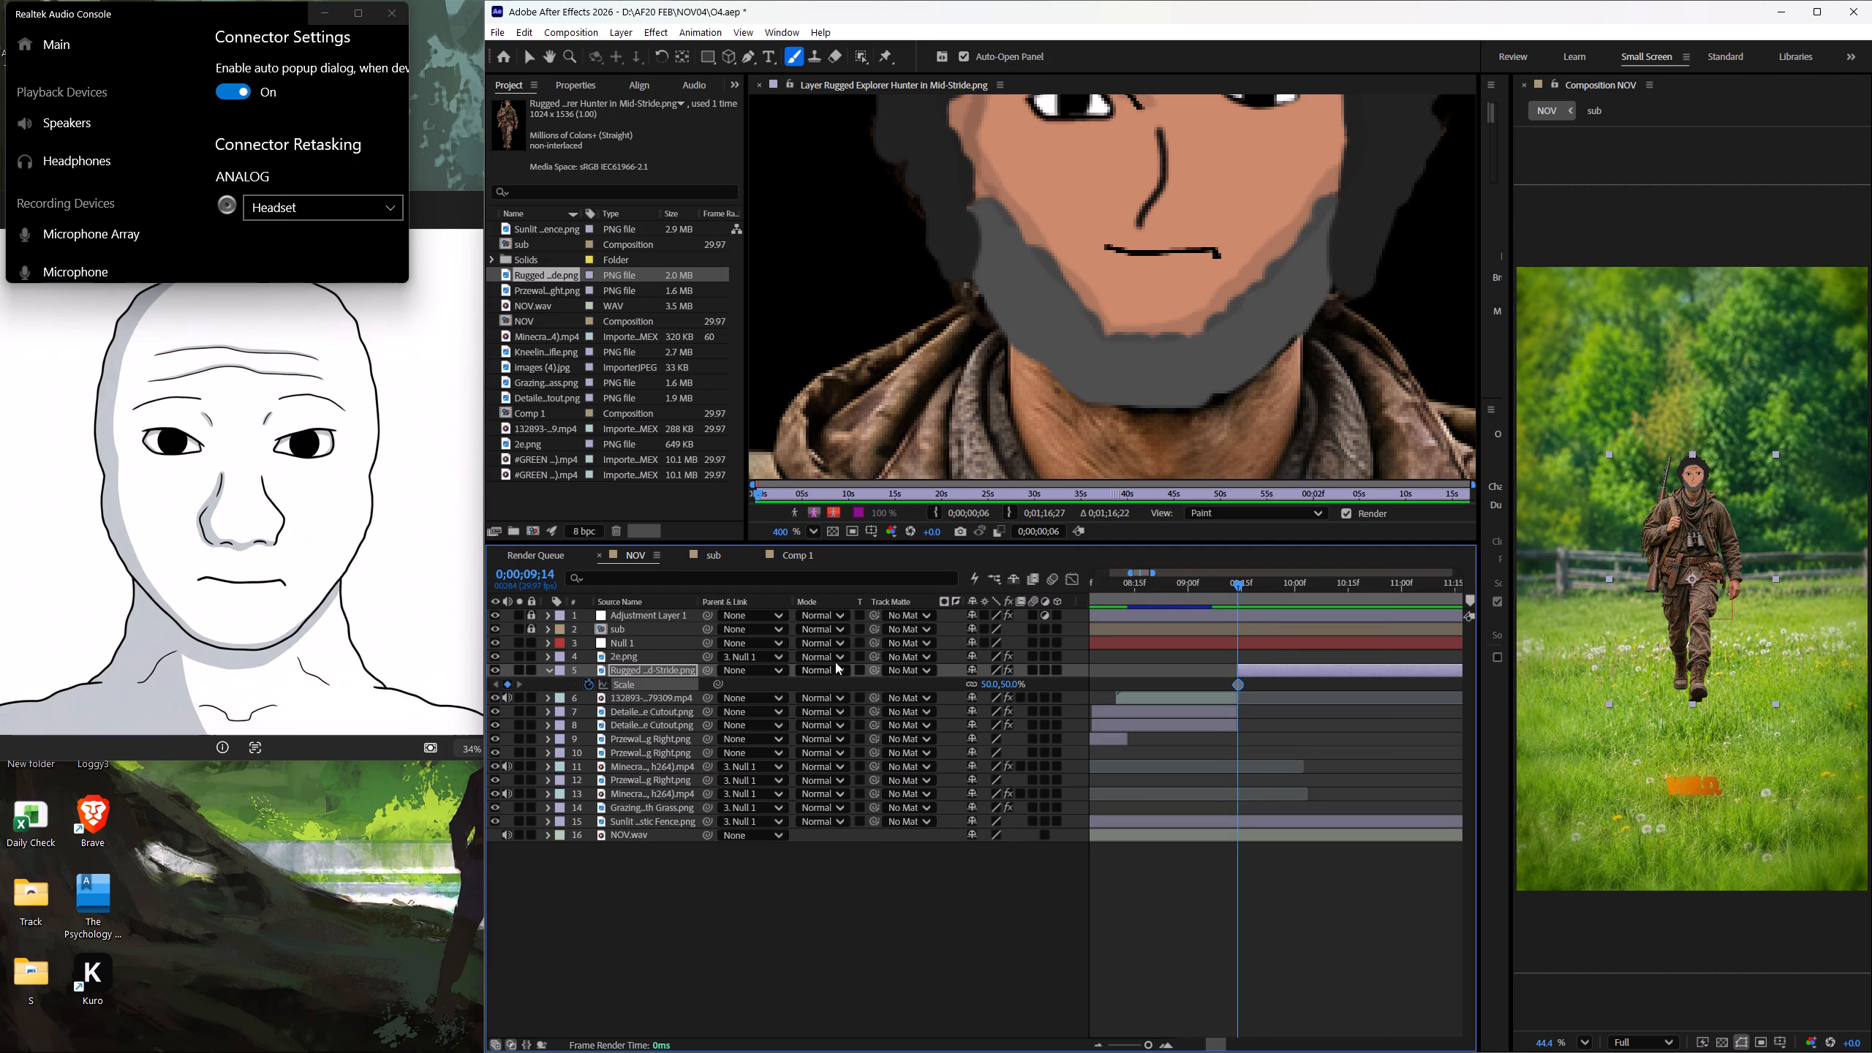
Set the hunter layer's Scale to 64% at 0;00;12;26 so he grows as he approaches.
ctrl+scroll(1271, 712, down, 1)
alt+scroll(1263, 710, down, 2)
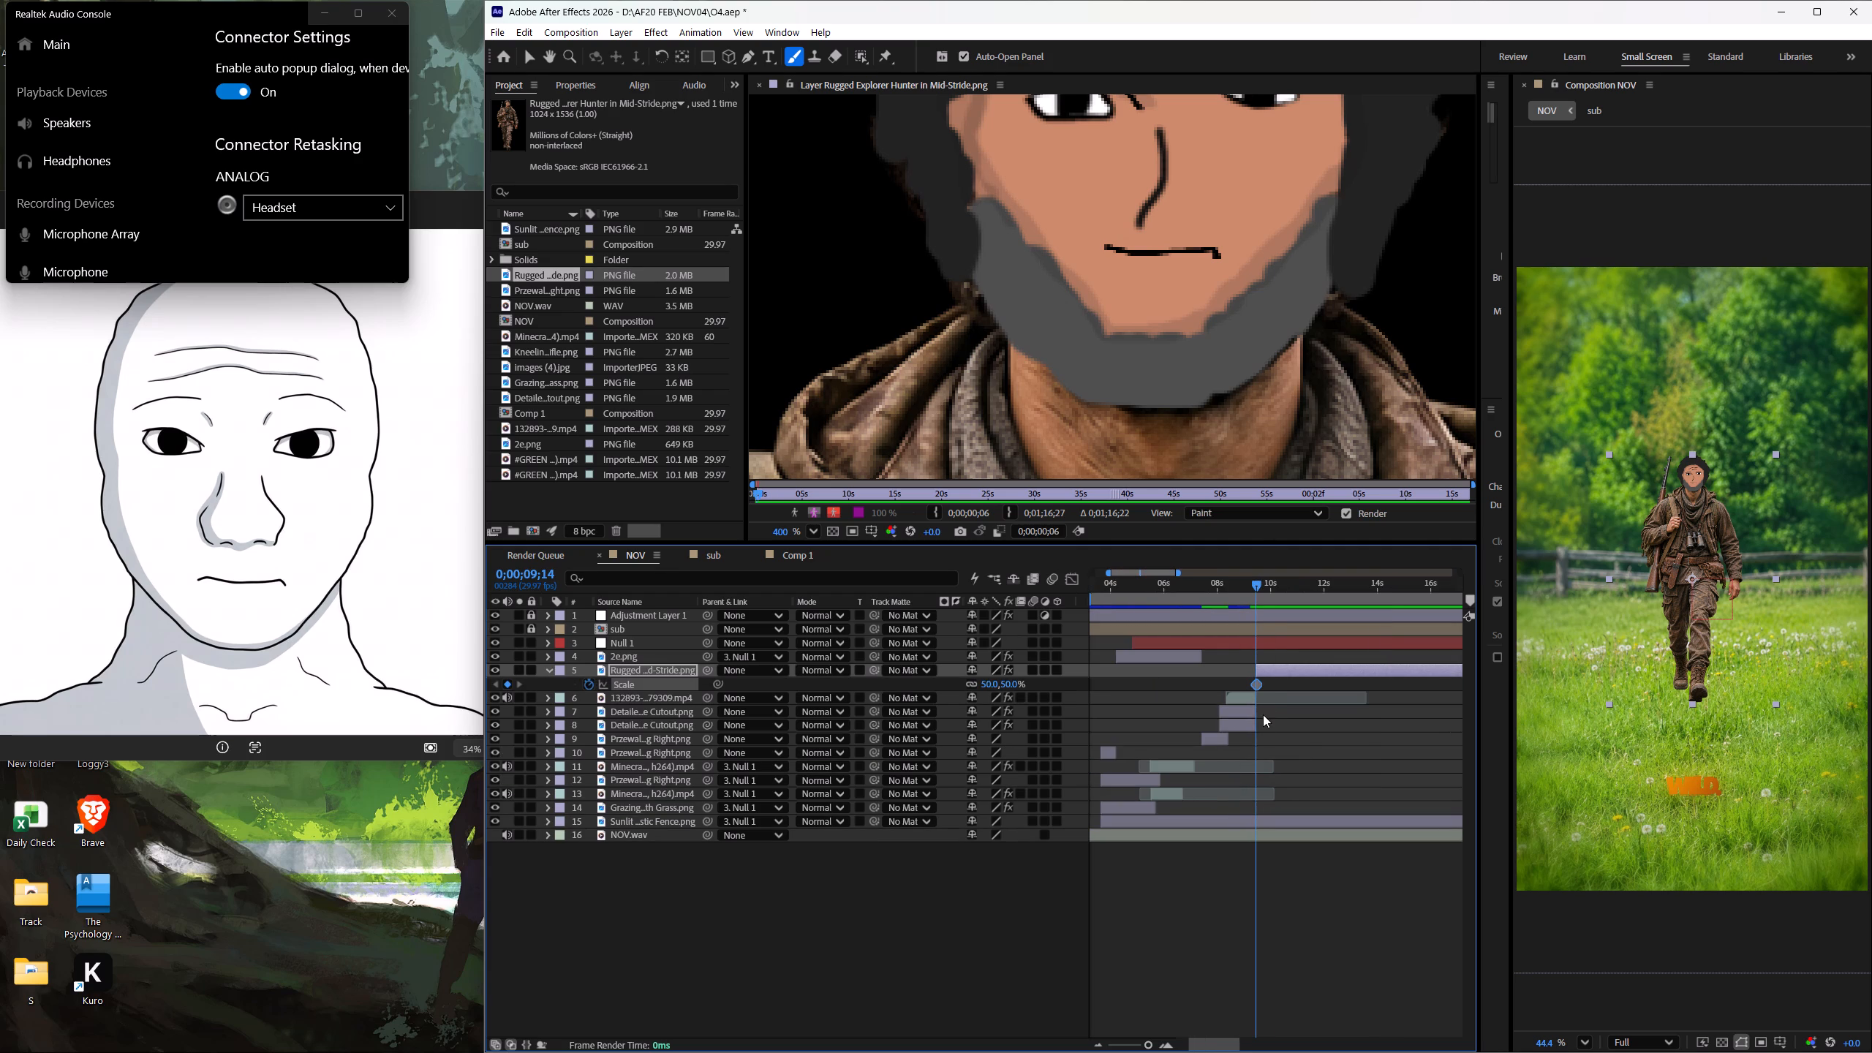
drag(1262, 587, 1317, 594)
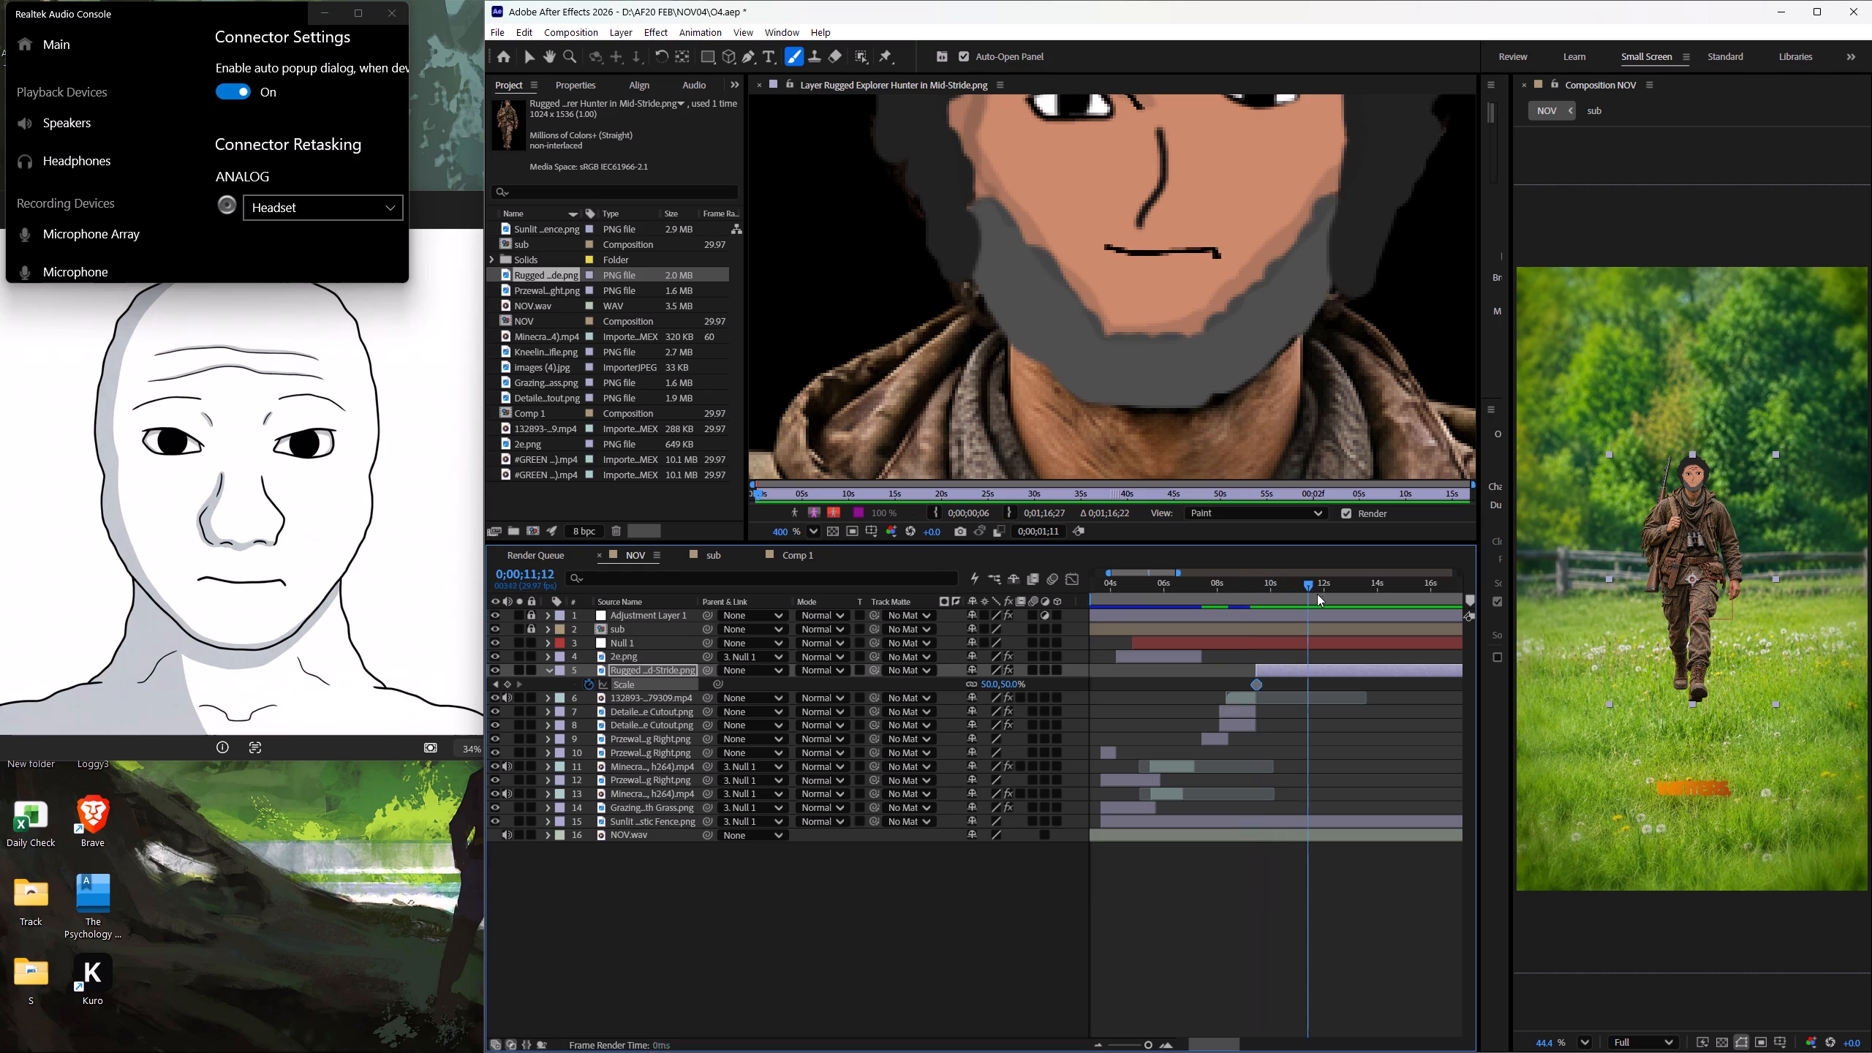
drag(1317, 594, 1348, 598)
drag(984, 689, 992, 689)
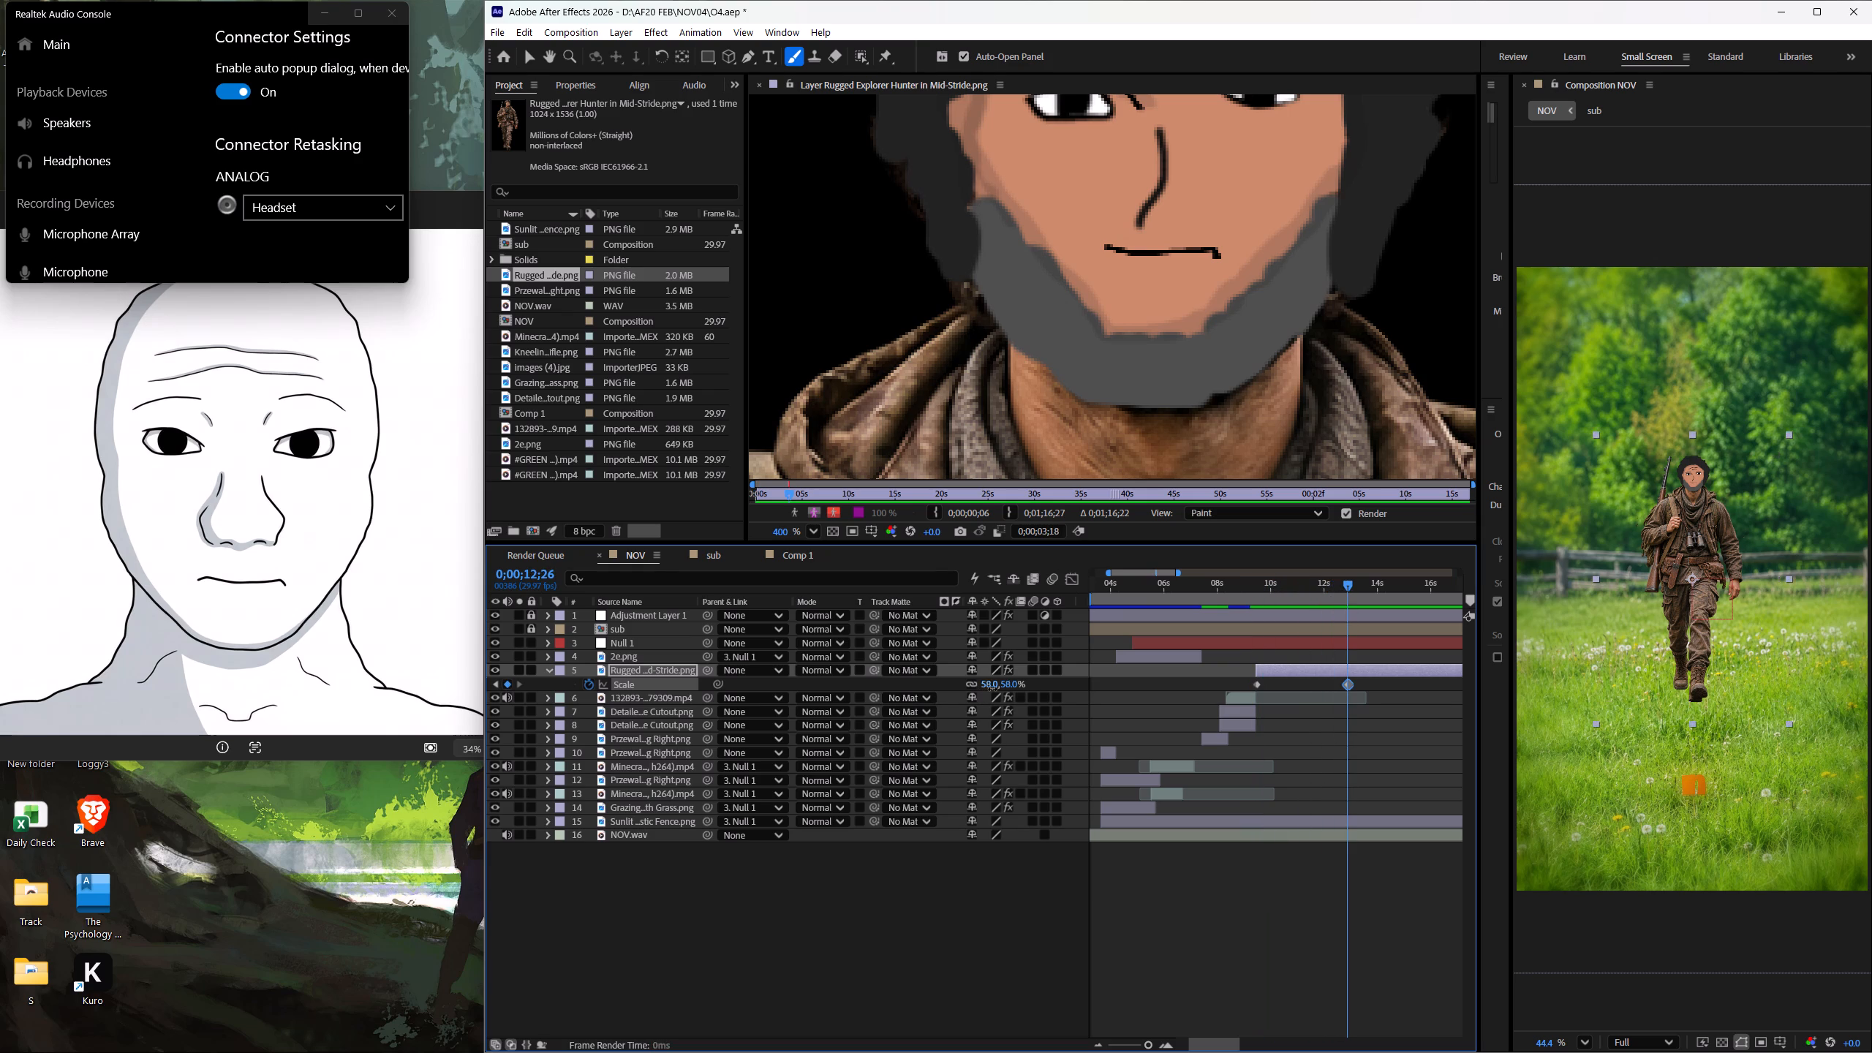
drag(992, 689, 995, 689)
Add a Position keyframe to the hunter layer and move it to the layer's start at 0;00;09;14.
key(p)
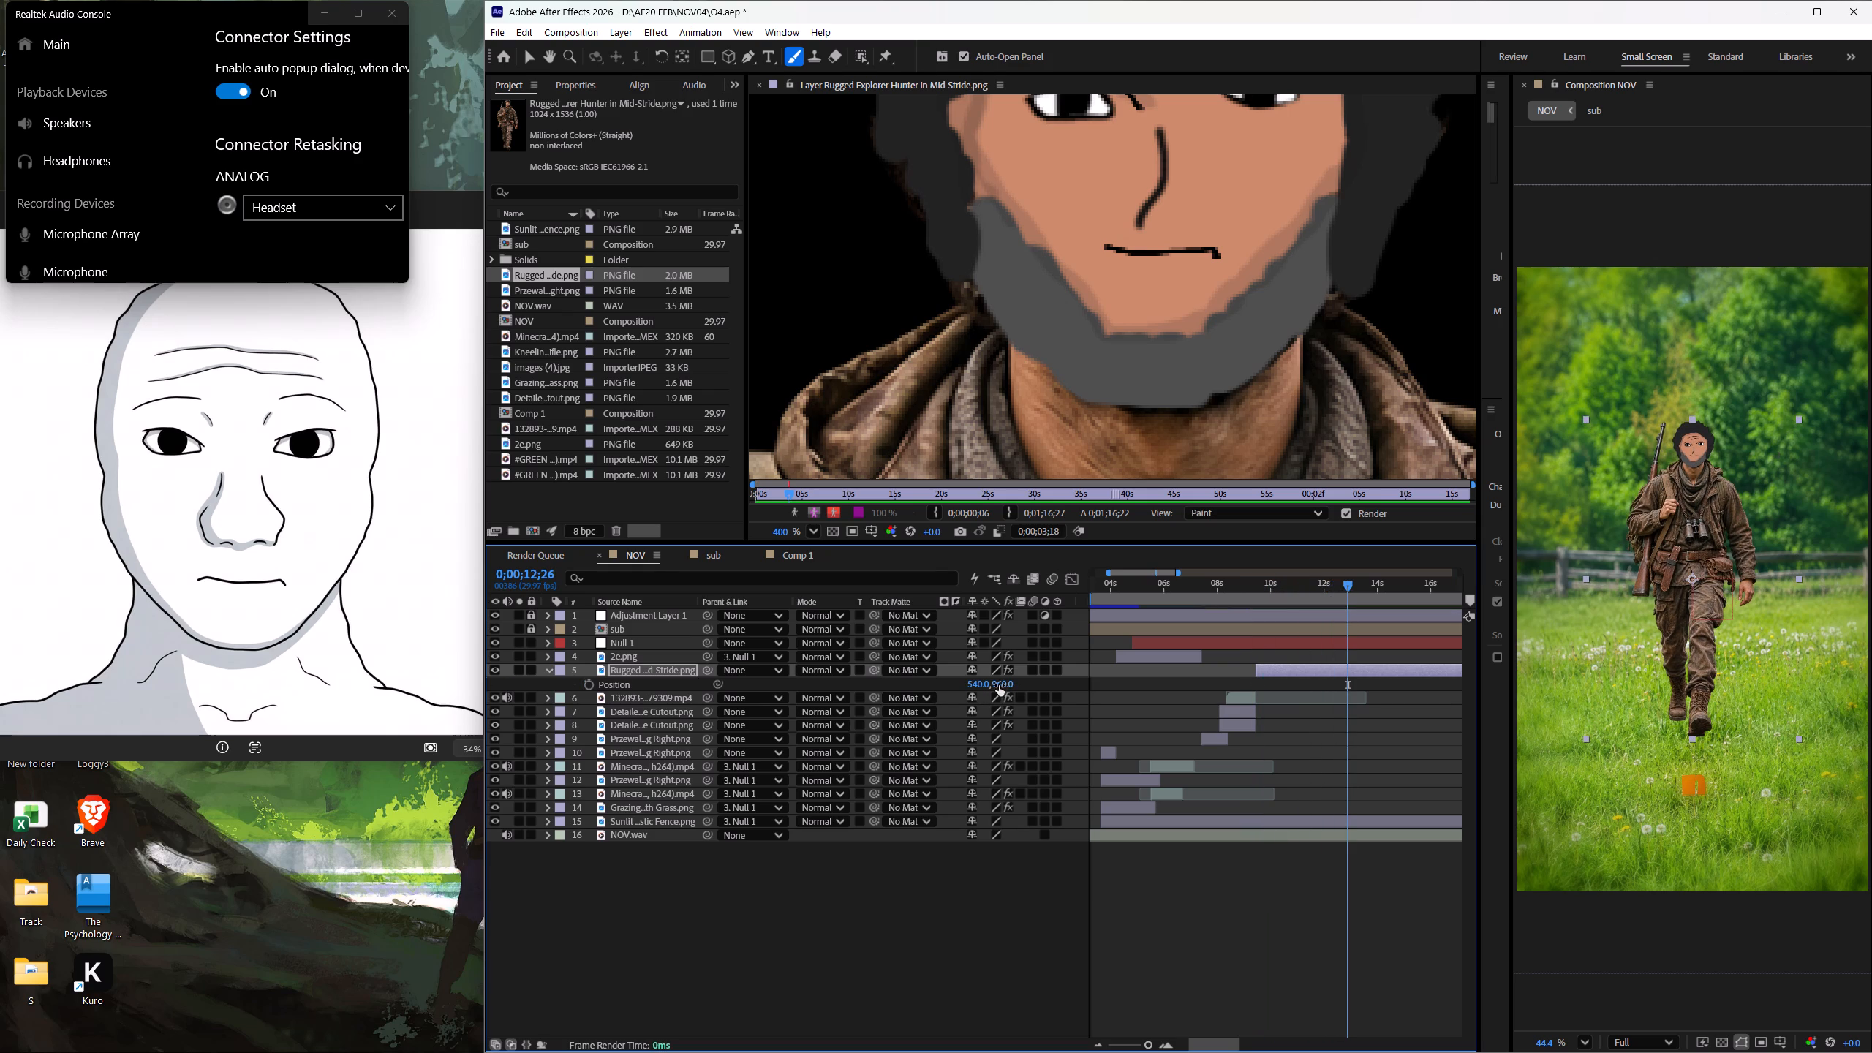
click(588, 685)
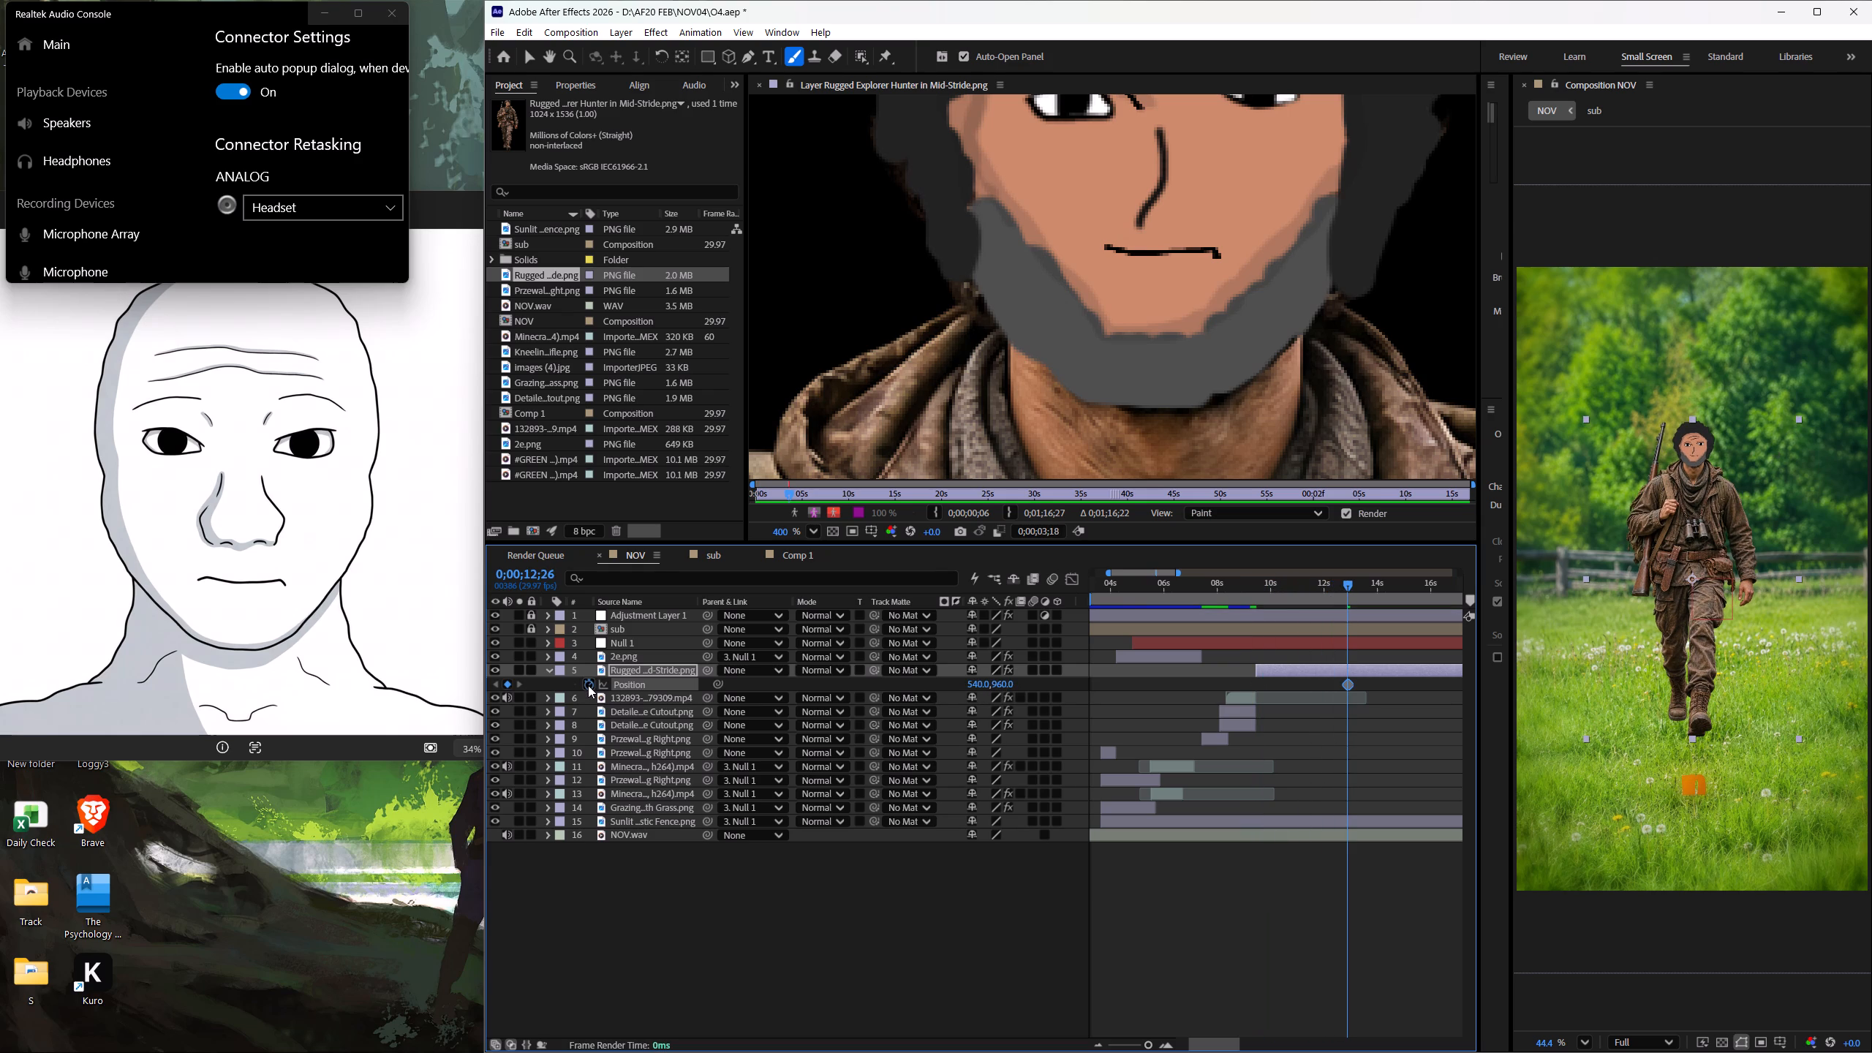
text(uu)
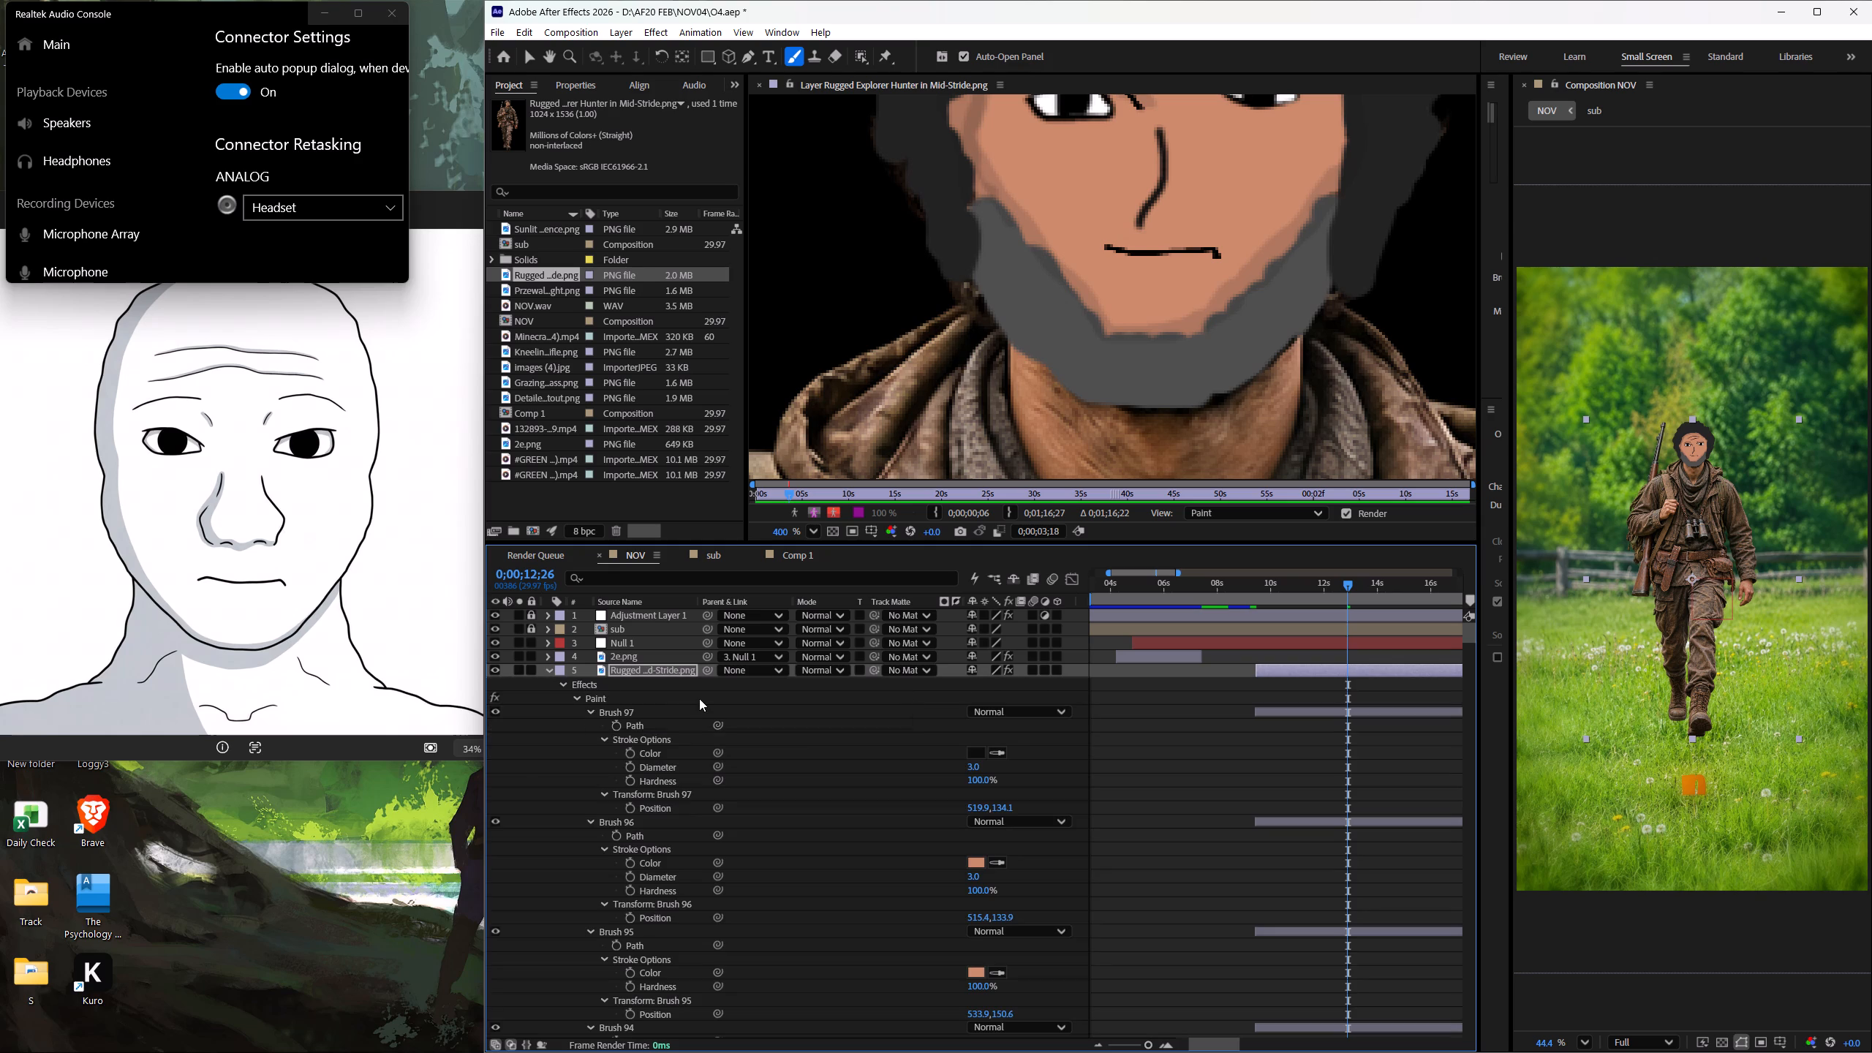
key(u)
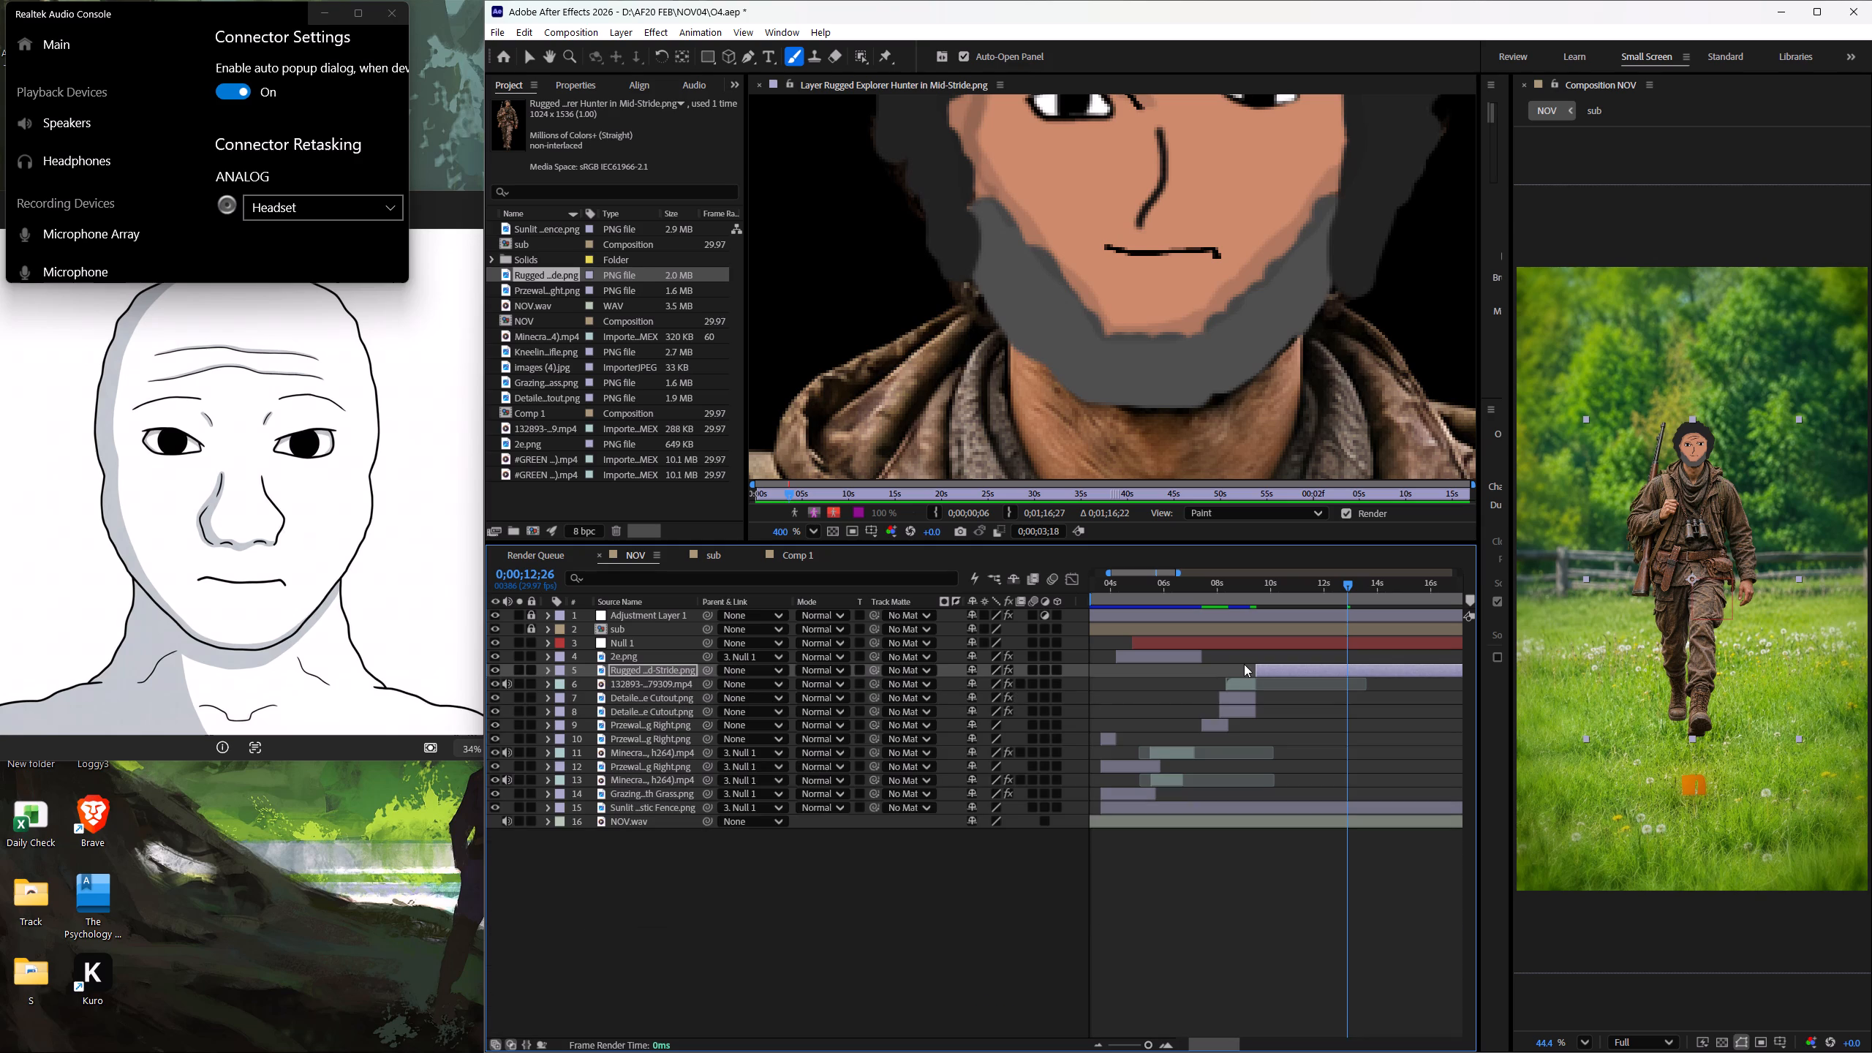
key(s)
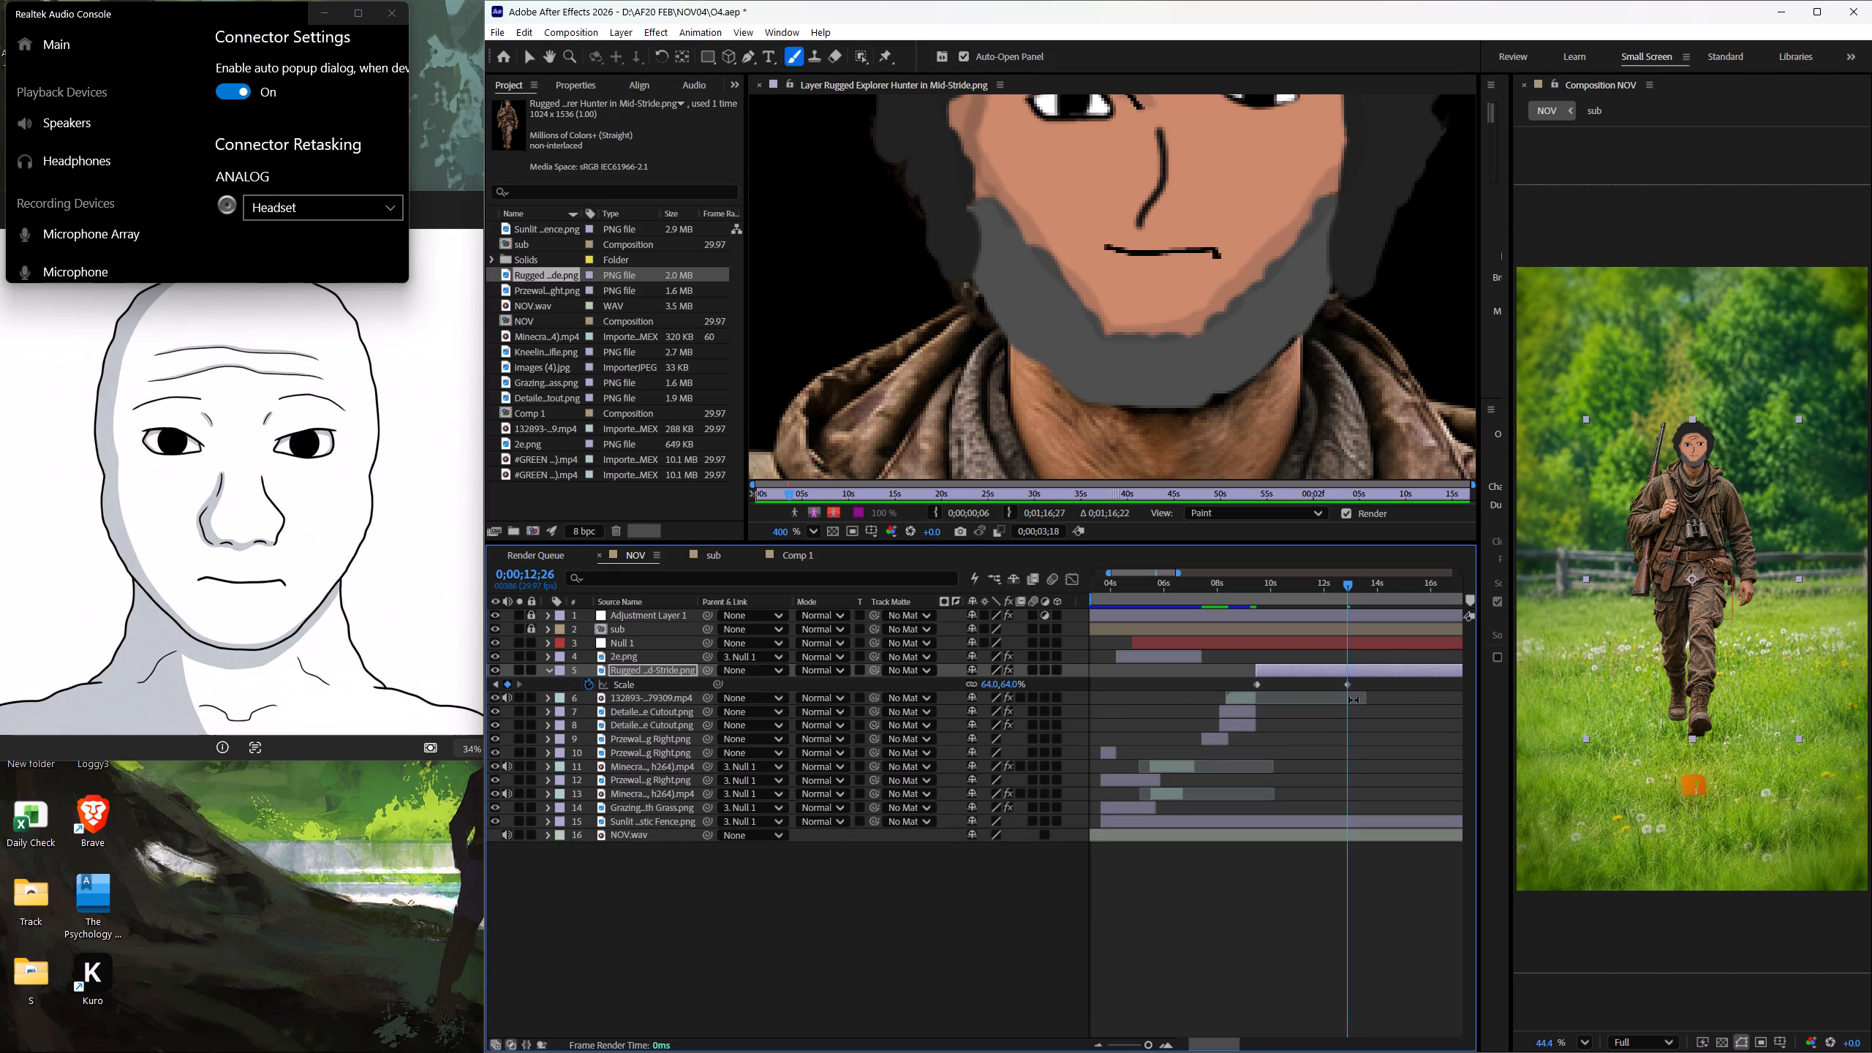
key(p)
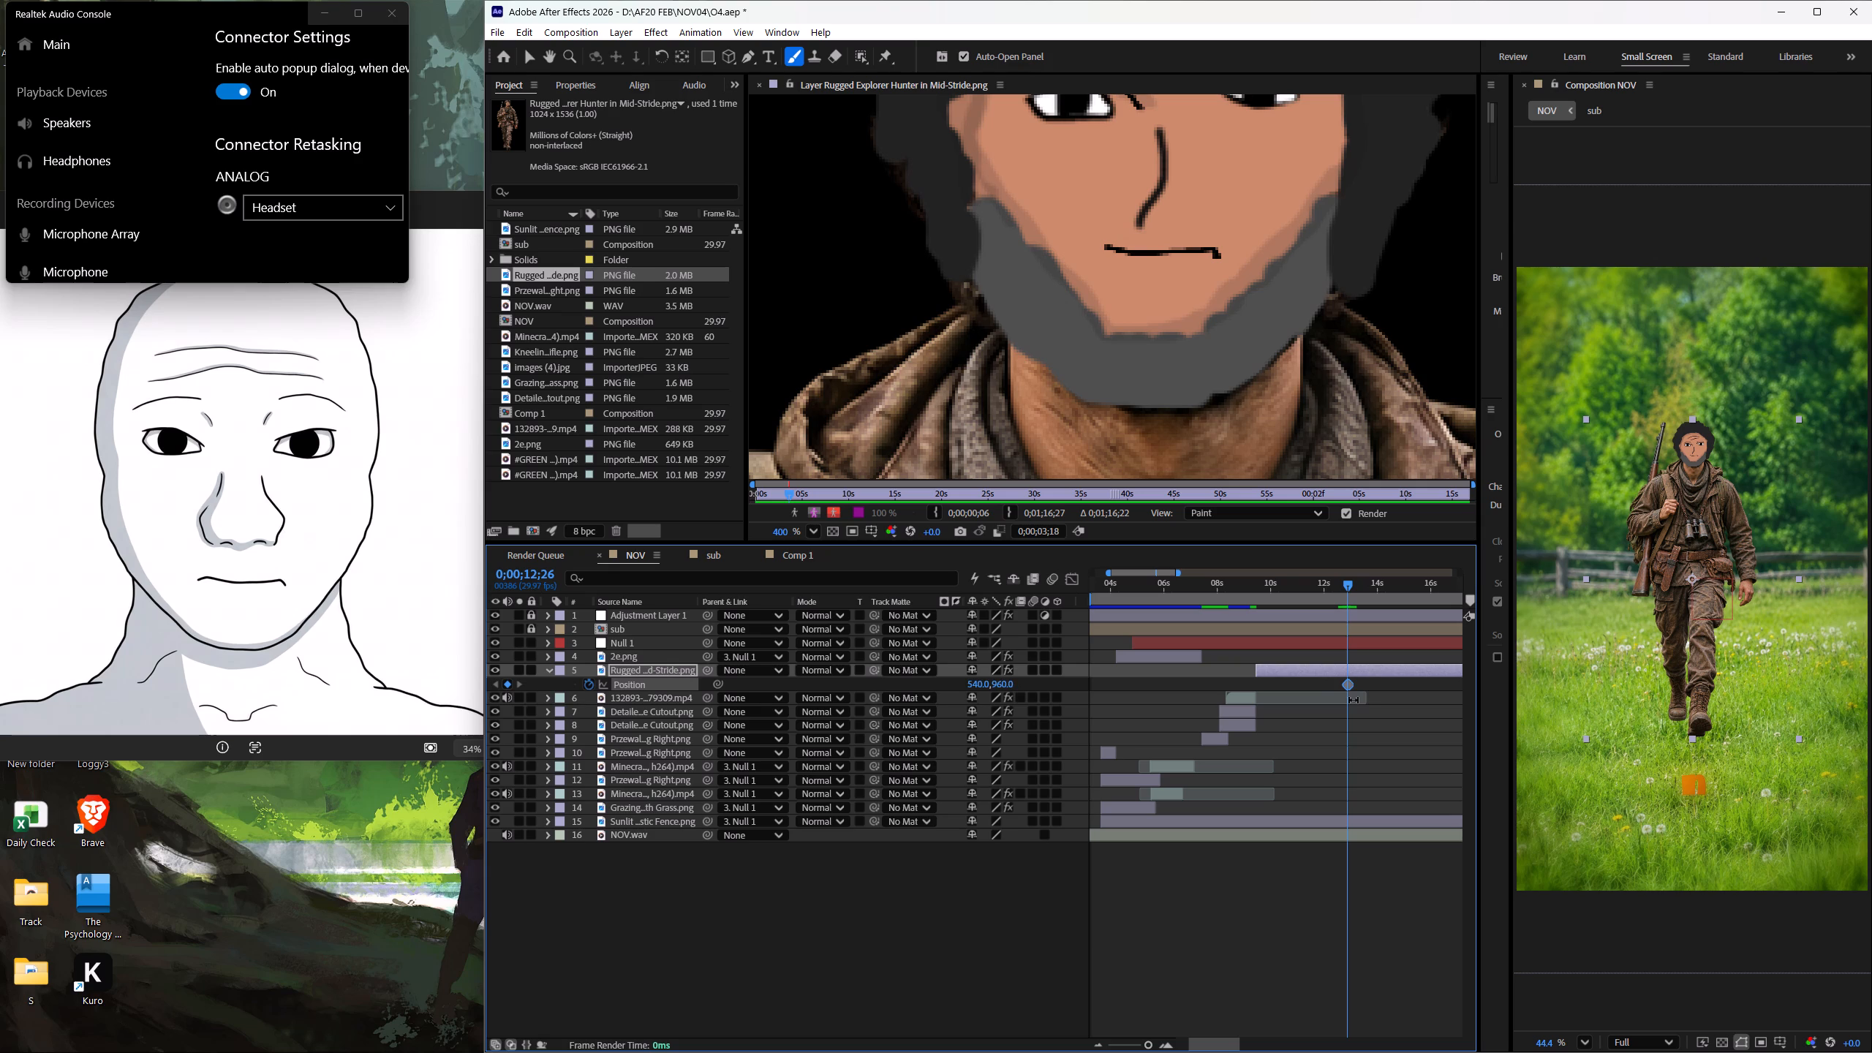
drag(1348, 682, 1257, 690)
Lower the hunter at 0;00;12;26 by setting the layer's Position to 540, 1037.
drag(1000, 685, 1035, 680)
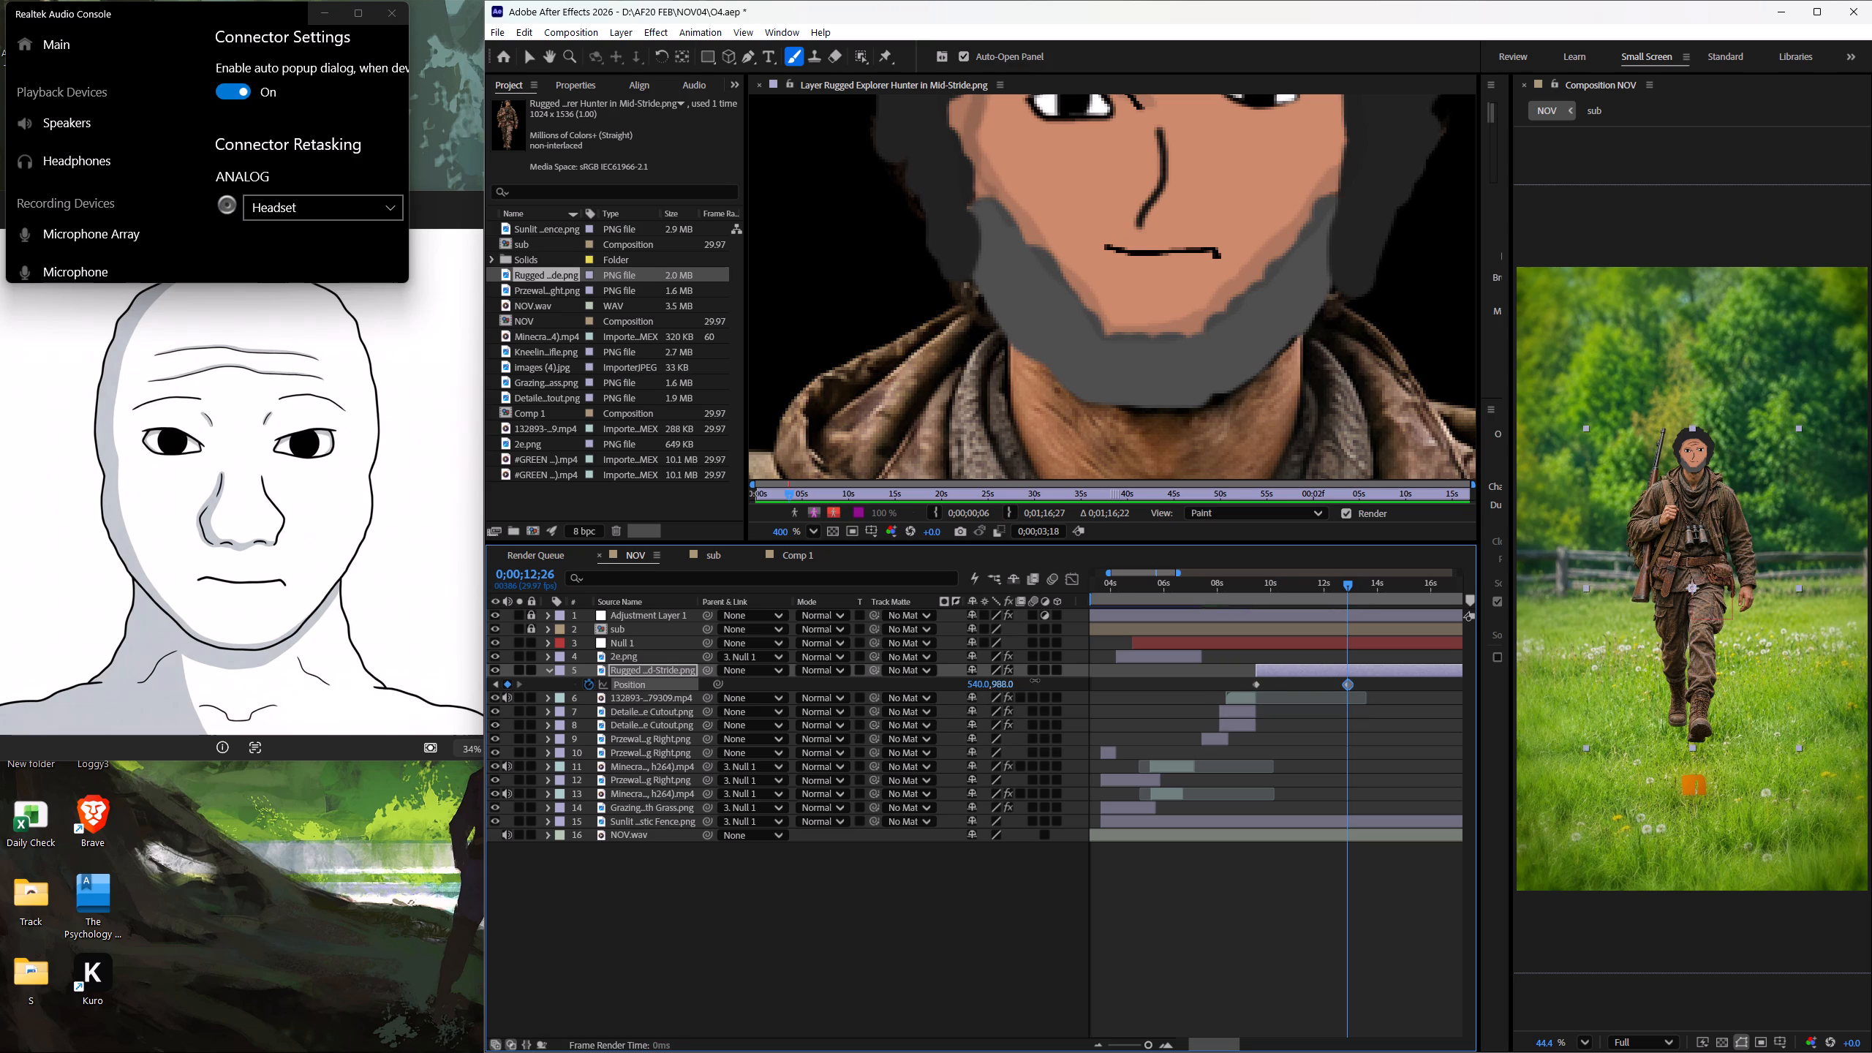
drag(1035, 680, 1079, 668)
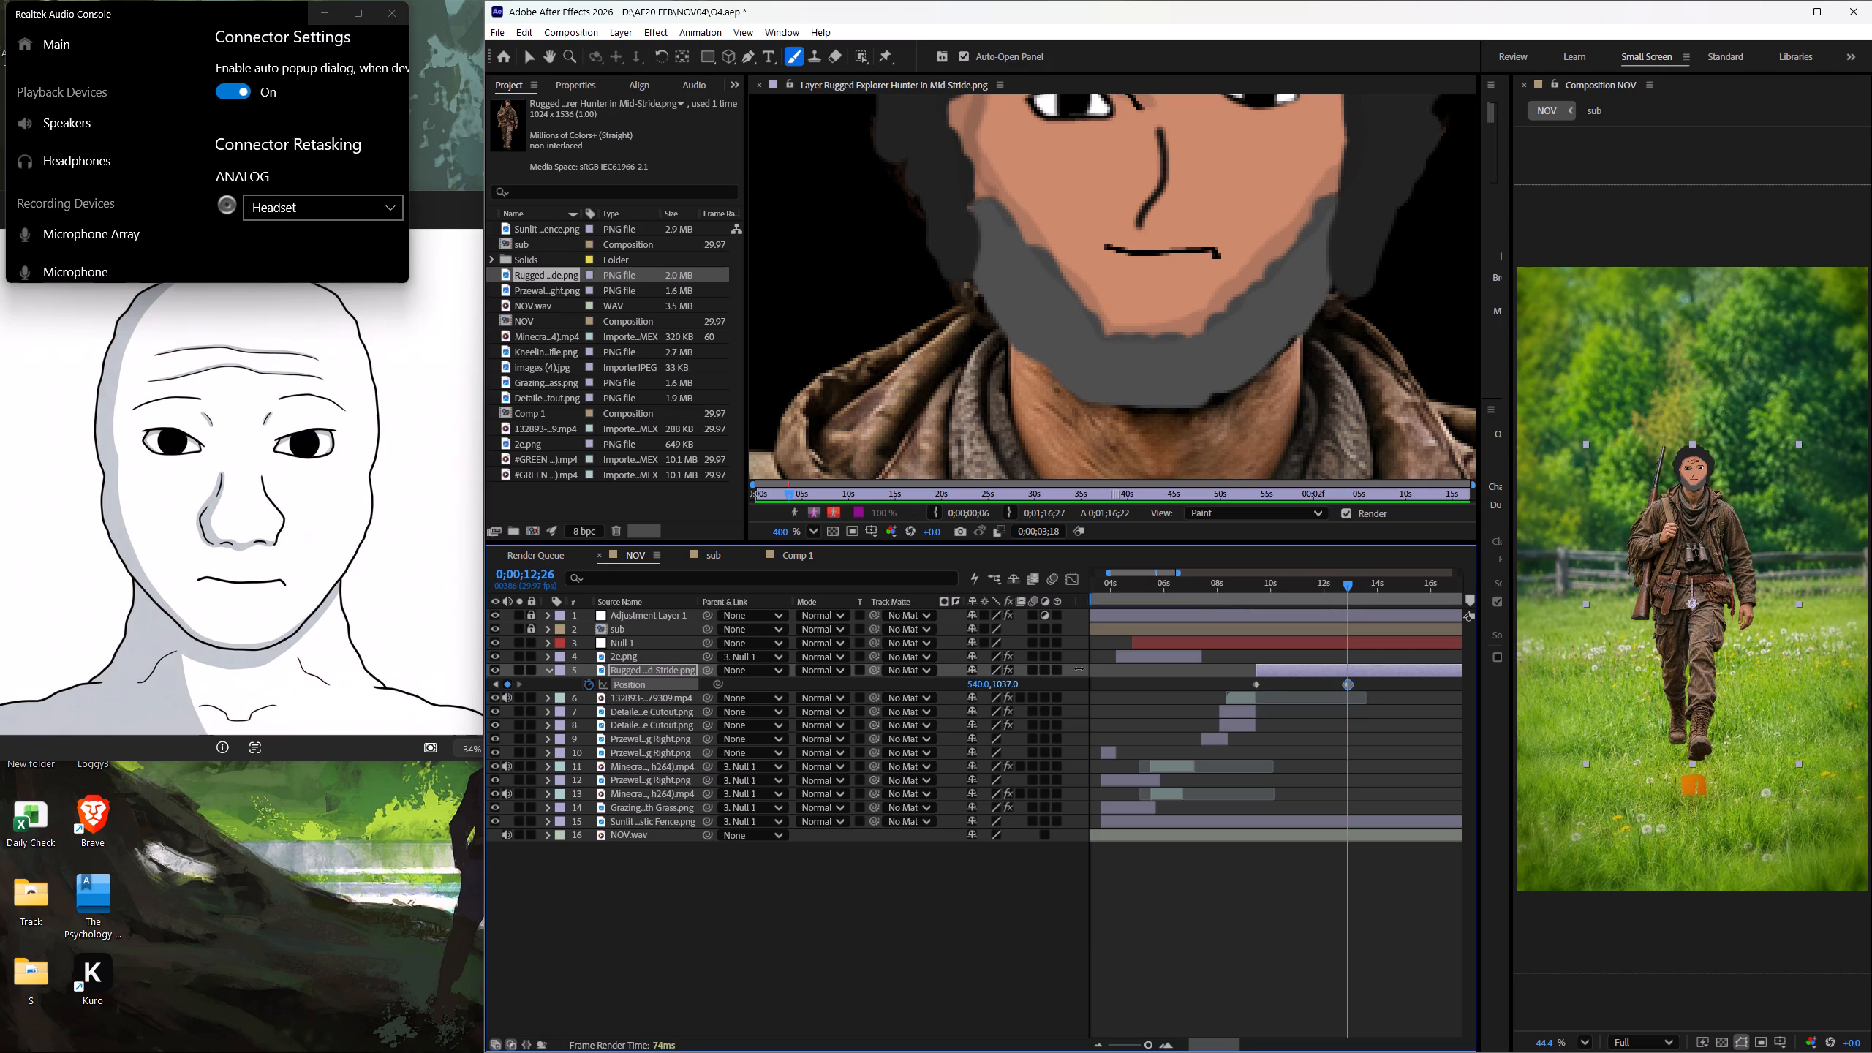
Lower the hunter further at 0;00;12;26 by setting the layer's Position to 540, 1115.
drag(1079, 668, 1106, 663)
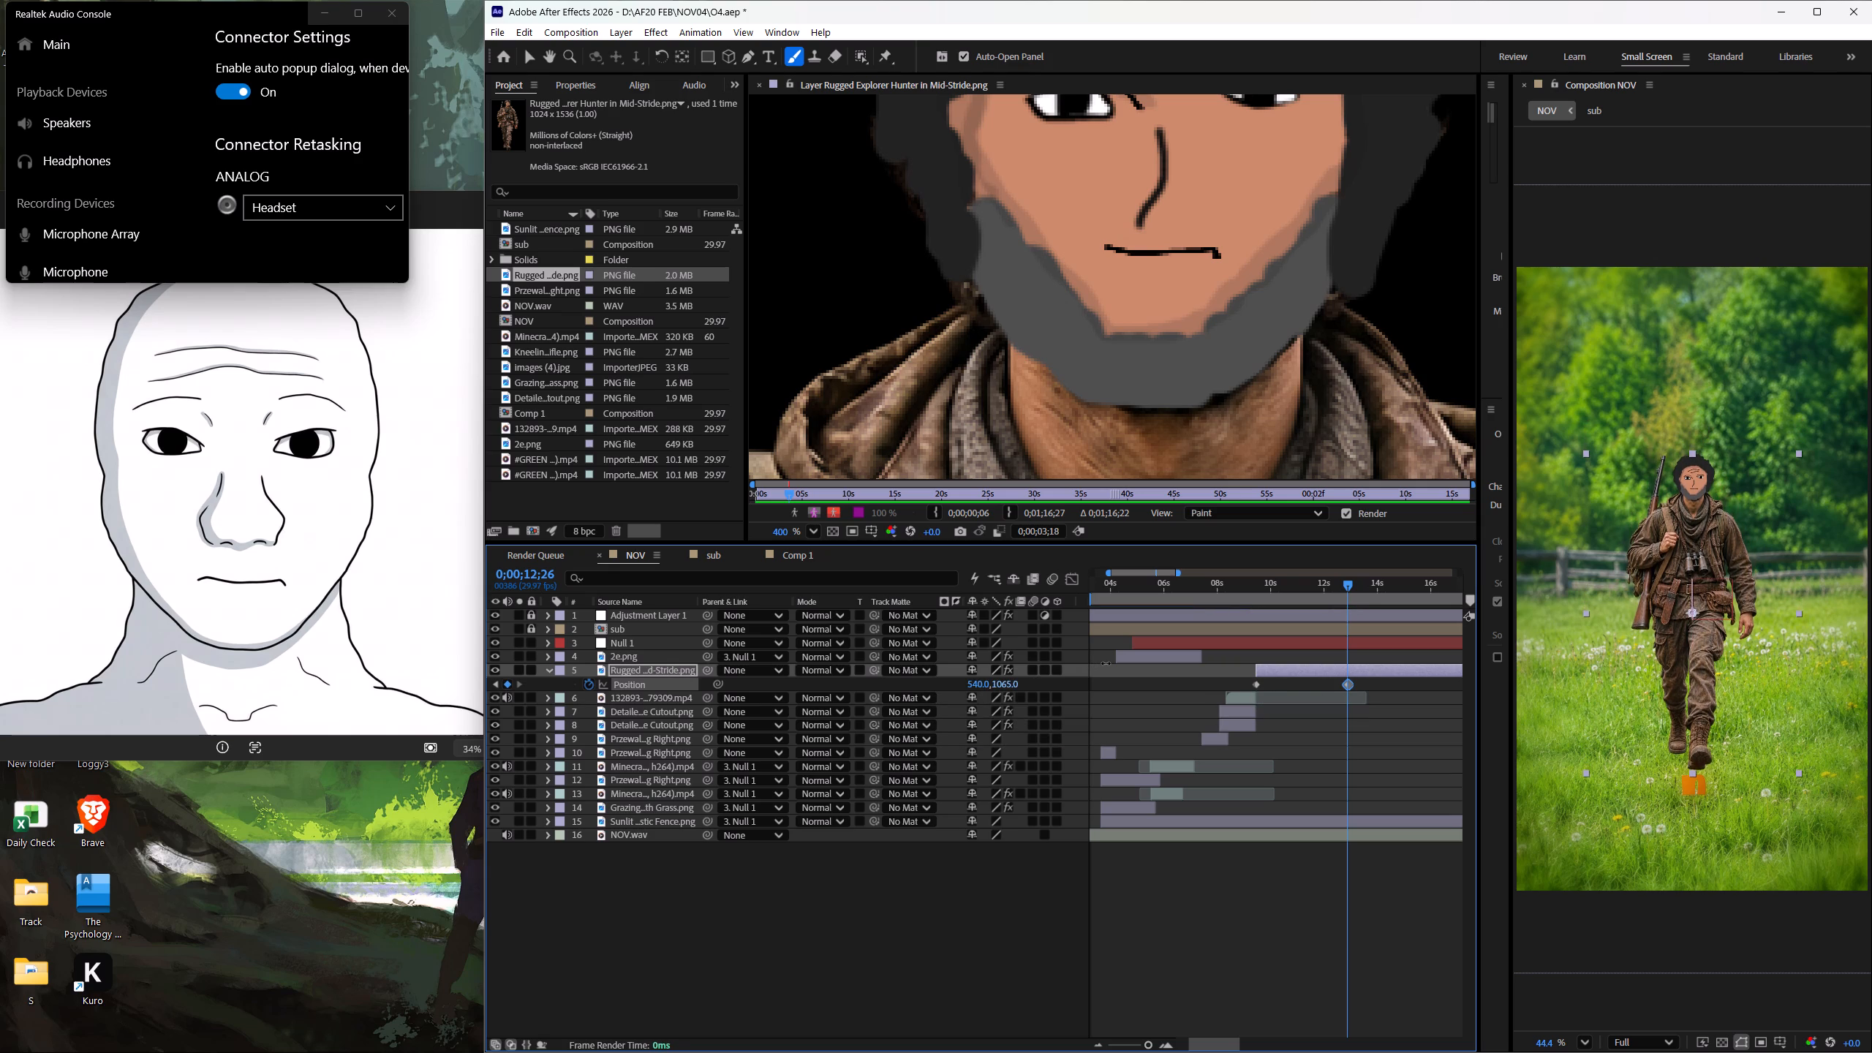
drag(1106, 663, 1147, 657)
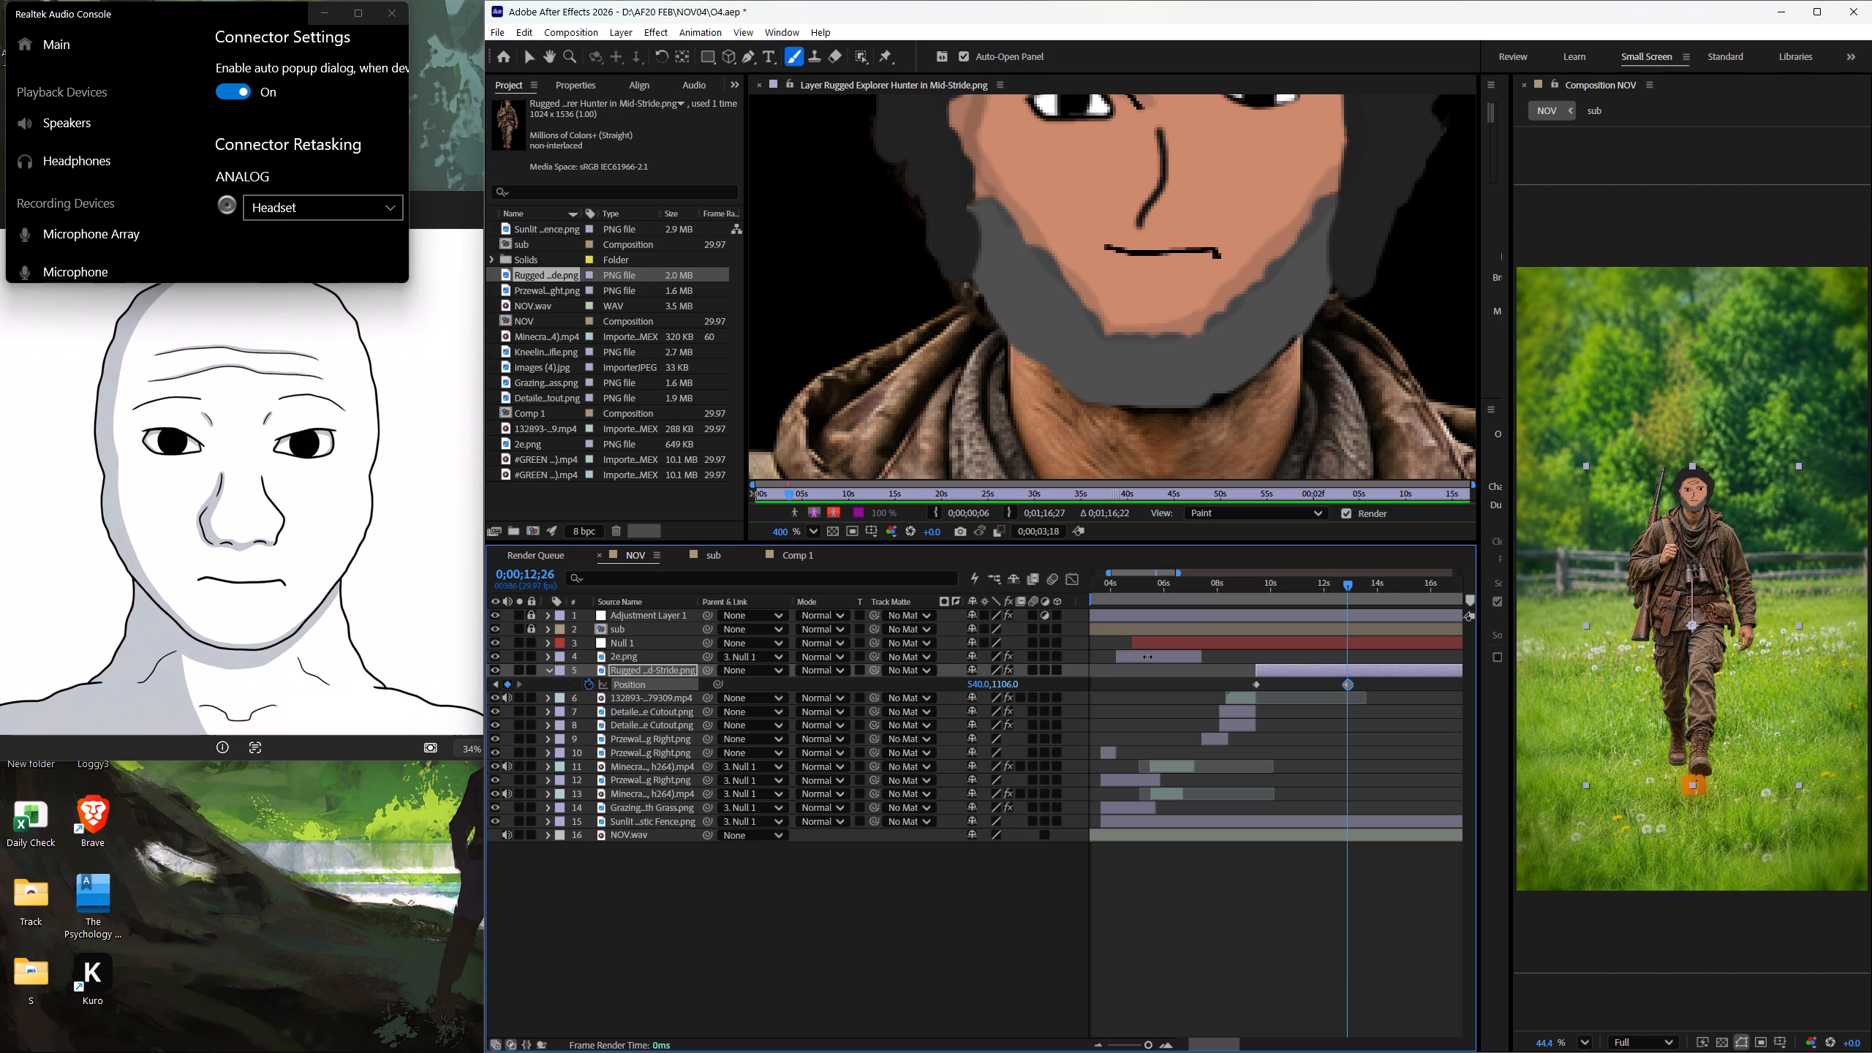
drag(1147, 657, 1154, 656)
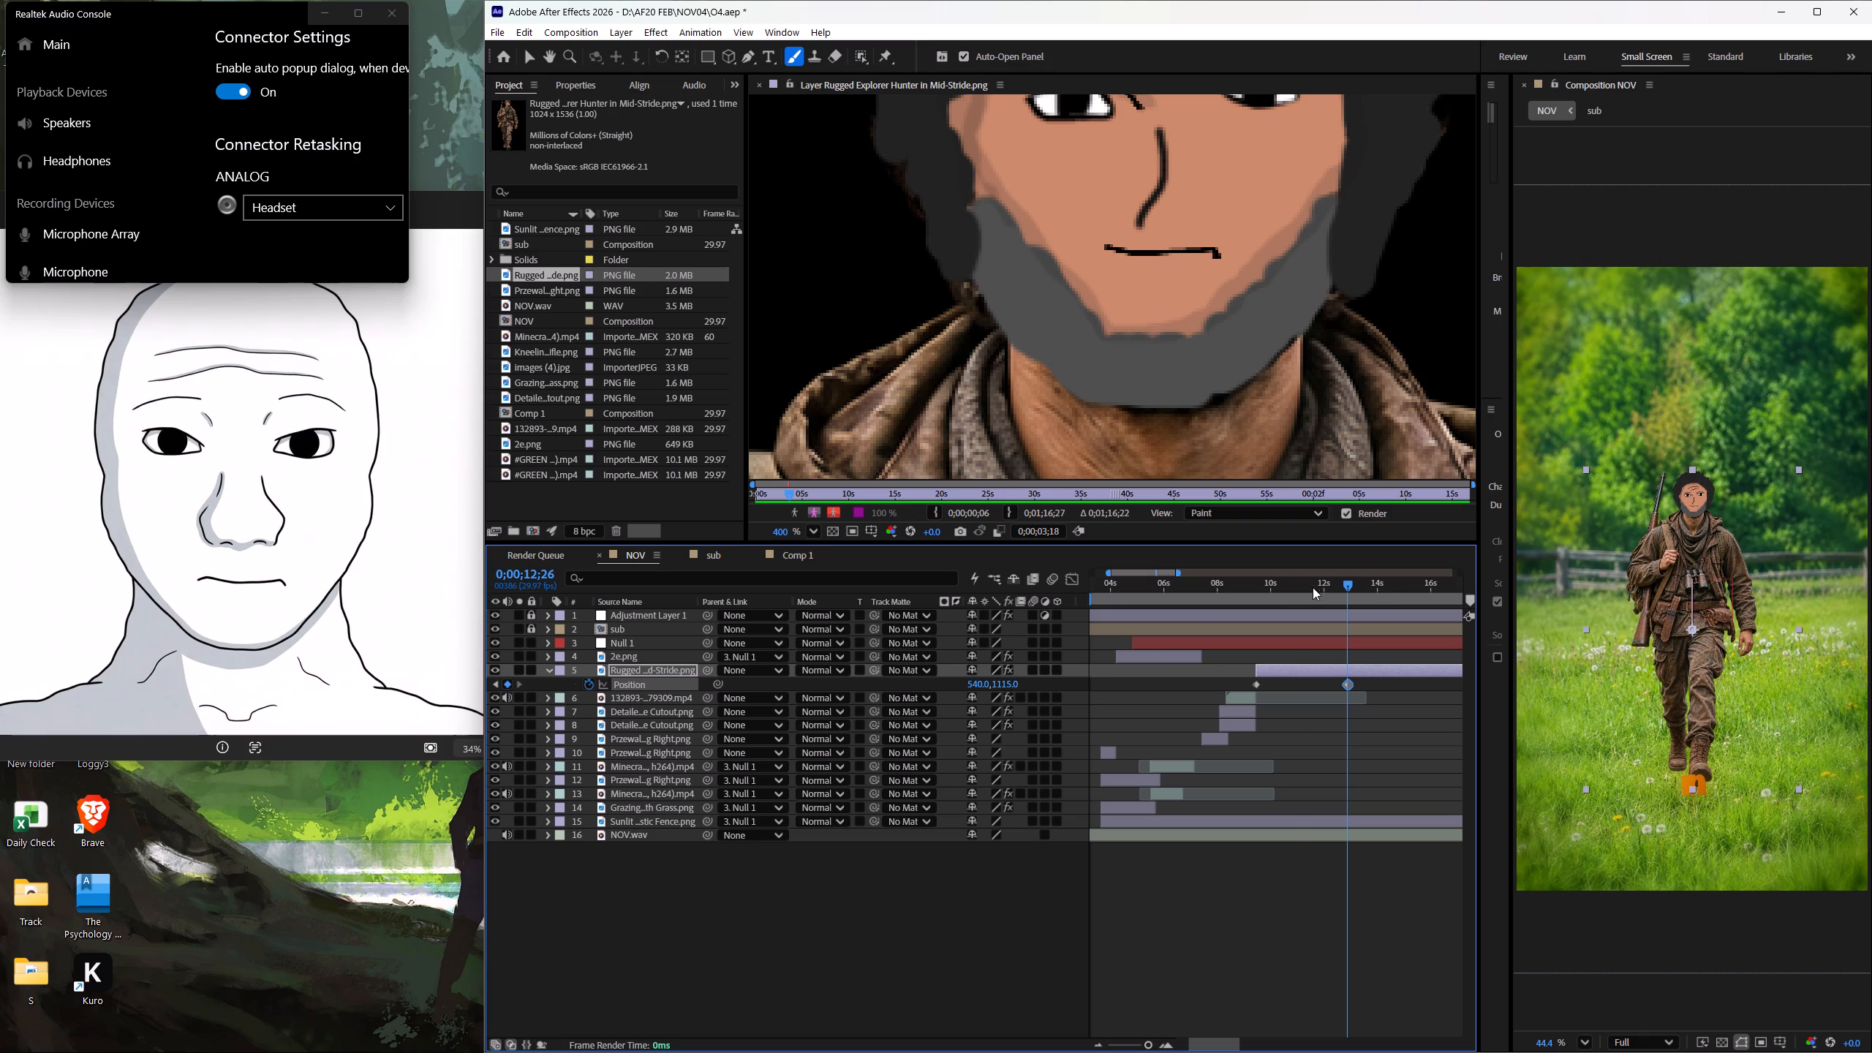
Split the sunlit fence background layer at the hunter layer's start, 0;00;09;14, and delete the part after the cut.
drag(1313, 587, 1255, 590)
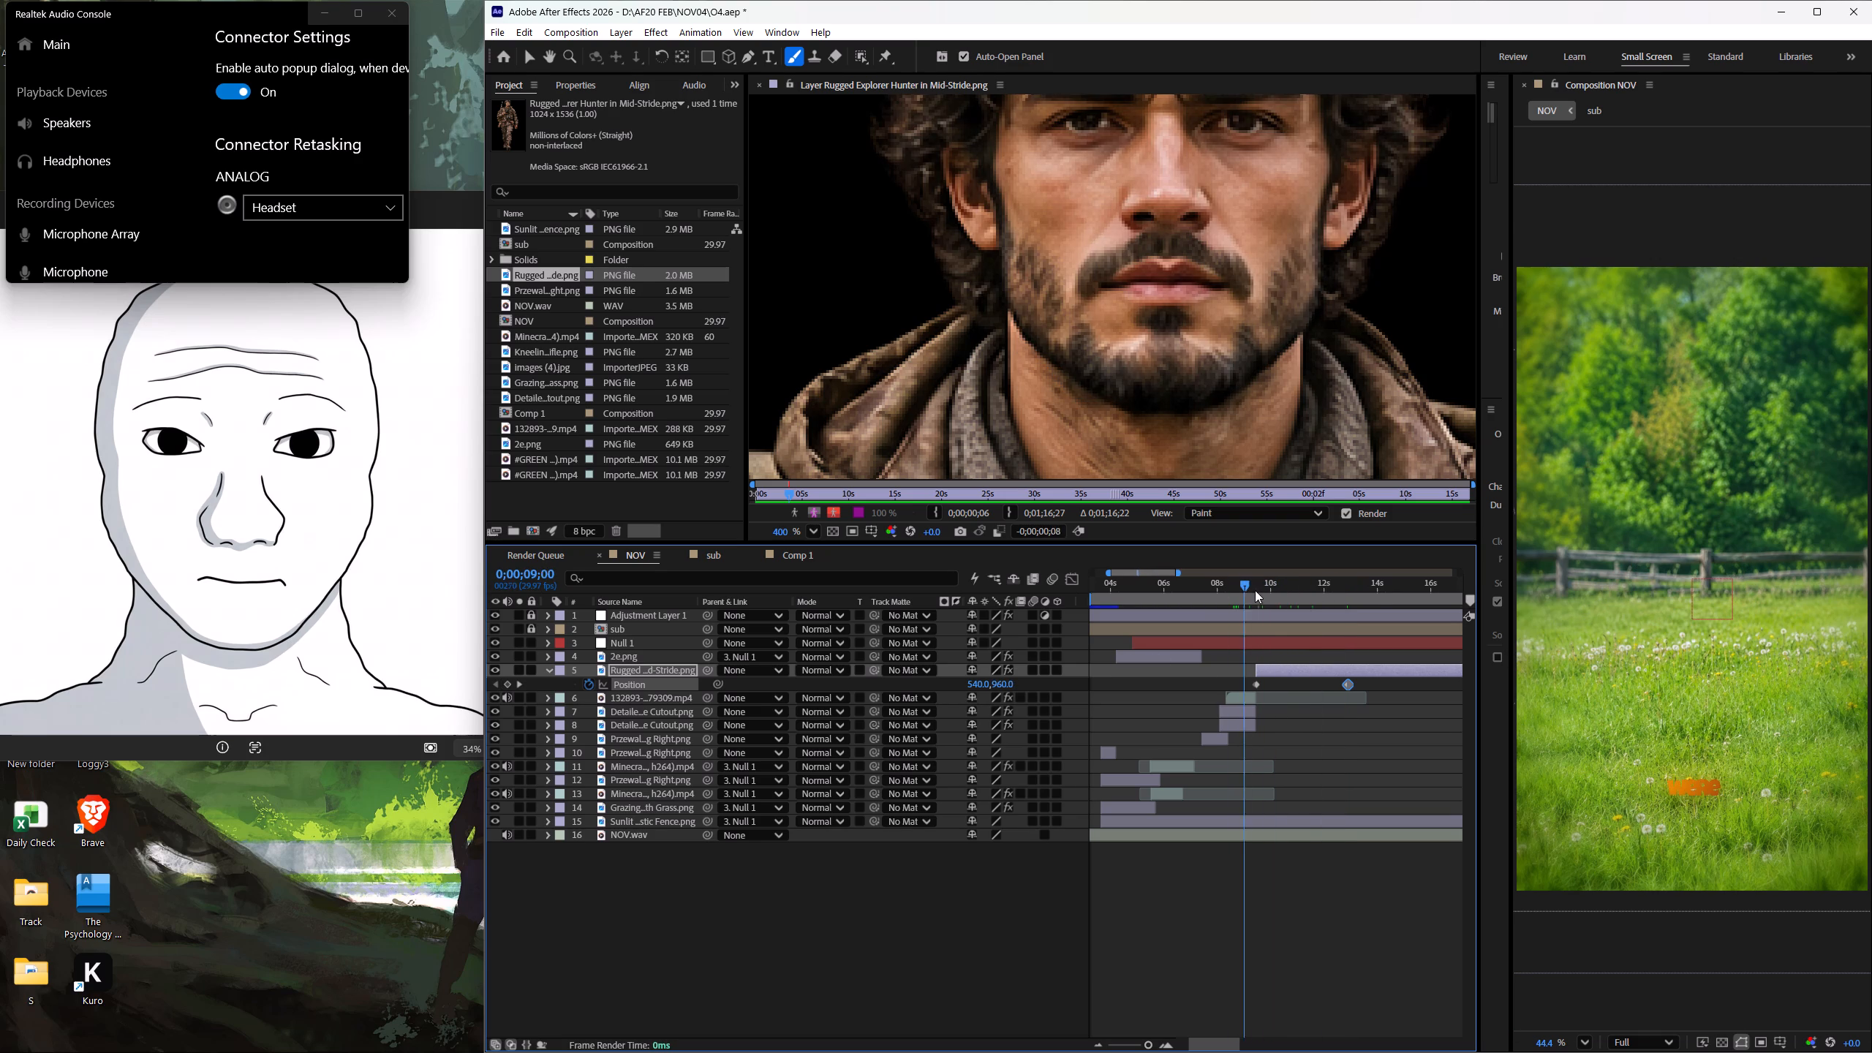
drag(1255, 590, 1272, 608)
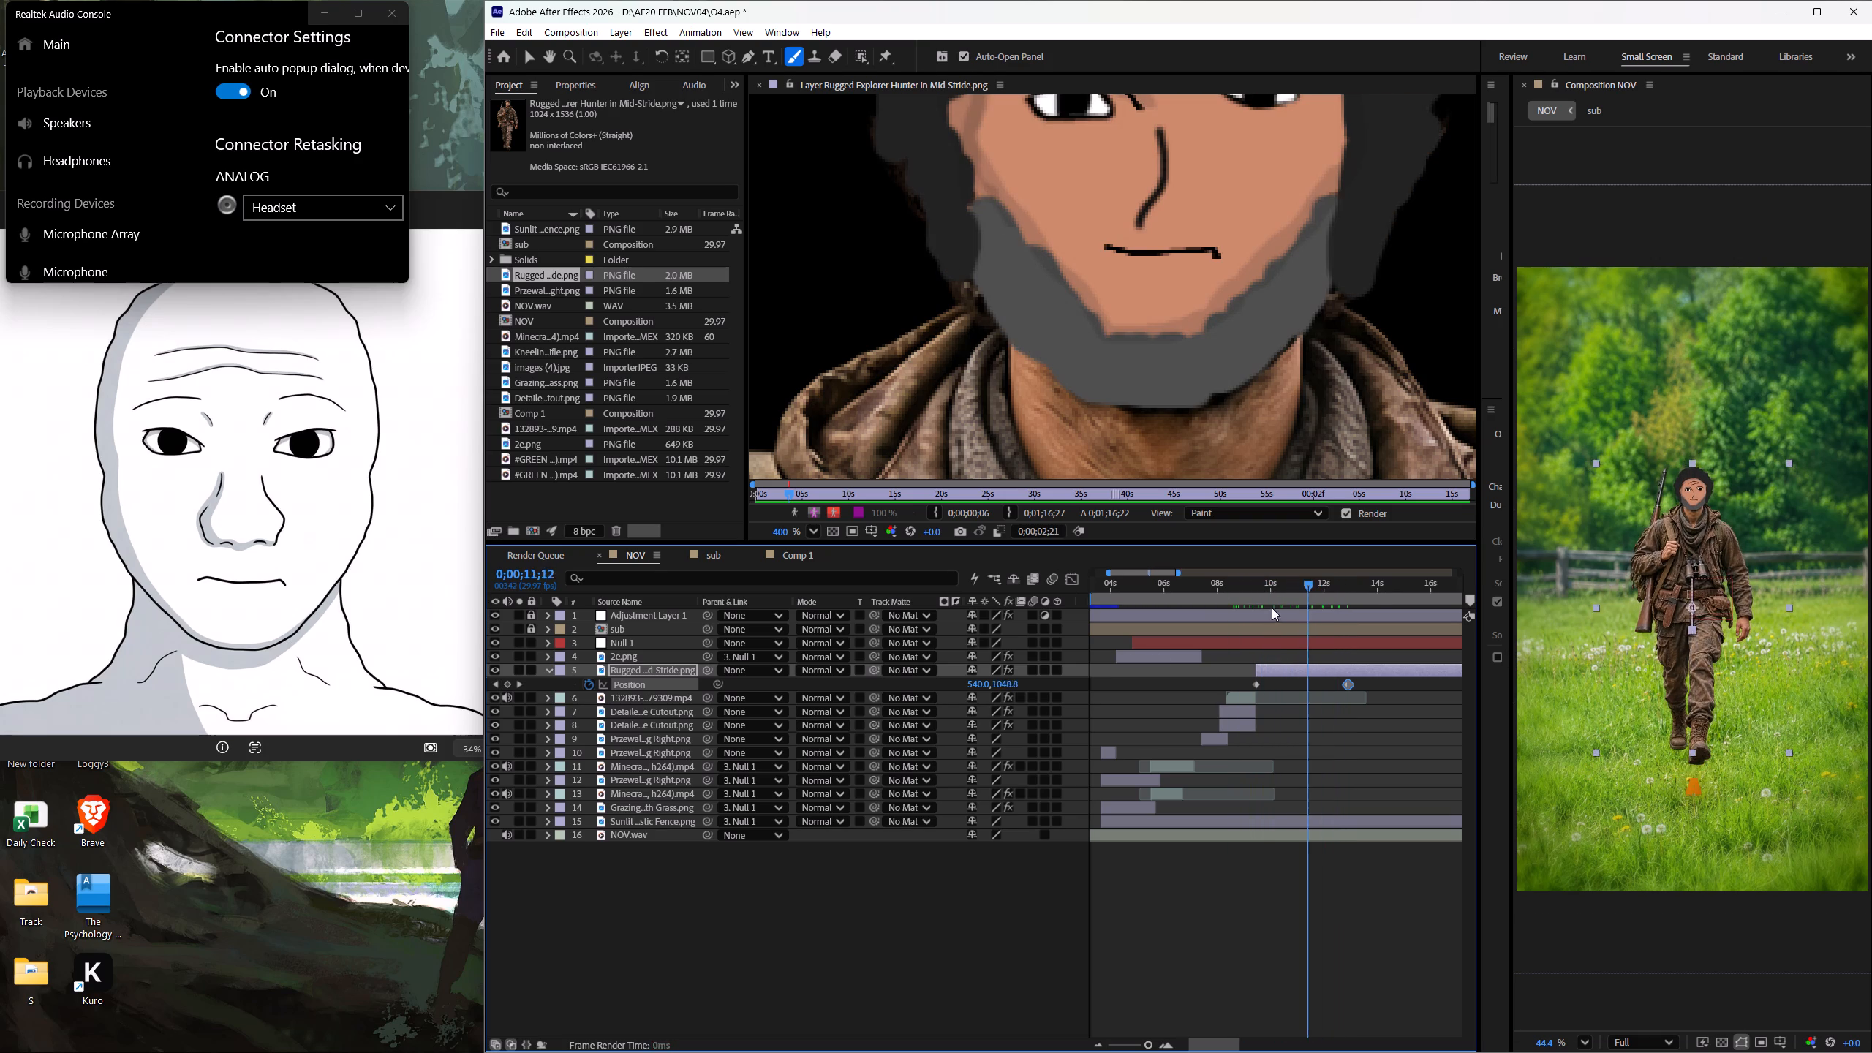
drag(1272, 608, 1258, 617)
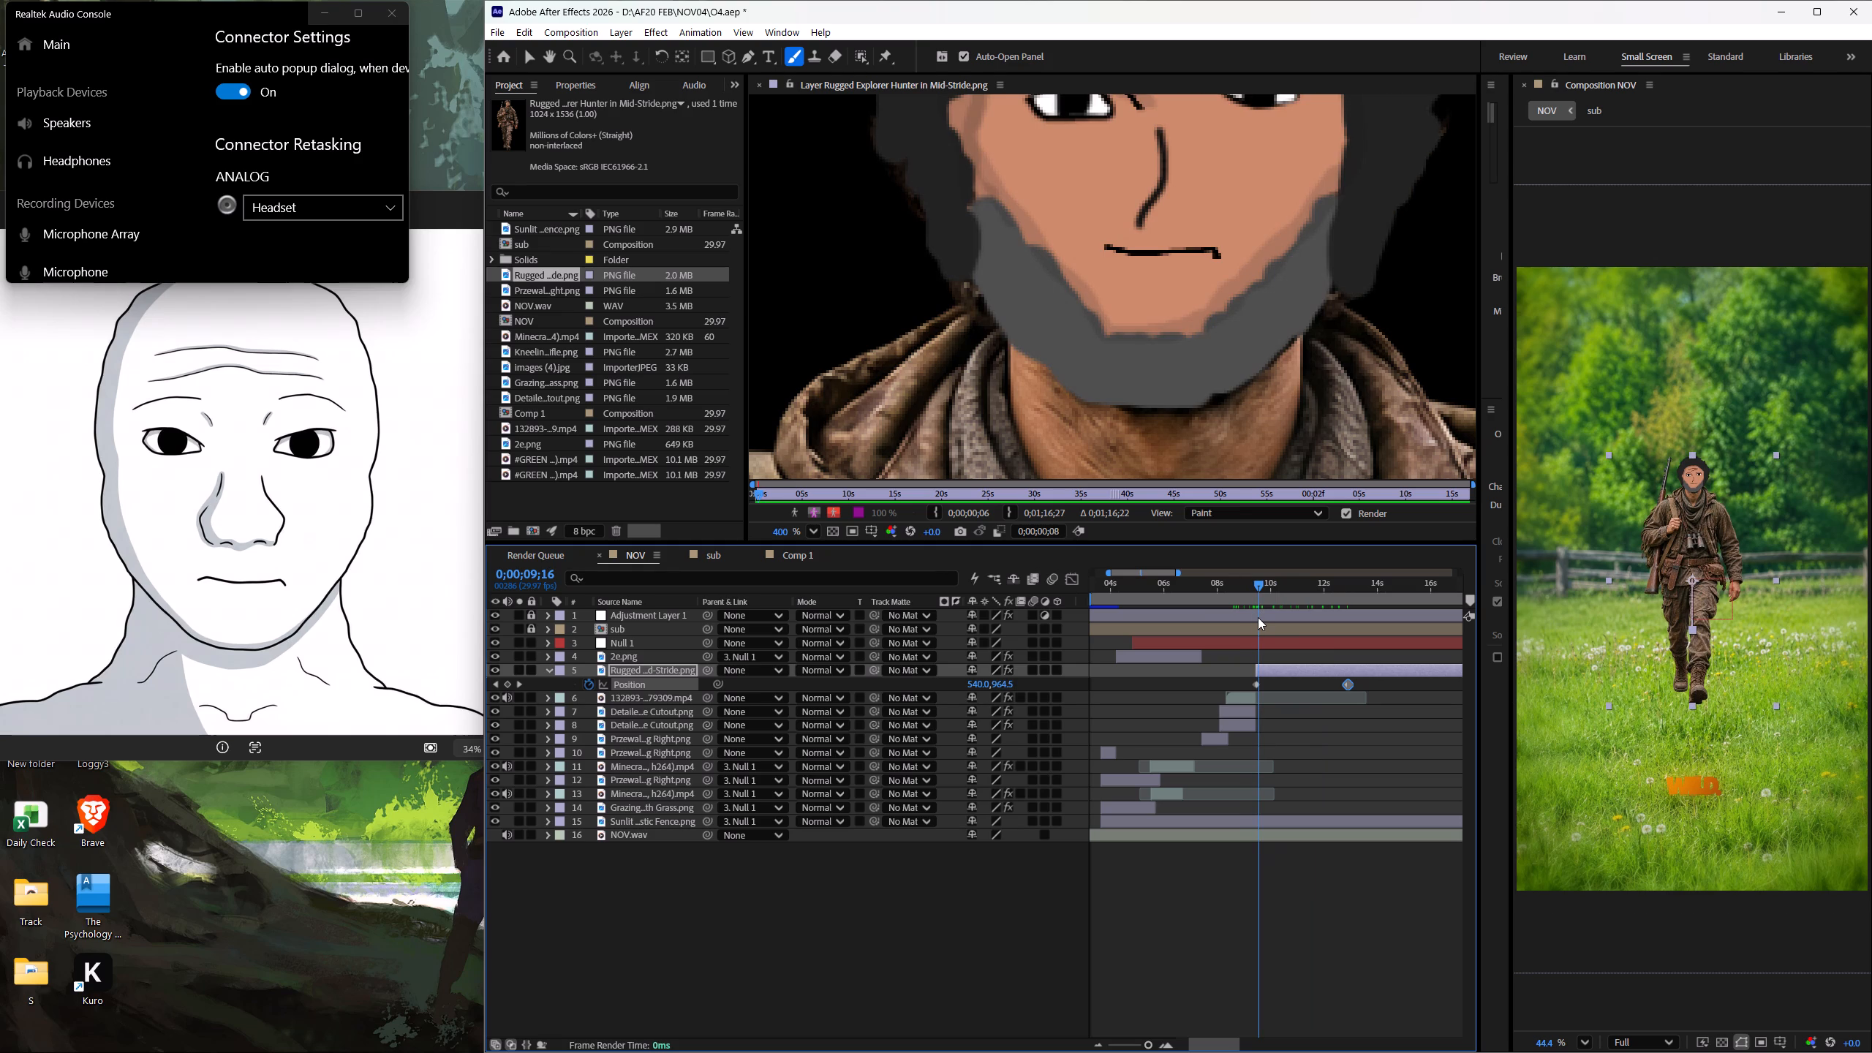
alt+scroll(1261, 705, up, 4)
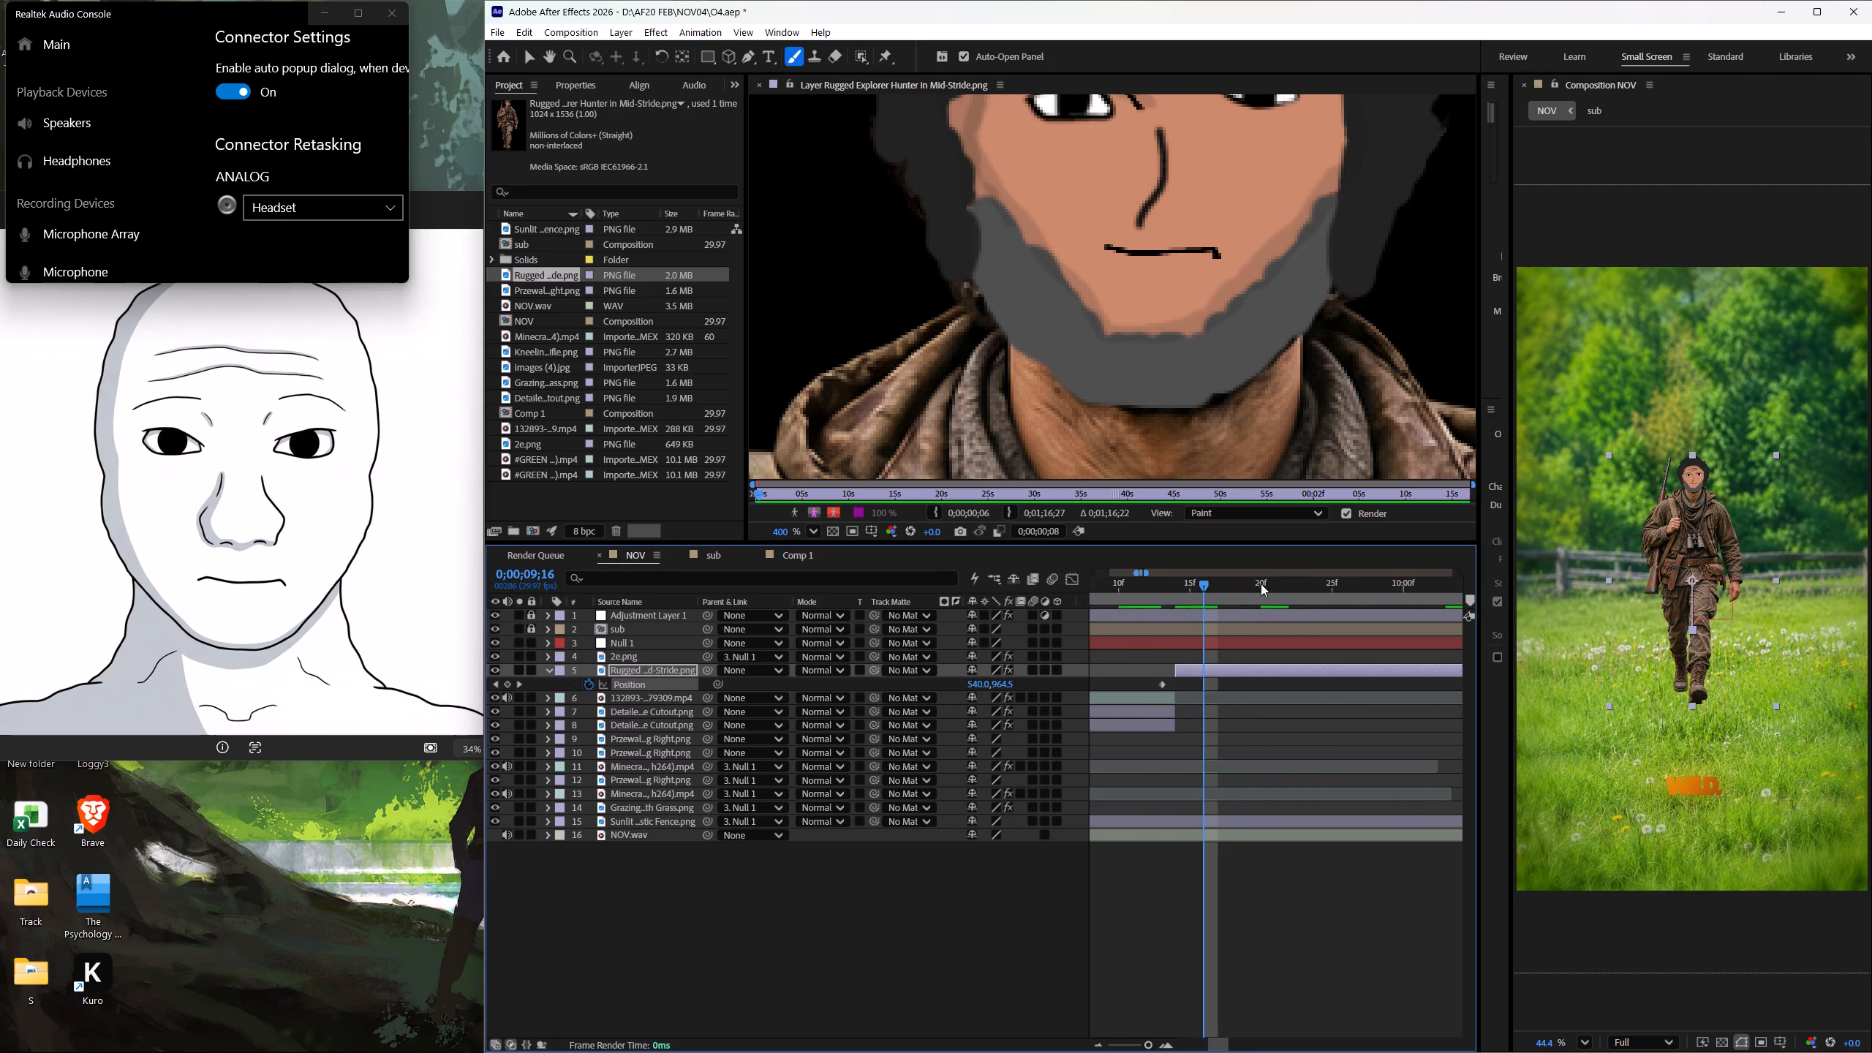
drag(1195, 585, 1181, 586)
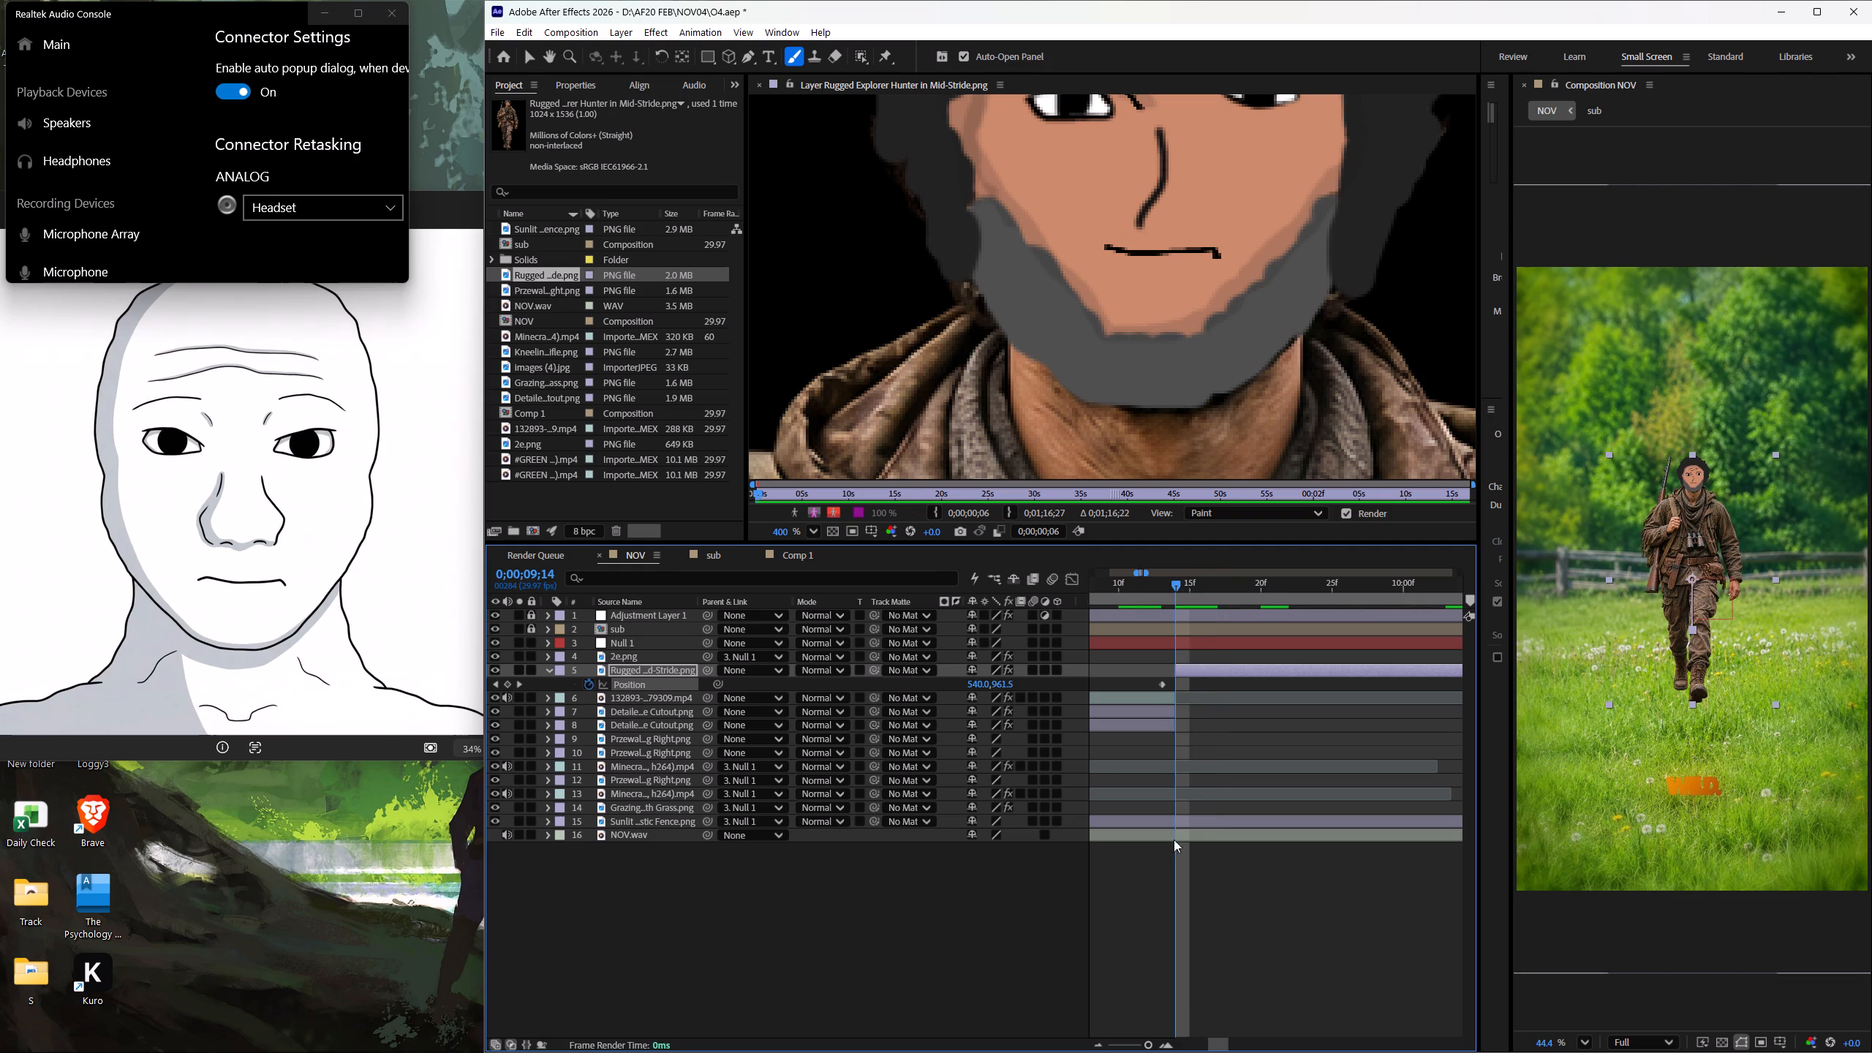
click(1182, 827)
key(ctrl+shift+d)
click(1205, 815)
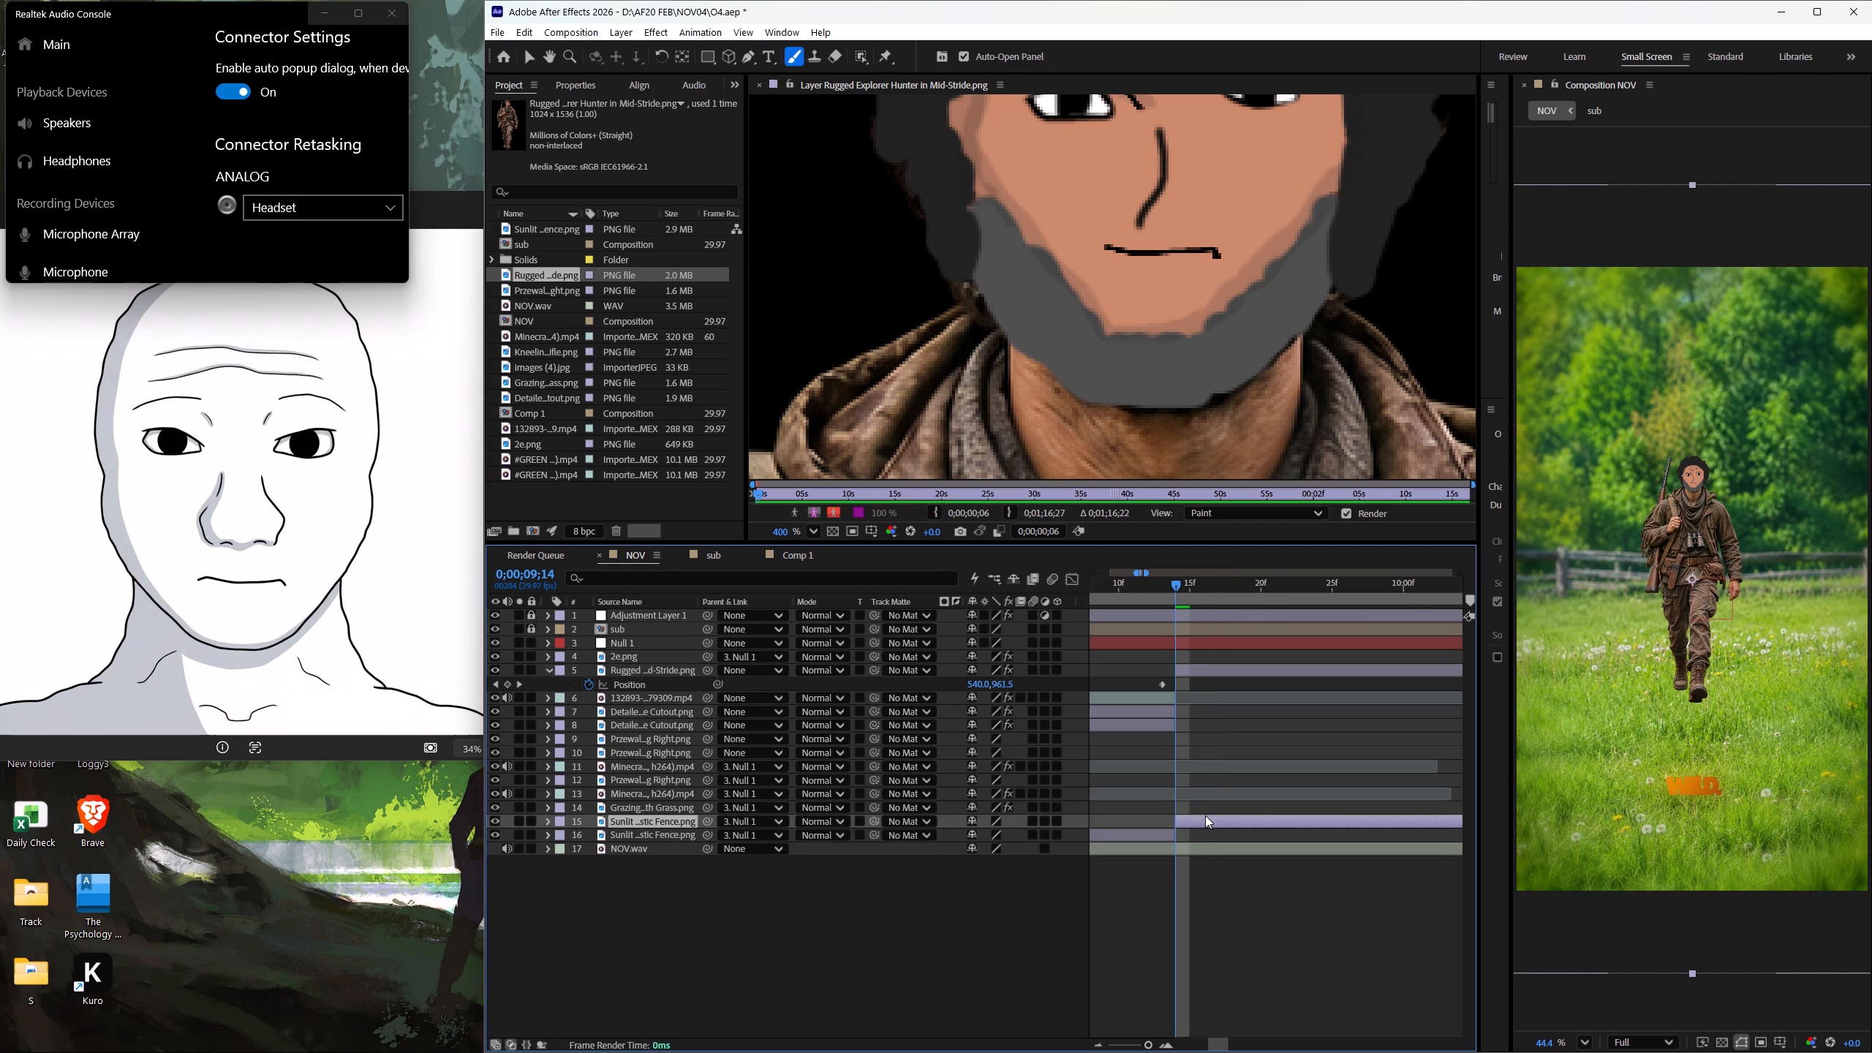
key(Delete)
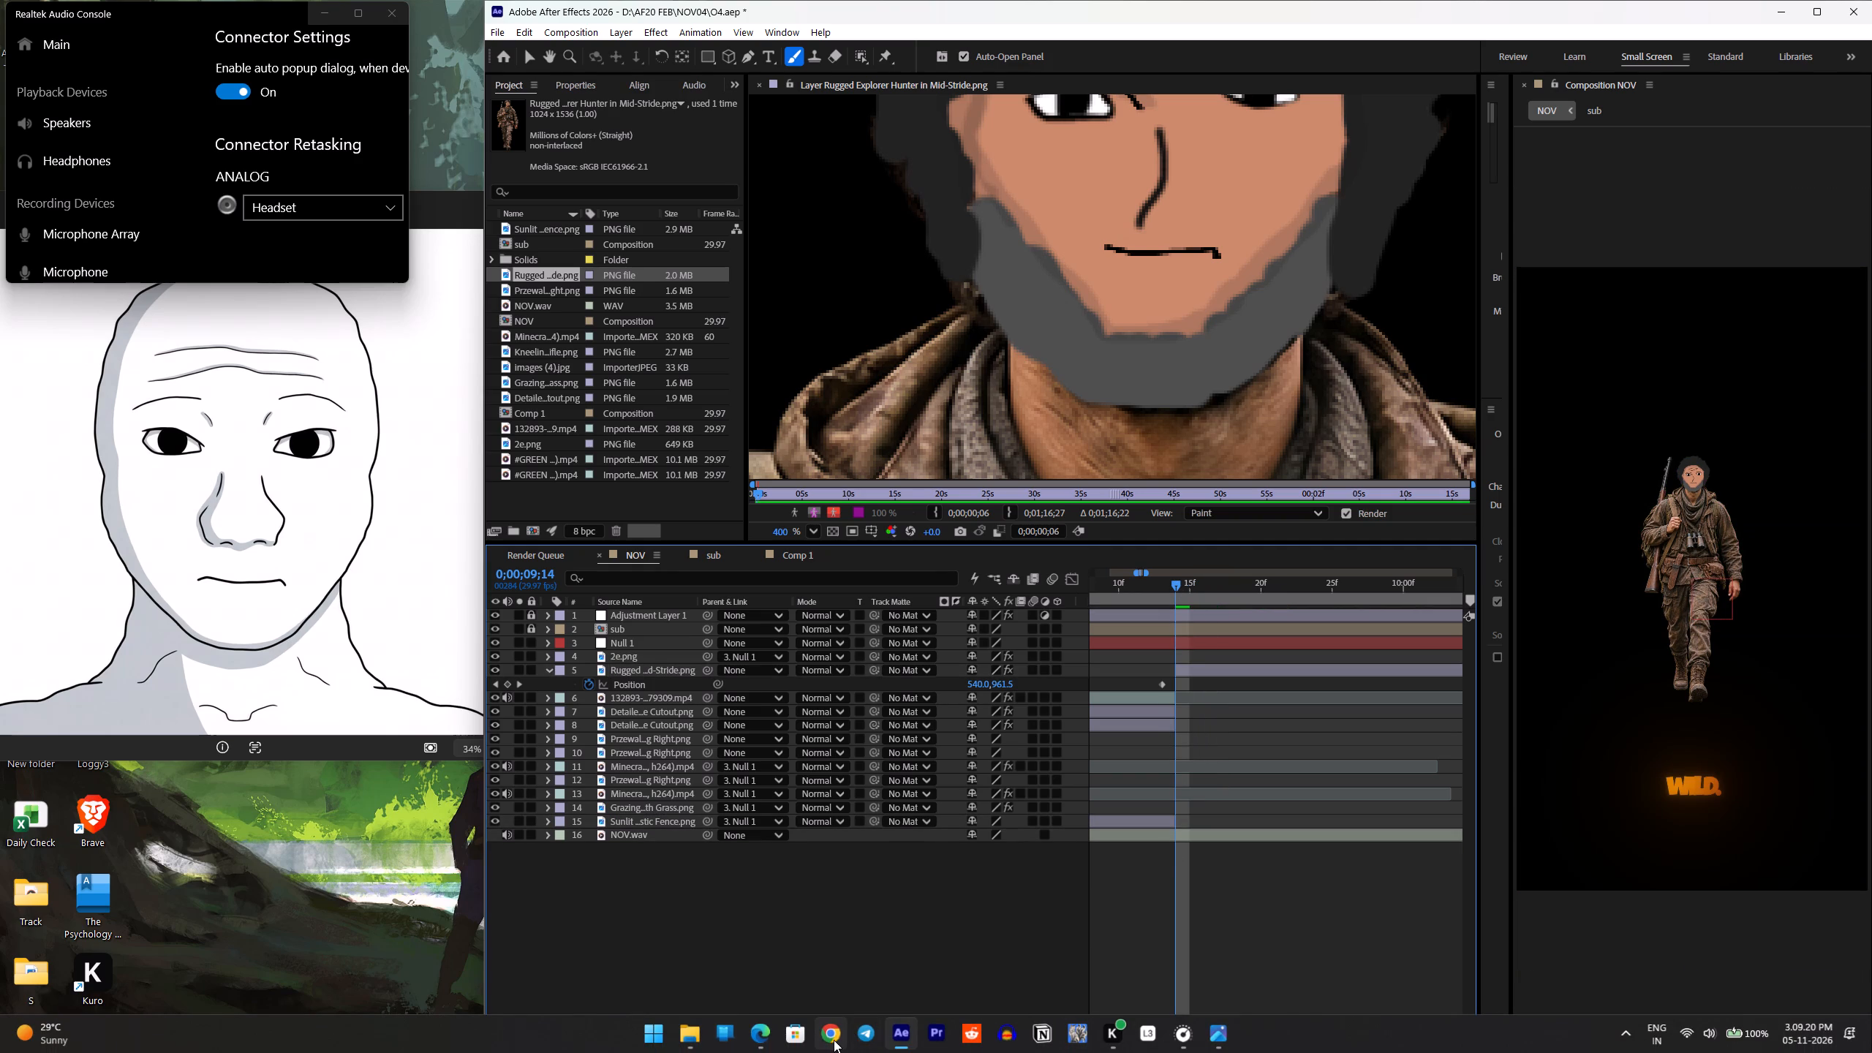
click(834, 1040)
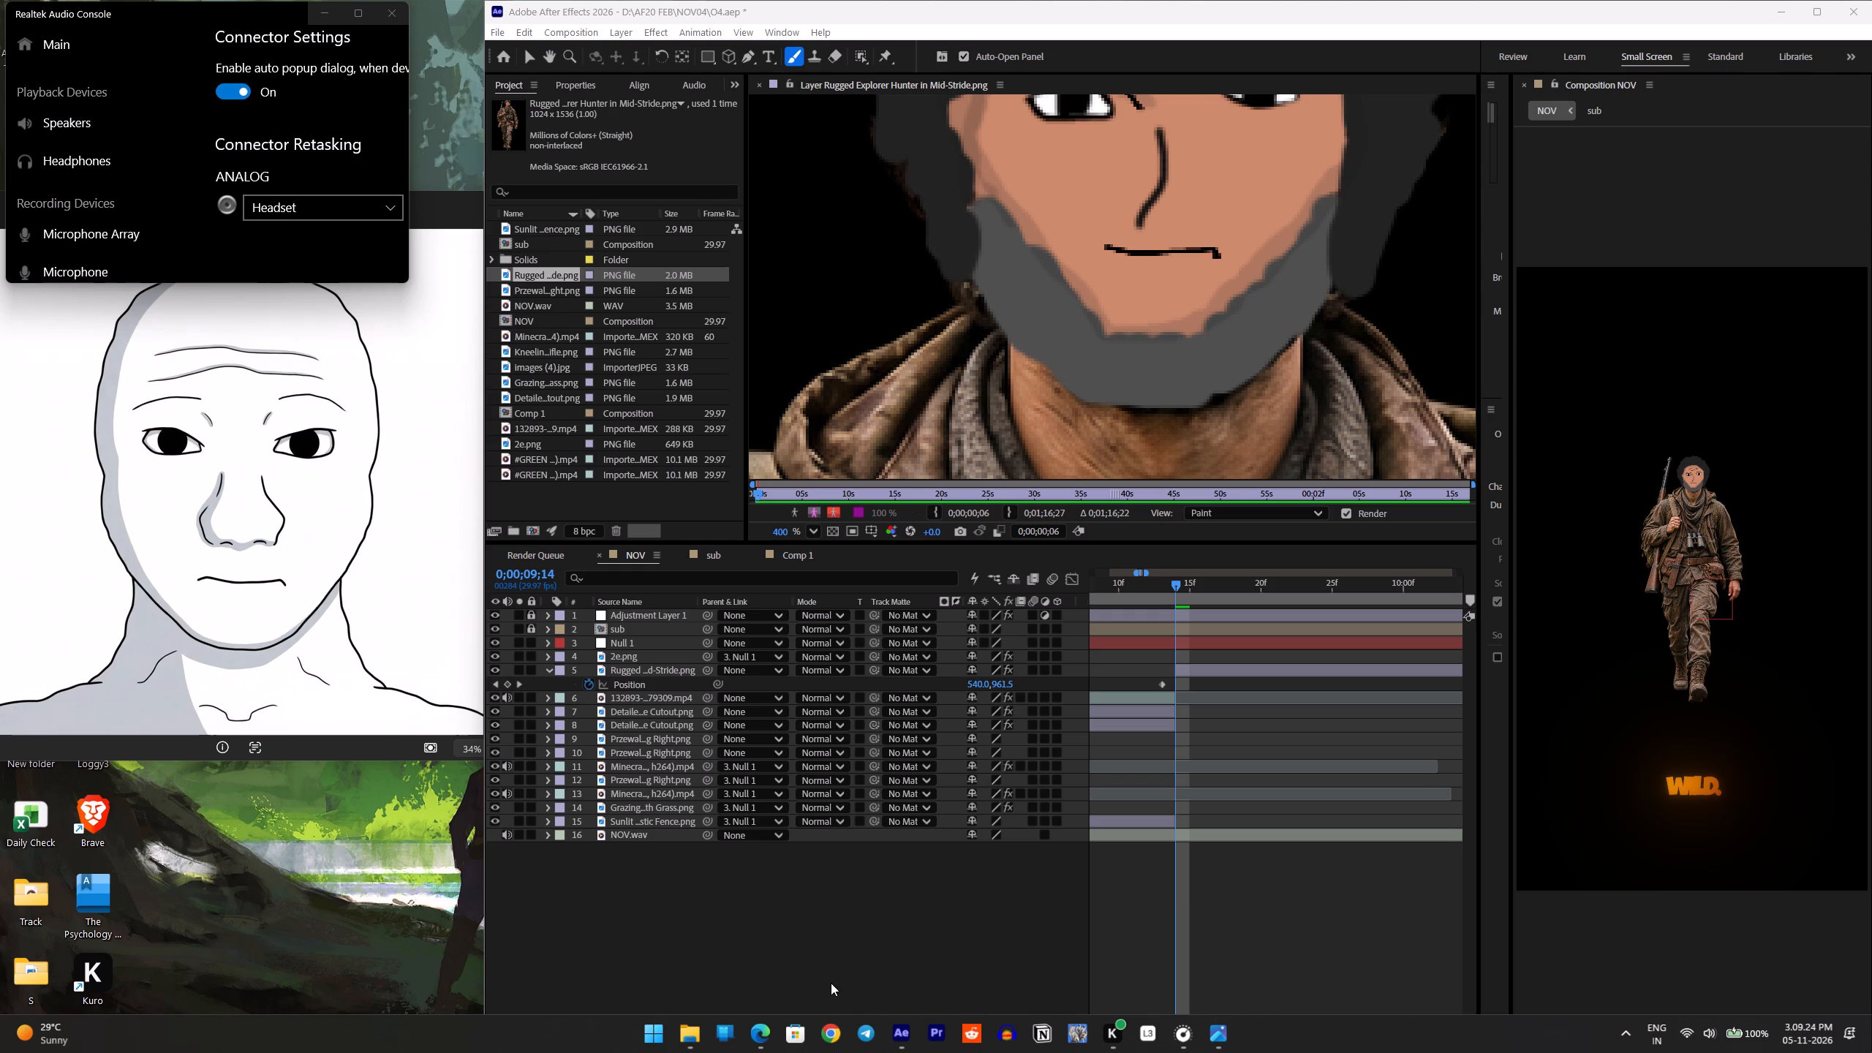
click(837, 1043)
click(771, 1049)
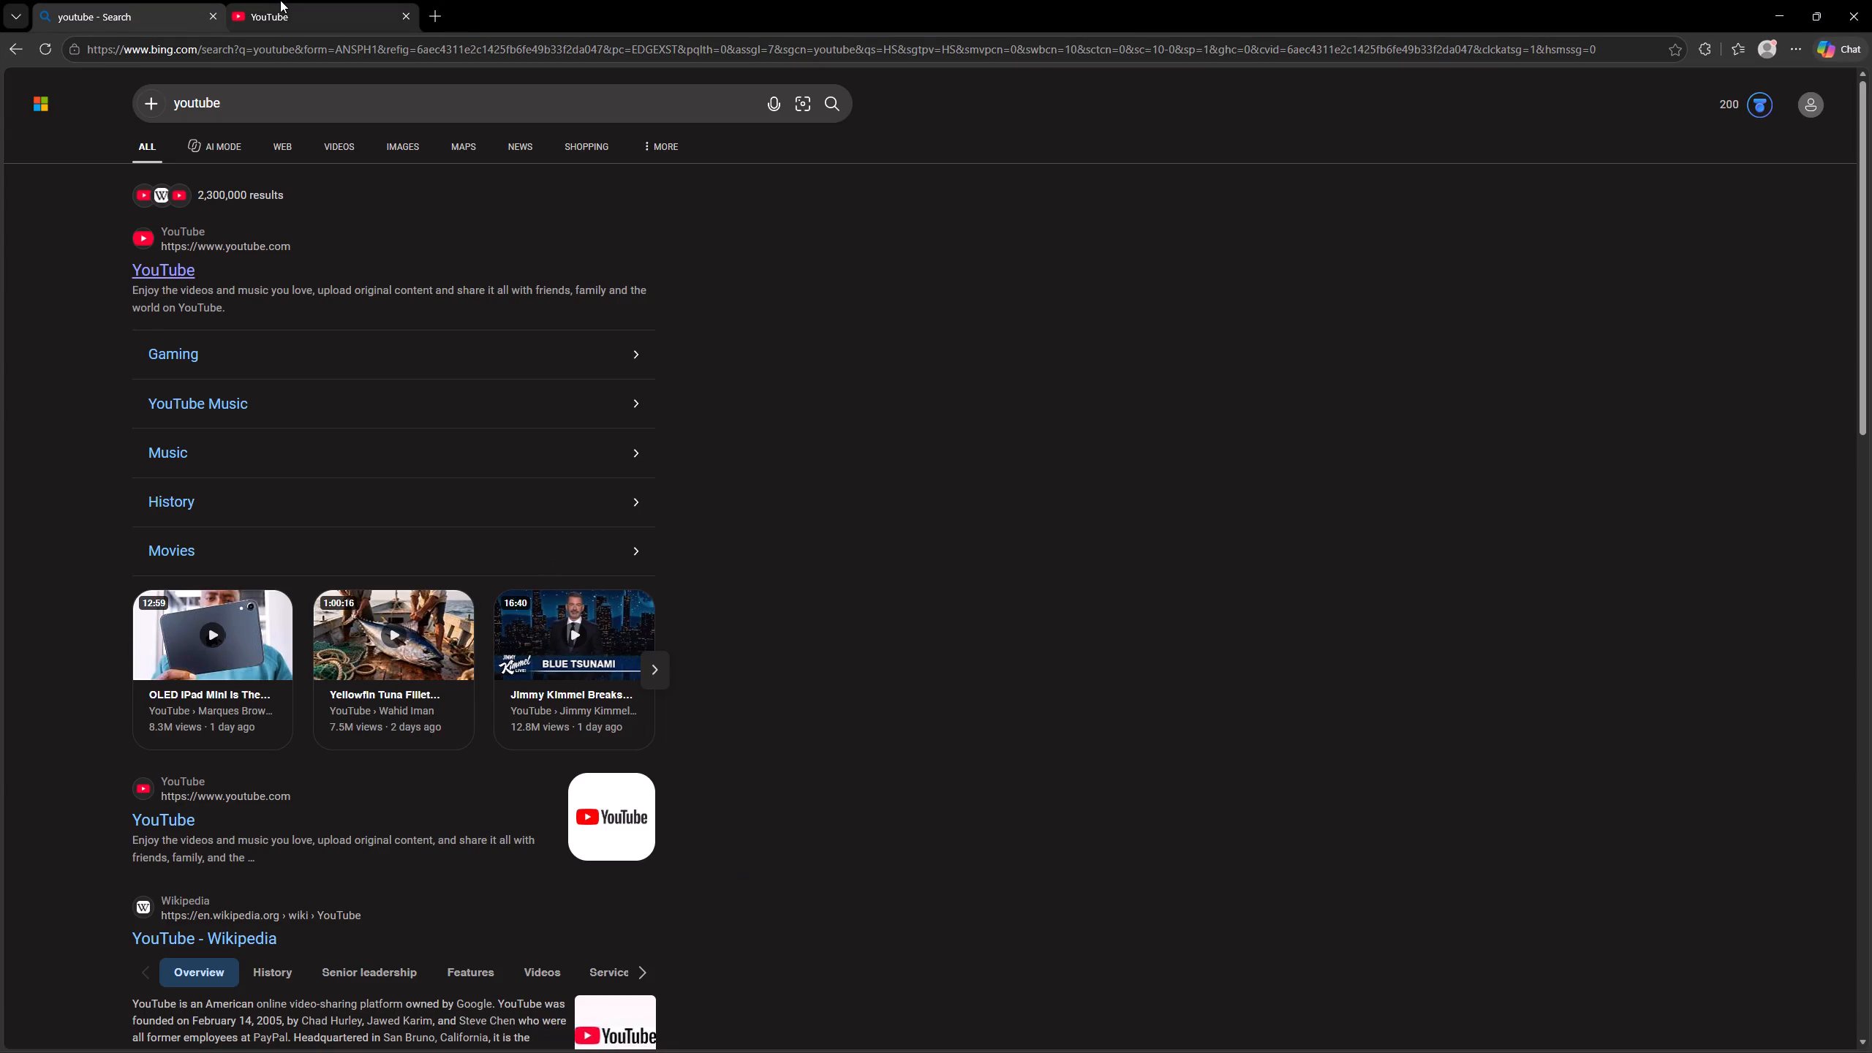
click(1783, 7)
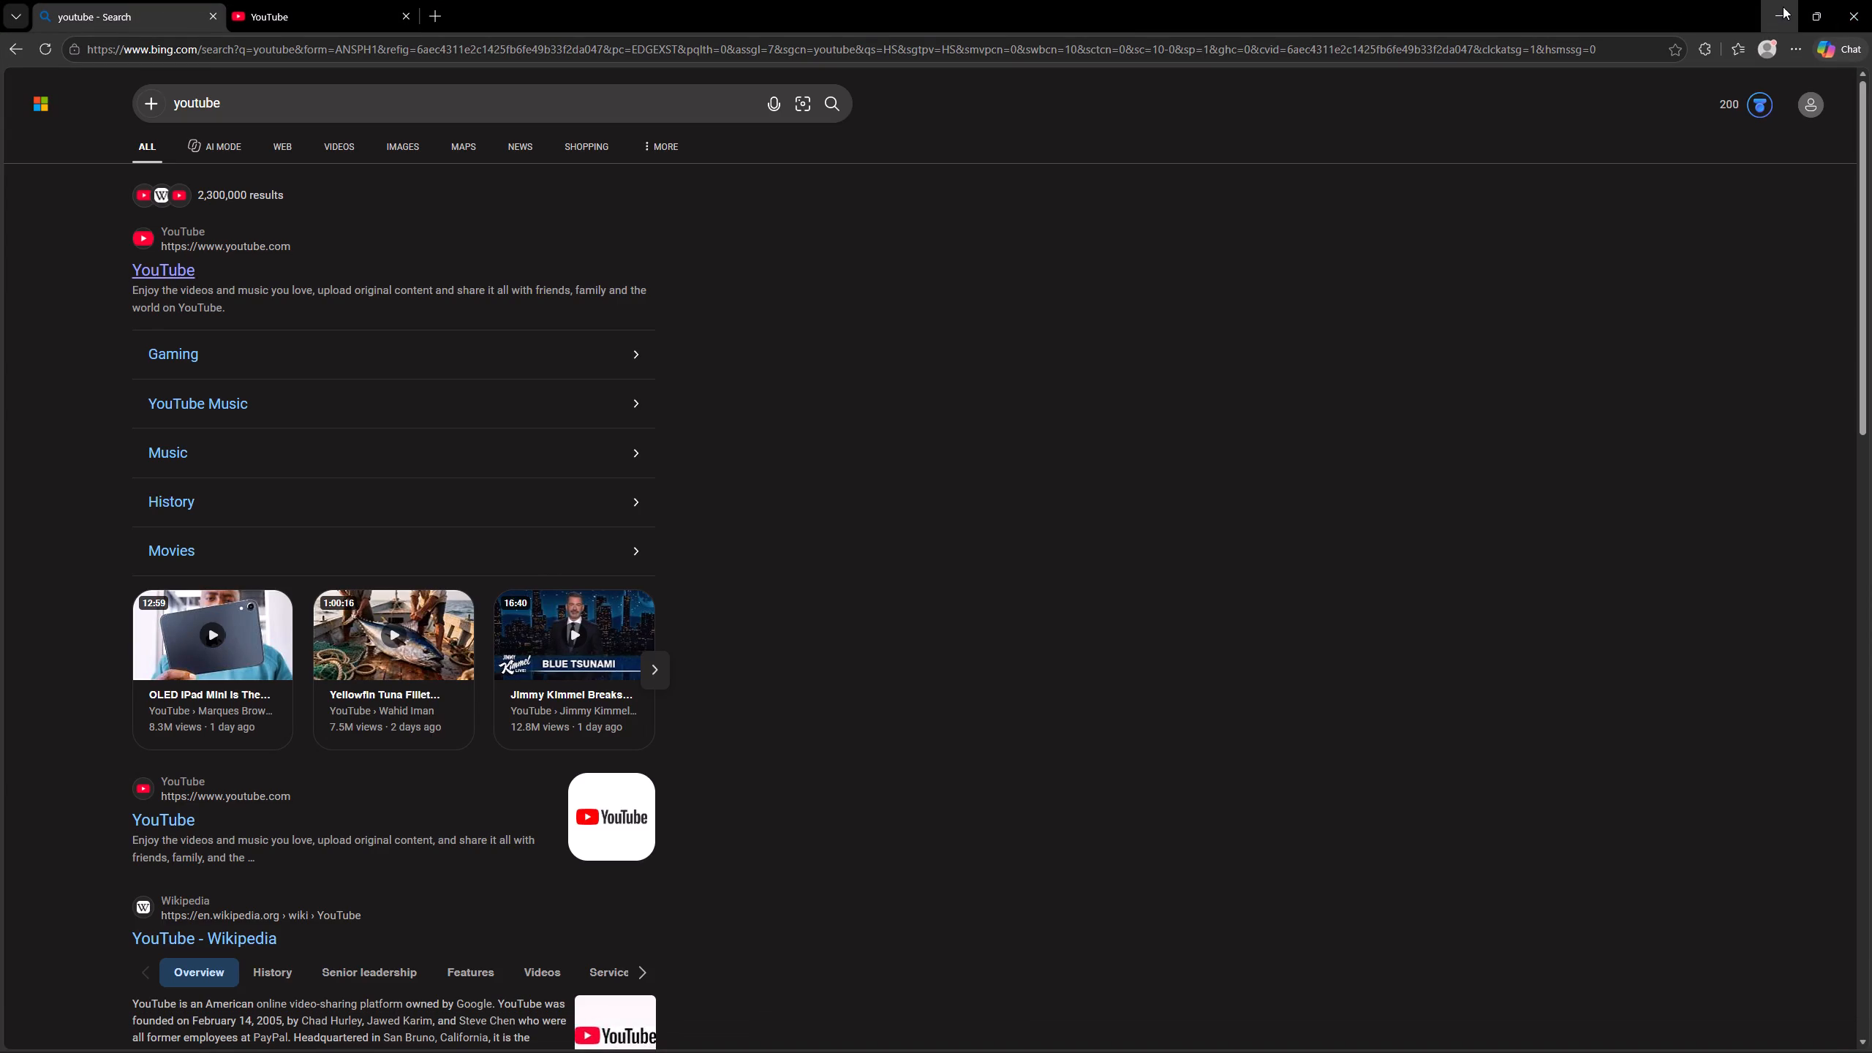
Save the project under the name O4 in the NOV04 folder, overwriting the existing file.
click(498, 30)
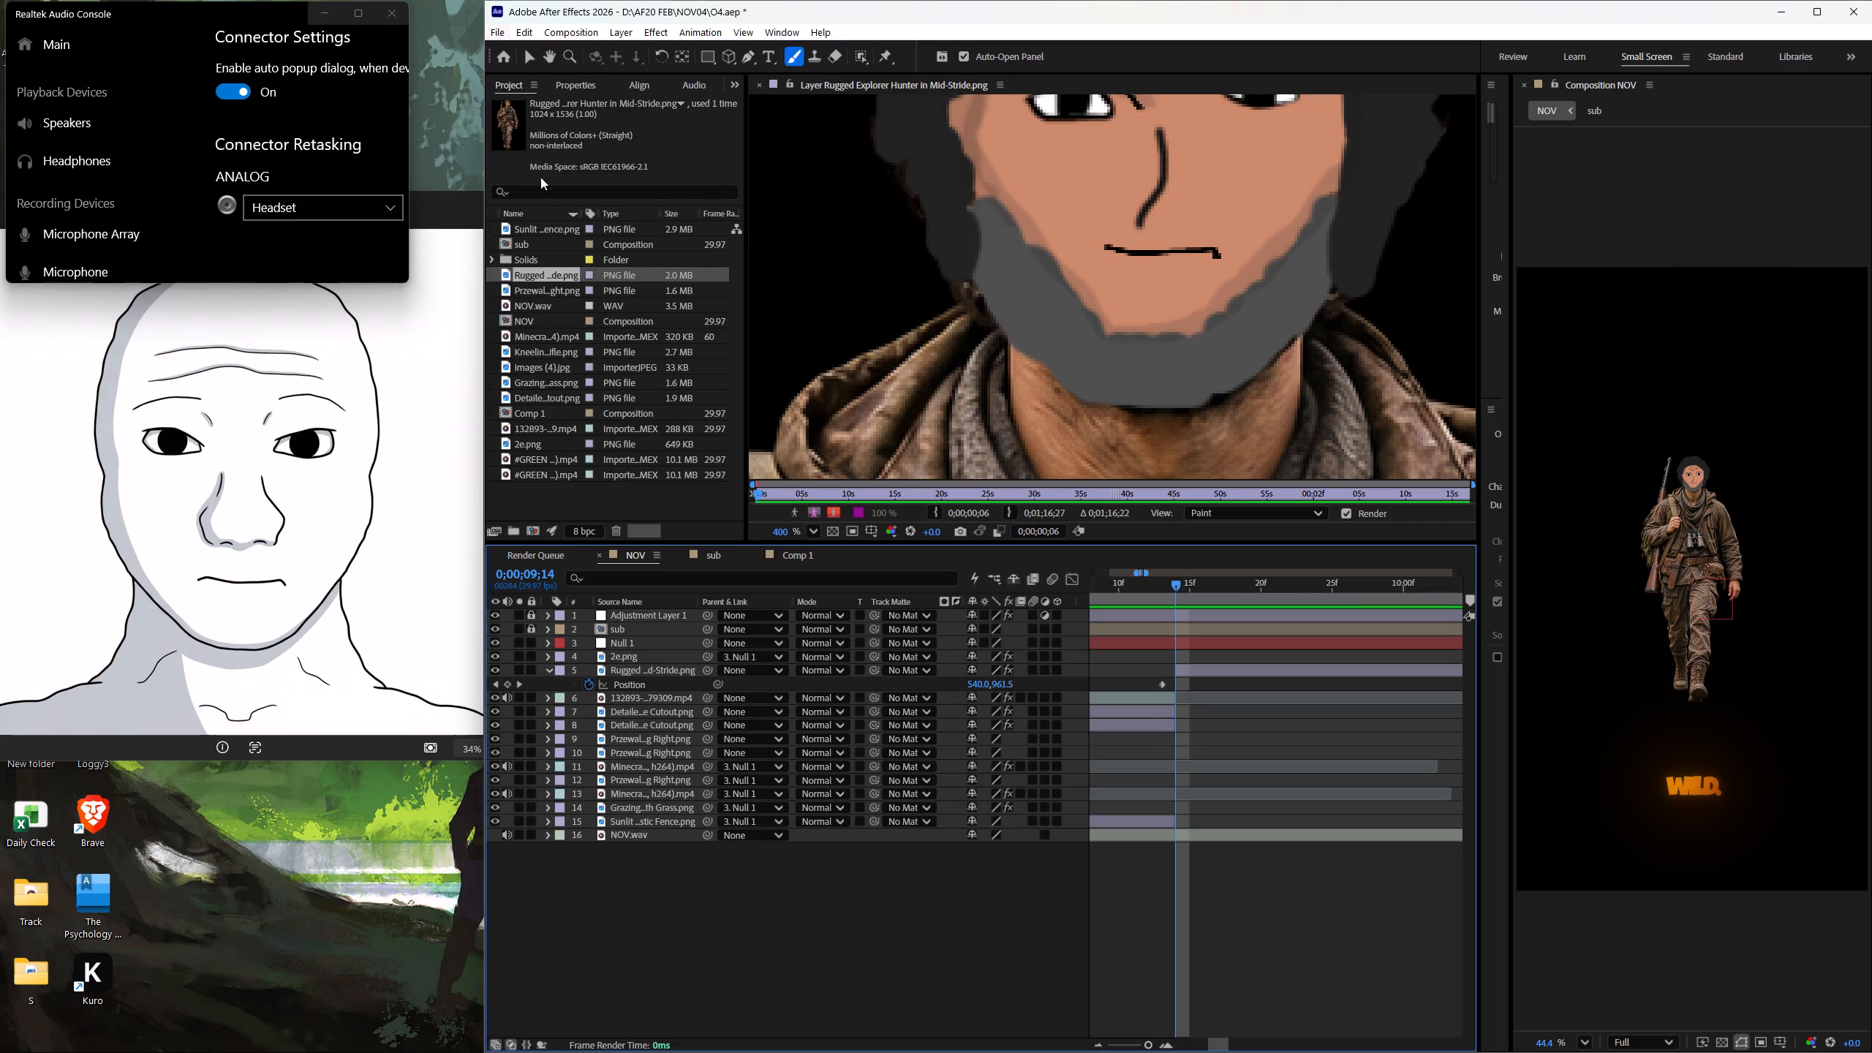
drag(546, 193, 541, 182)
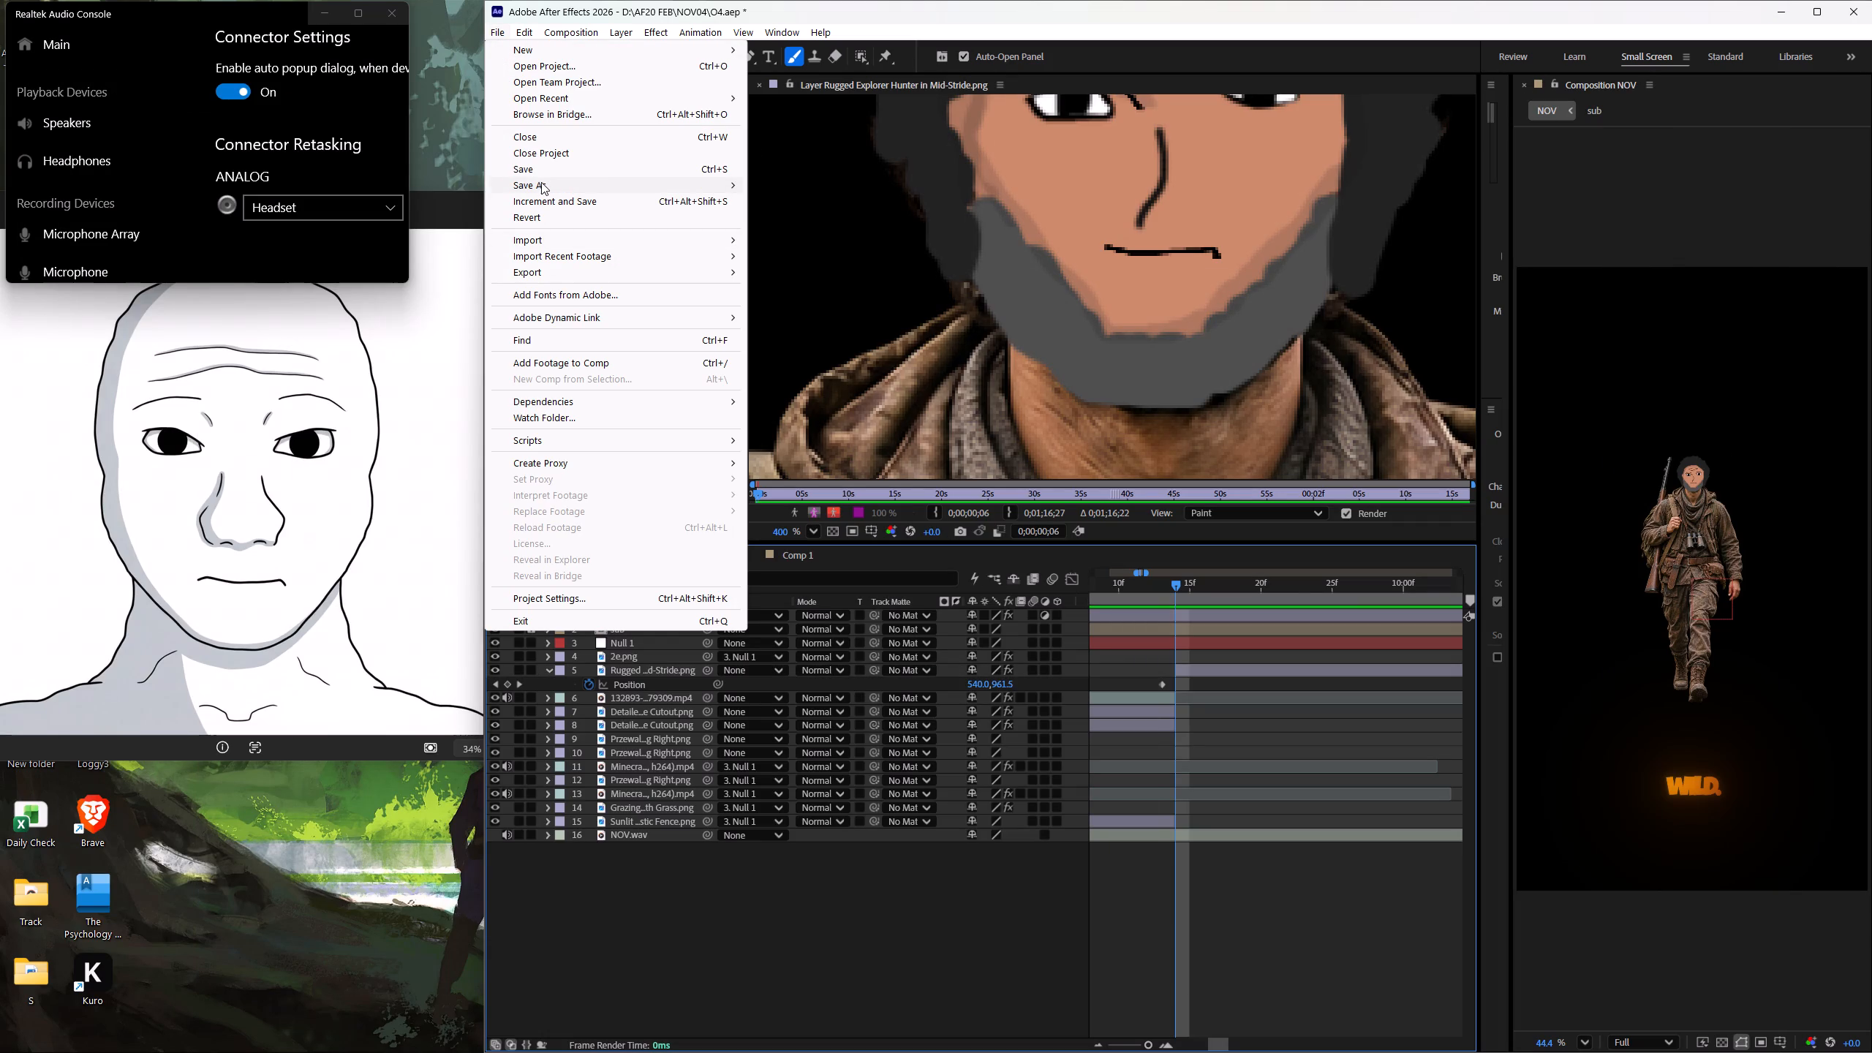
drag(541, 182, 540, 181)
click(809, 190)
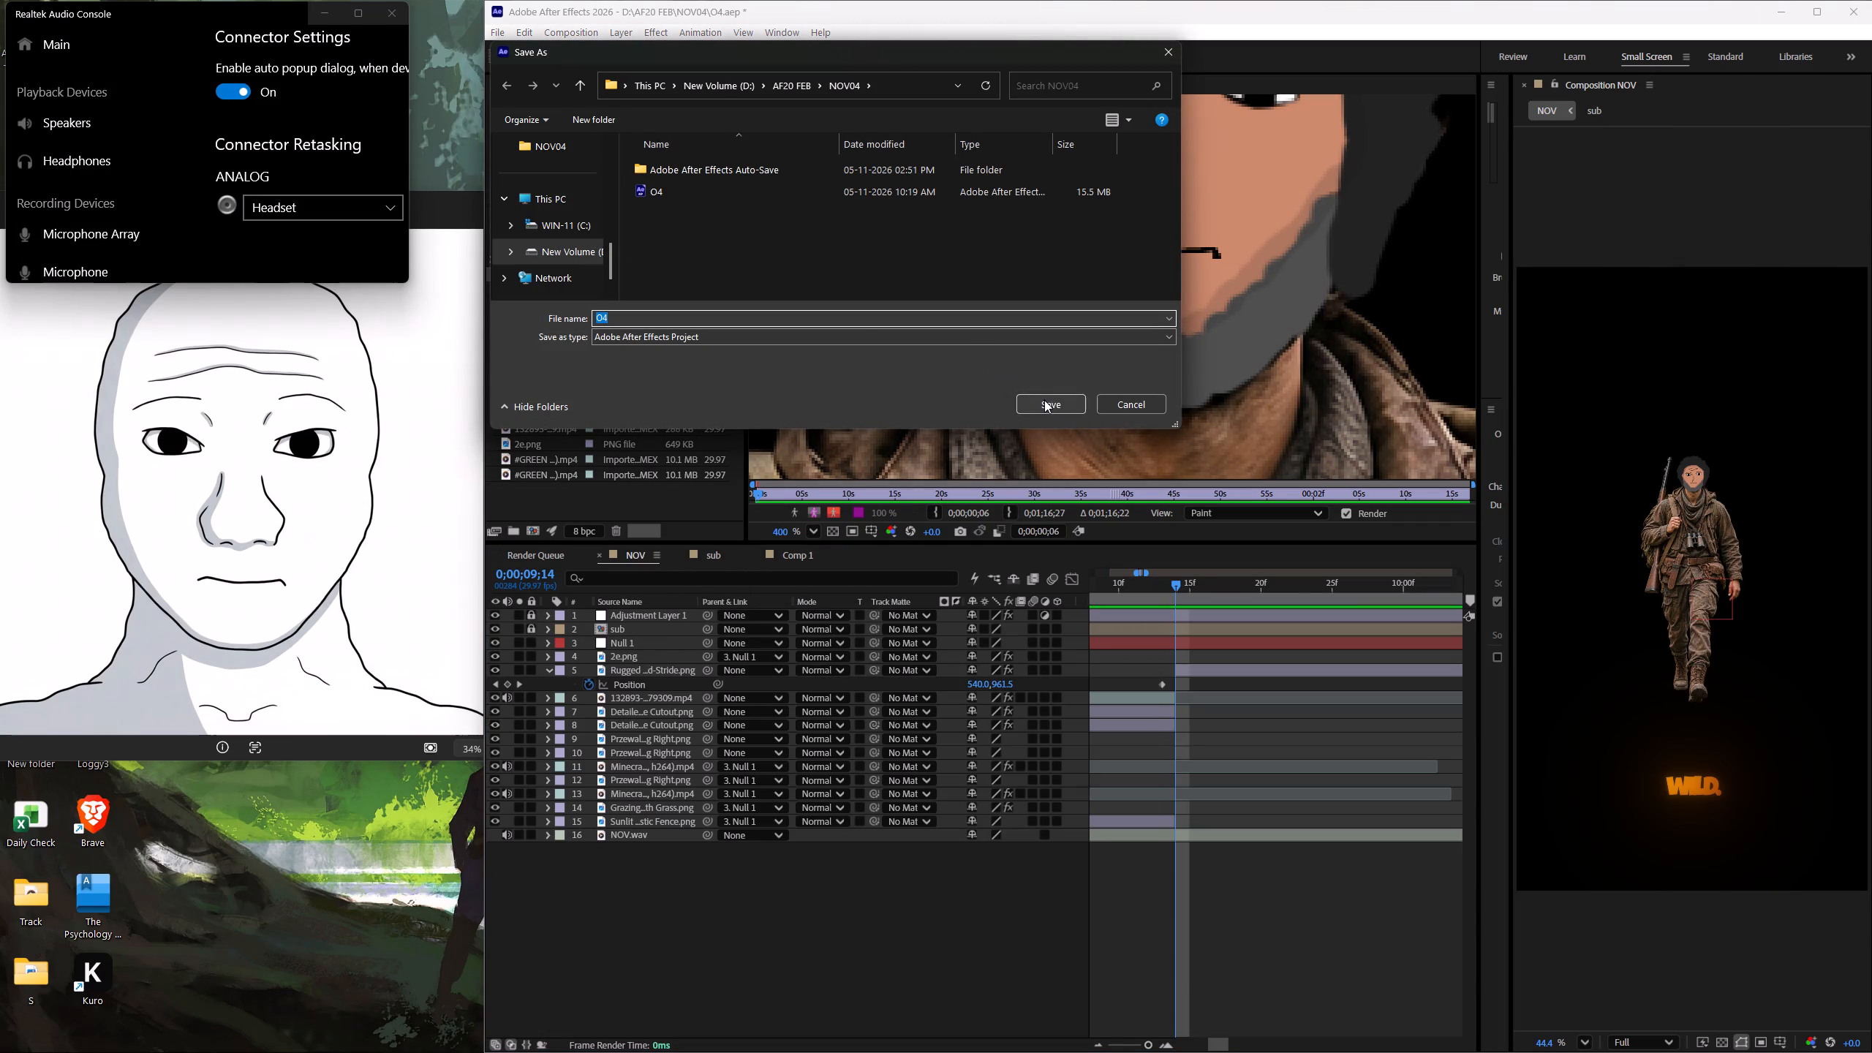
click(1044, 400)
click(984, 537)
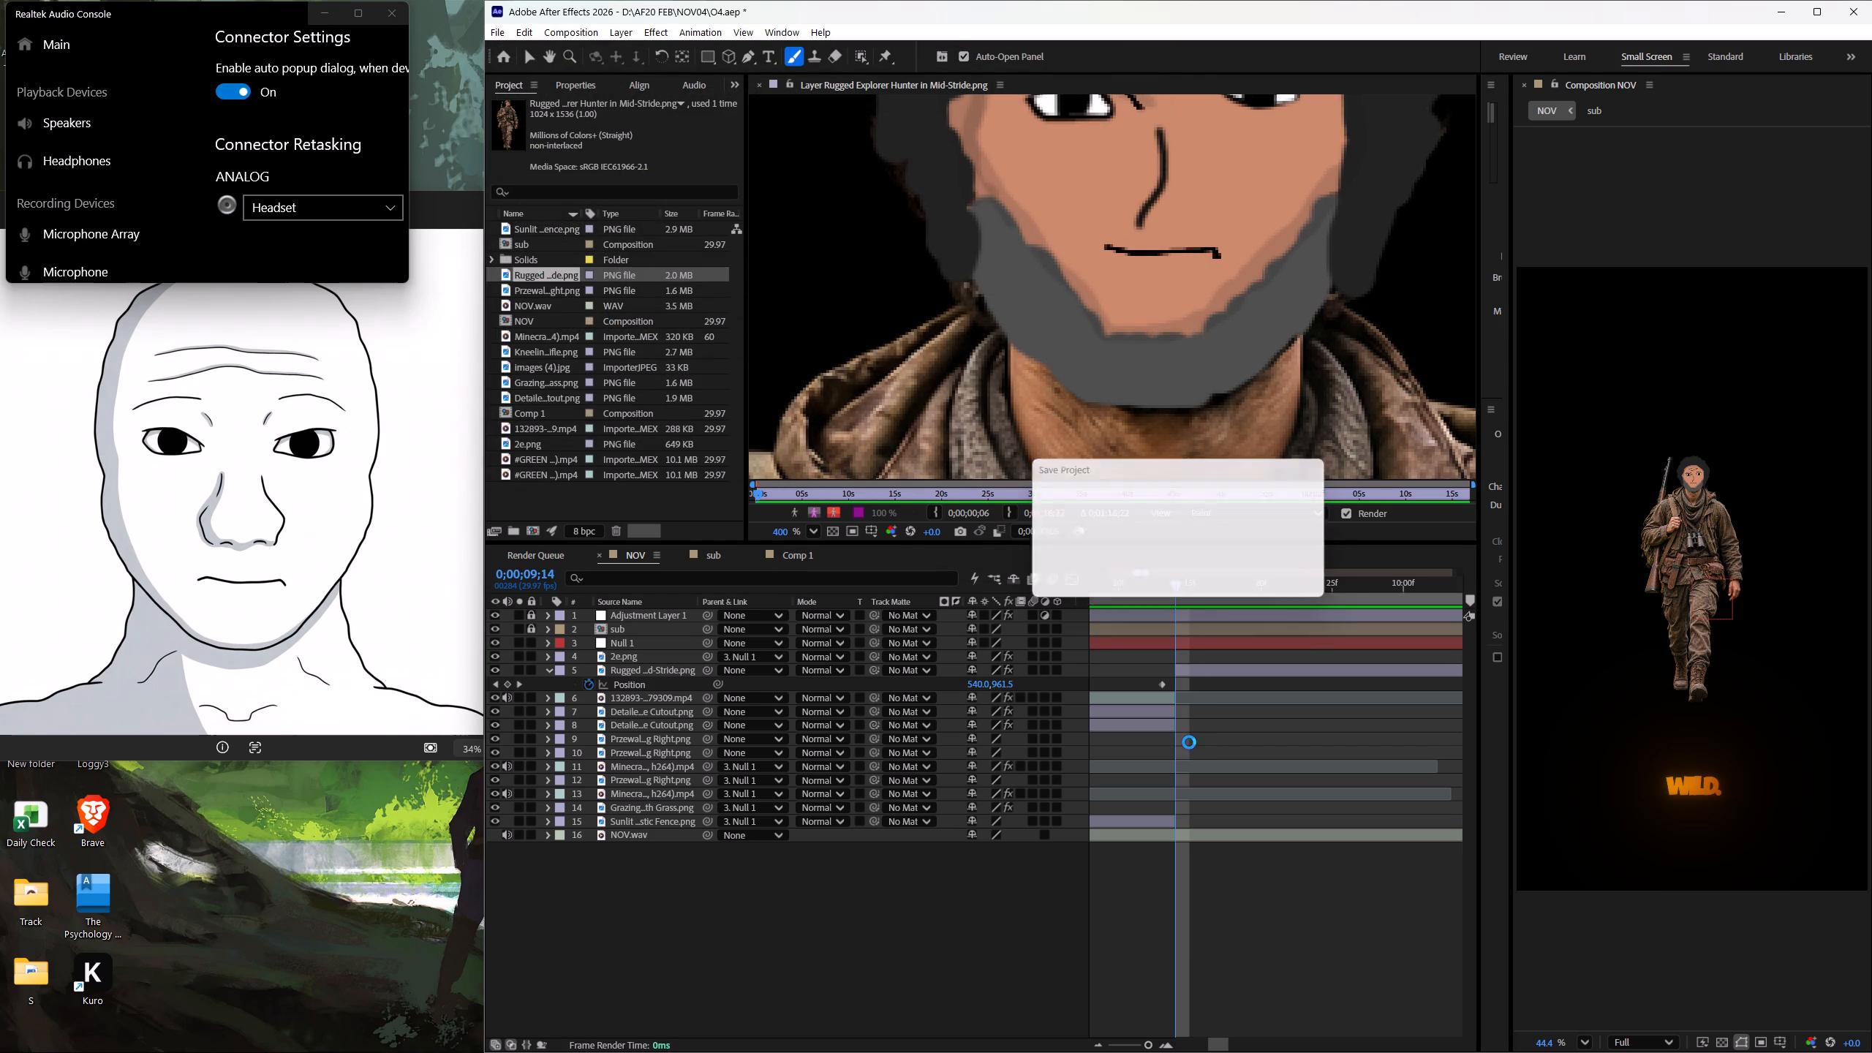
Collapse the hunter layer's properties and preview the NOV composition from just before his entrance at 0;00;09;14.
click(548, 668)
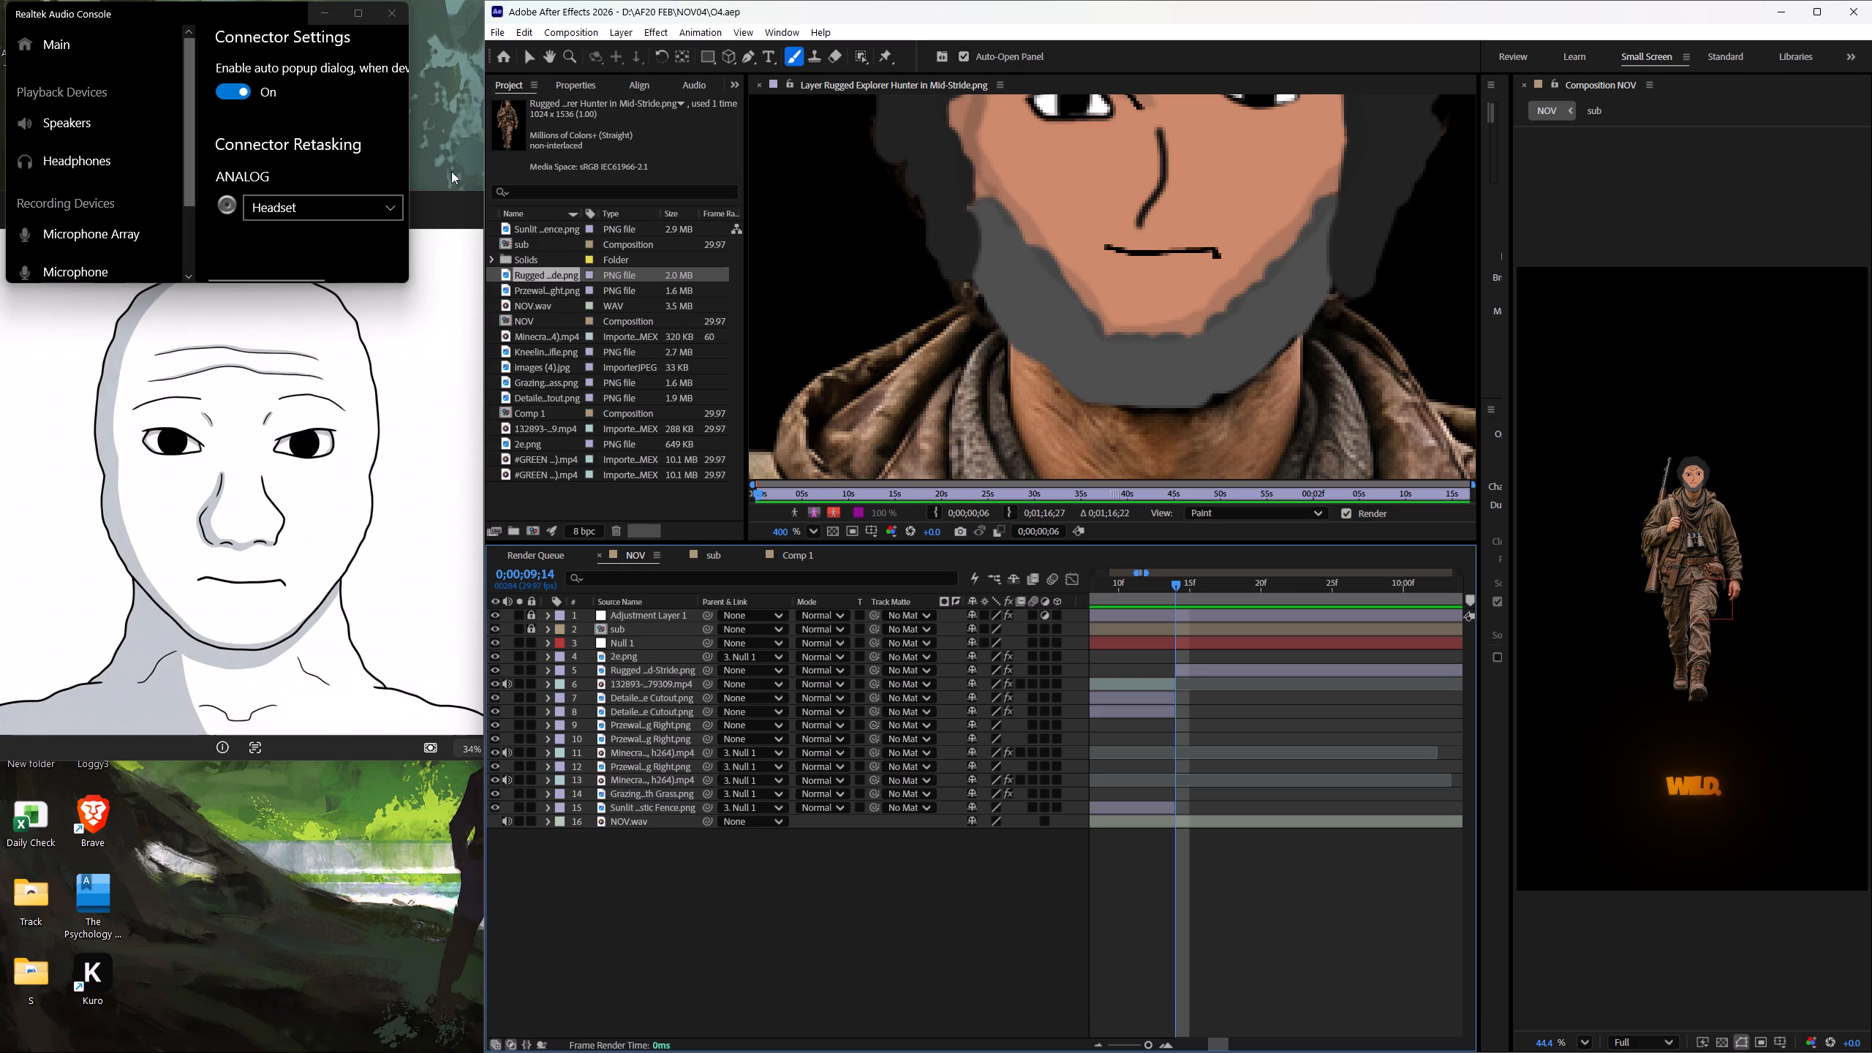
click(1177, 587)
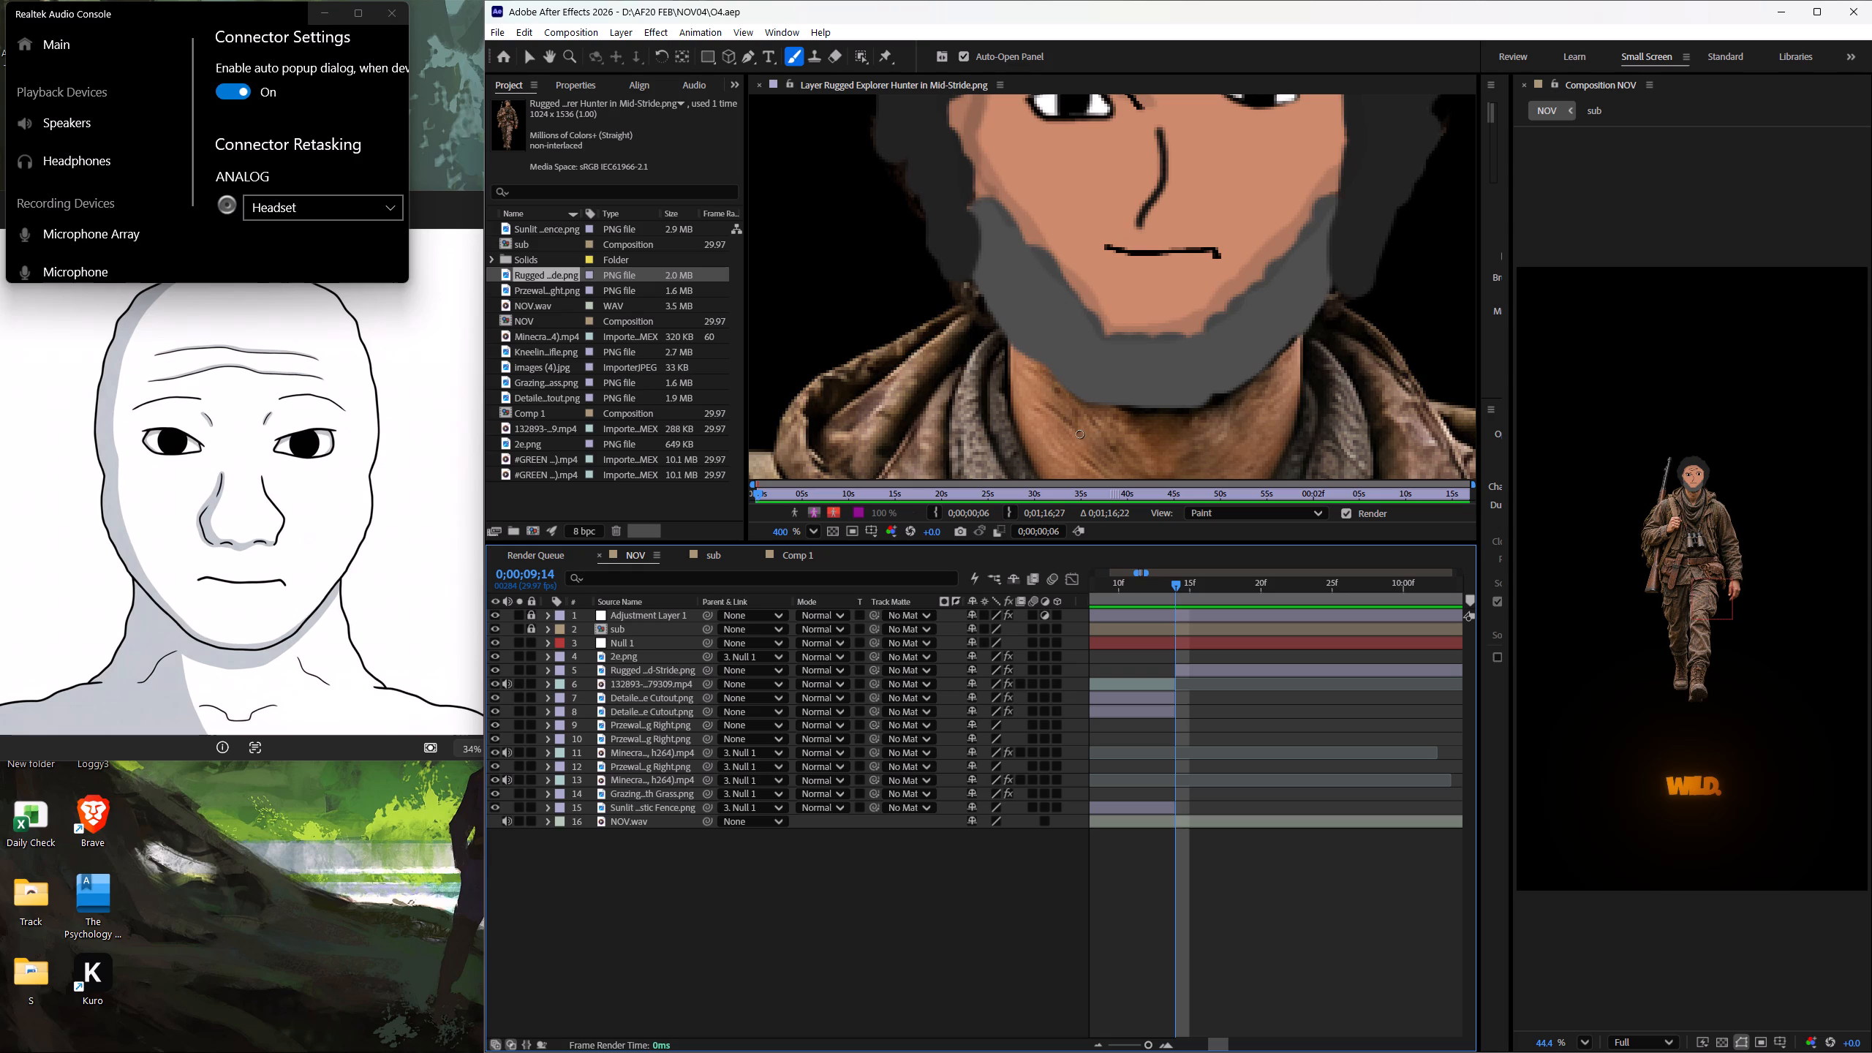
click(1153, 589)
key(space)
key(space)
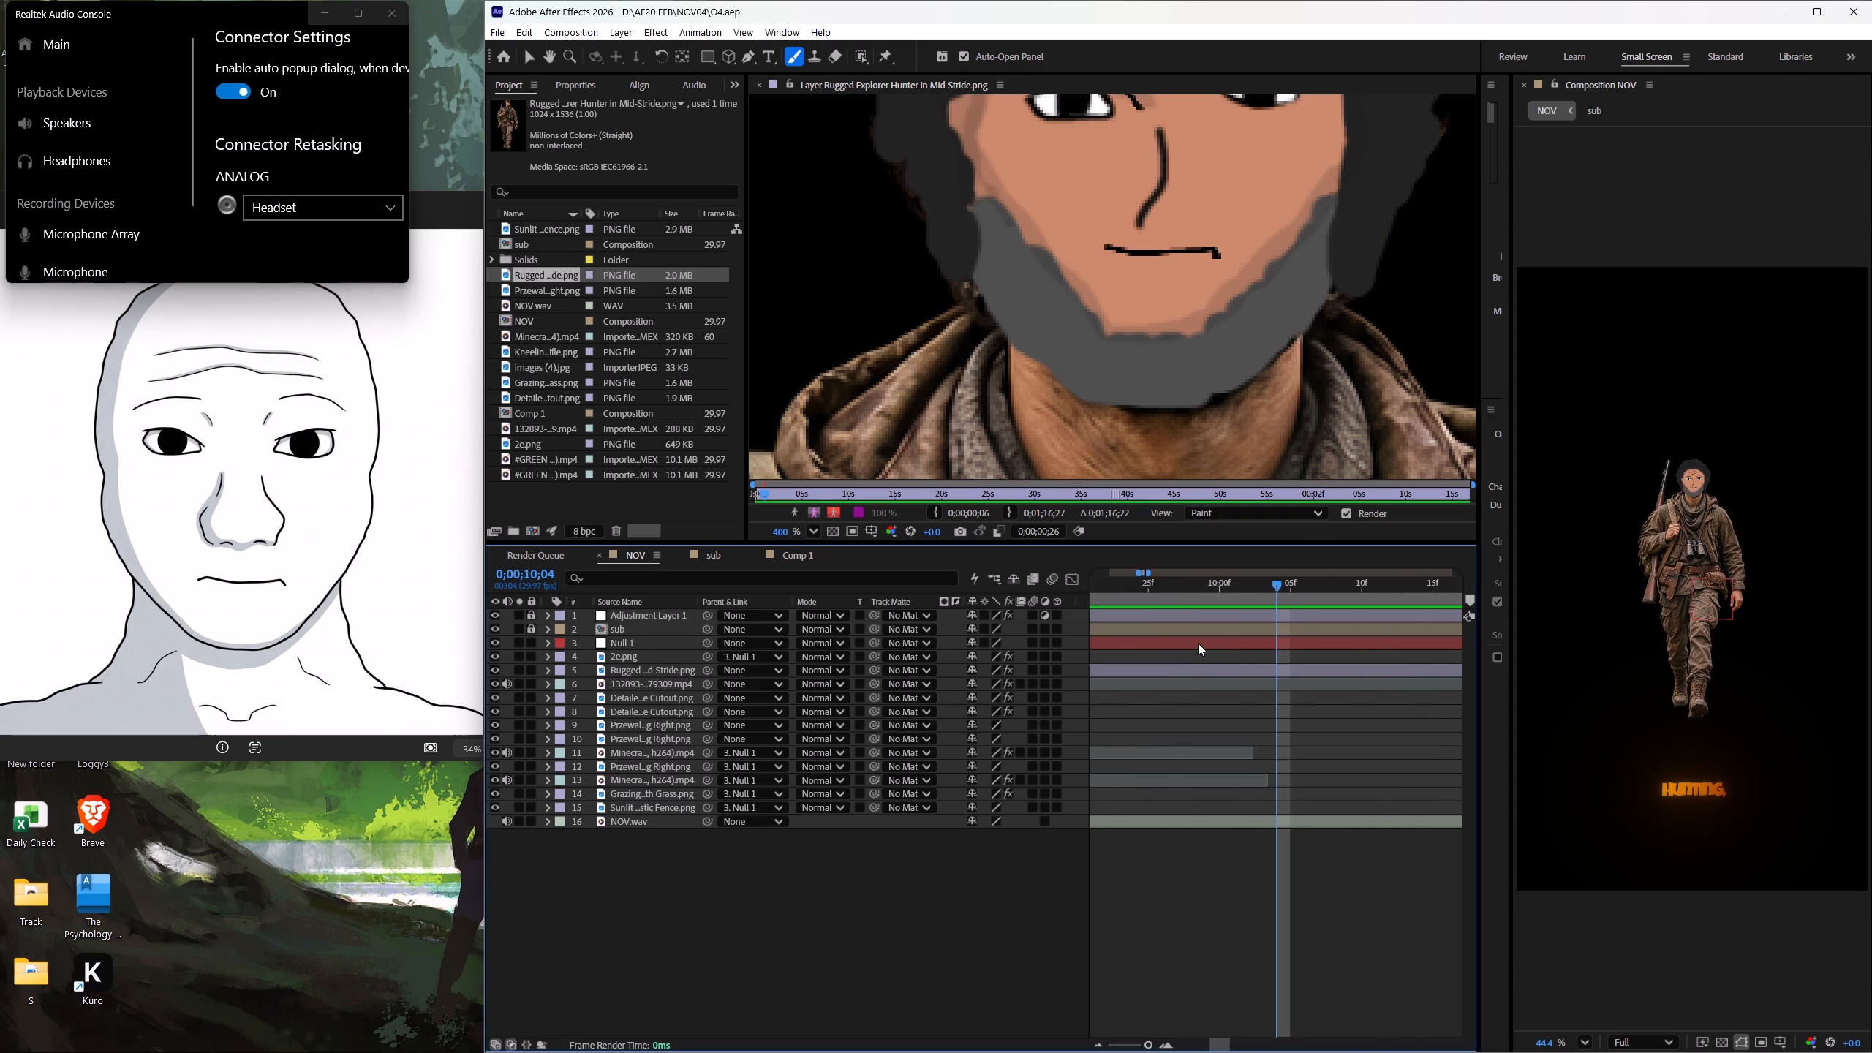
ctrl+scroll(1175, 682, down, 4)
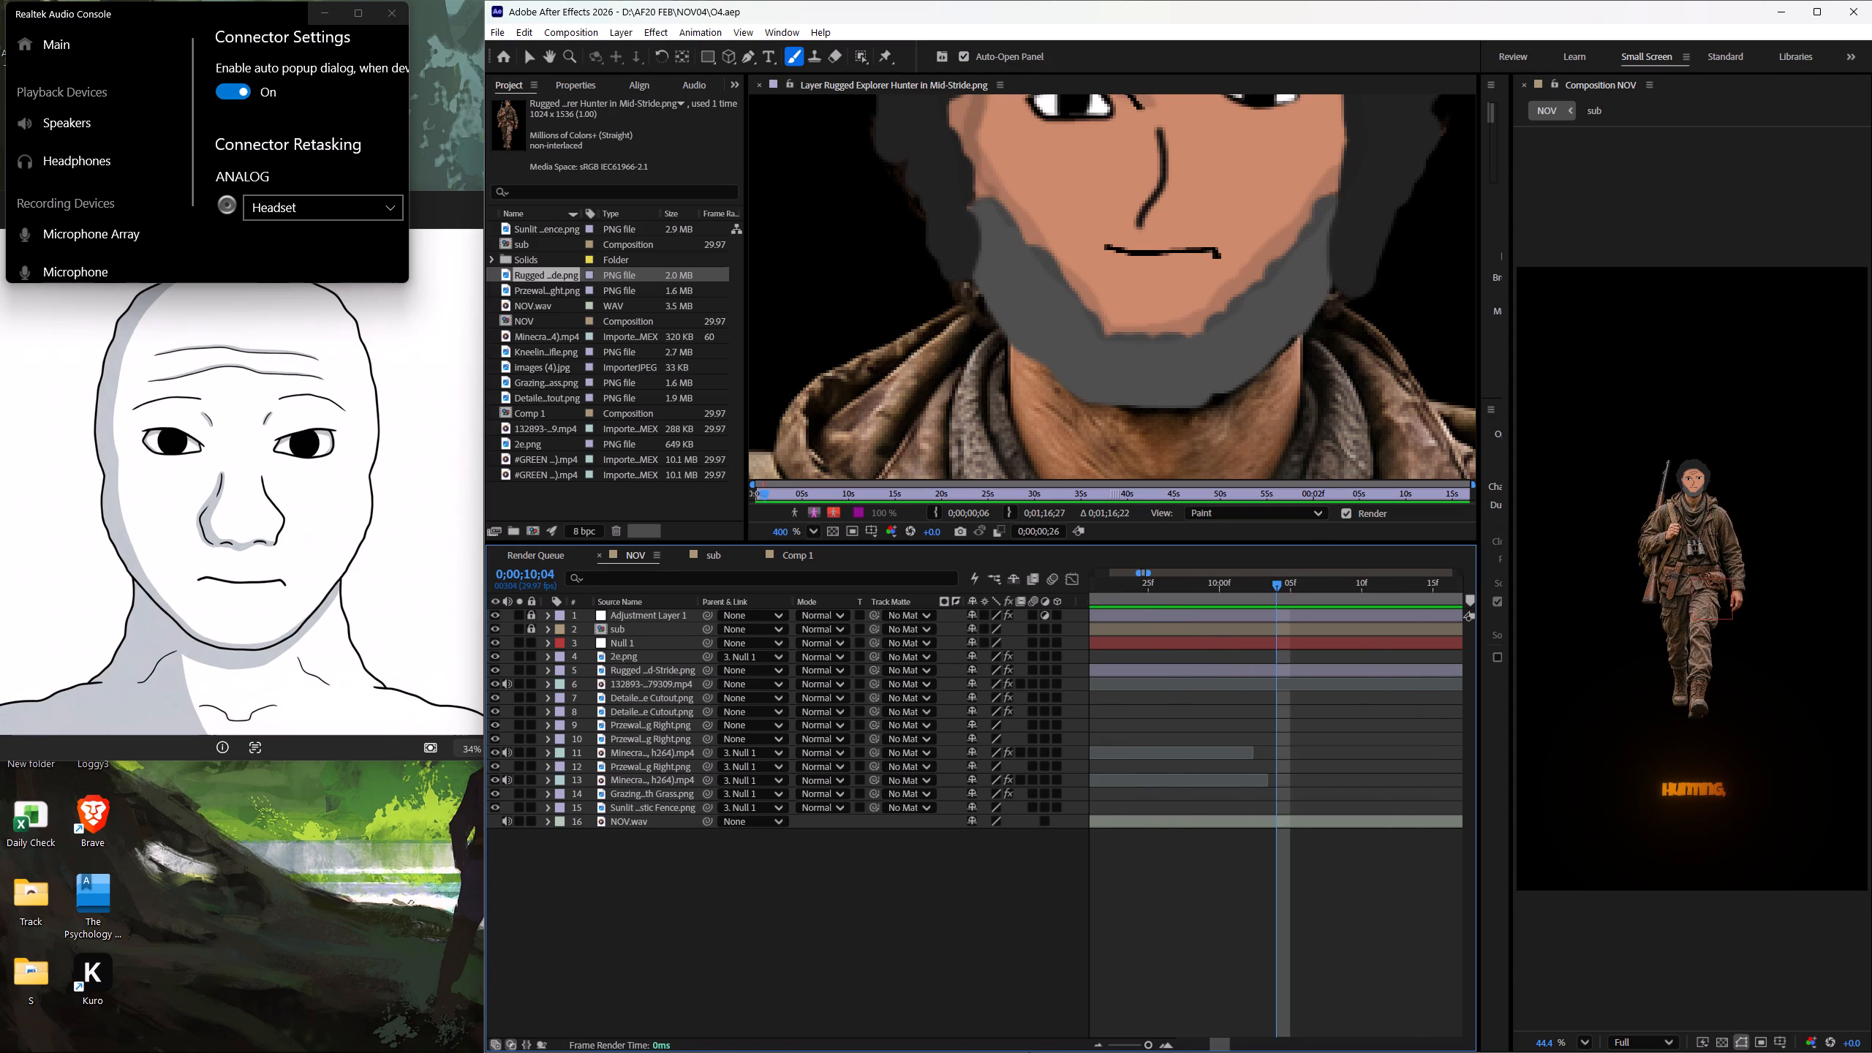